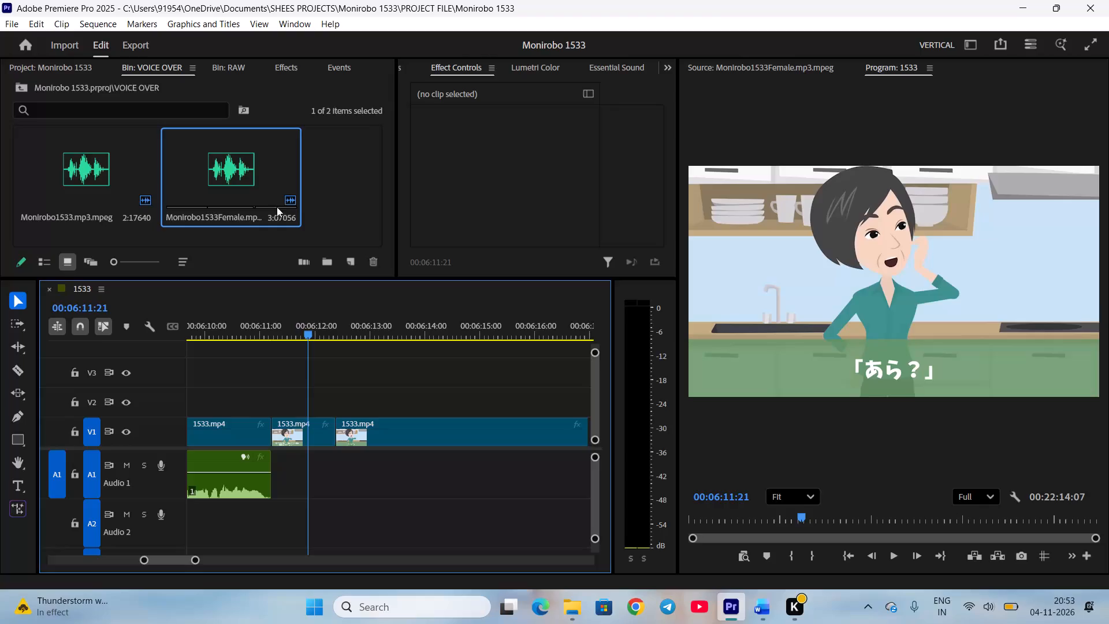
# Mark the female voice-over from 00:05:58:01 to 00:05:58:21 and place it on Audio 1 directly after the existing voice clip.
pyautogui.doubleClick(263, 188)
pyautogui.scroll(-5, 898, 445)
pyautogui.scroll(-4, 941, 493)
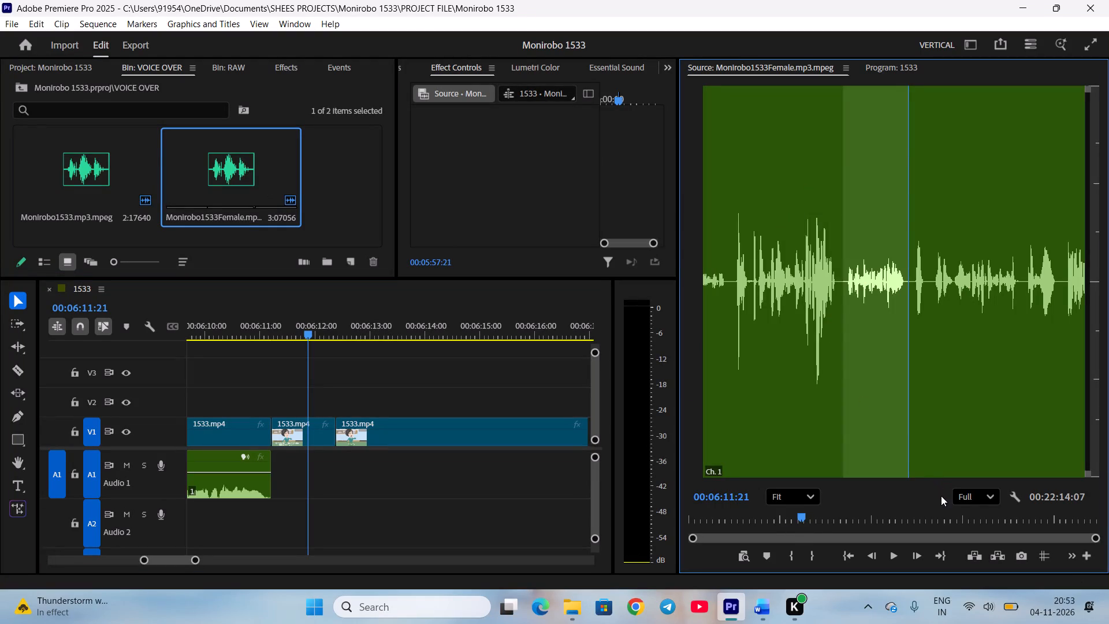
pyautogui.scroll(-5, 935, 514)
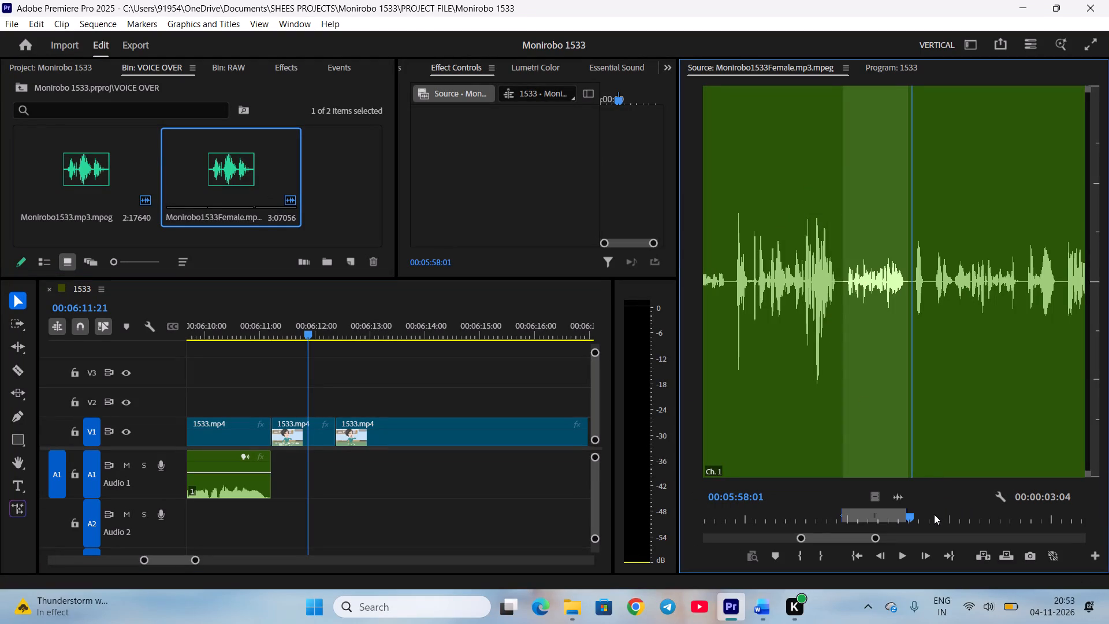
pyautogui.press('i')
pyautogui.press('space')
pyautogui.press('space')
pyautogui.scroll(2, 942, 507)
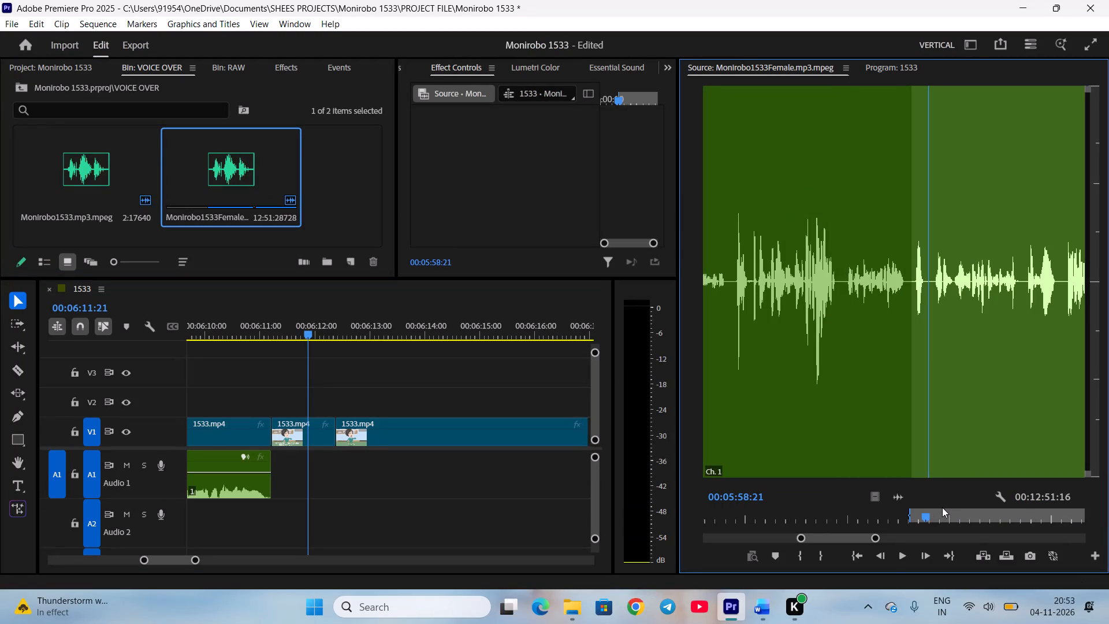
pyautogui.press('o')
pyautogui.moveTo(898, 496); pyautogui.dragTo(265, 449)
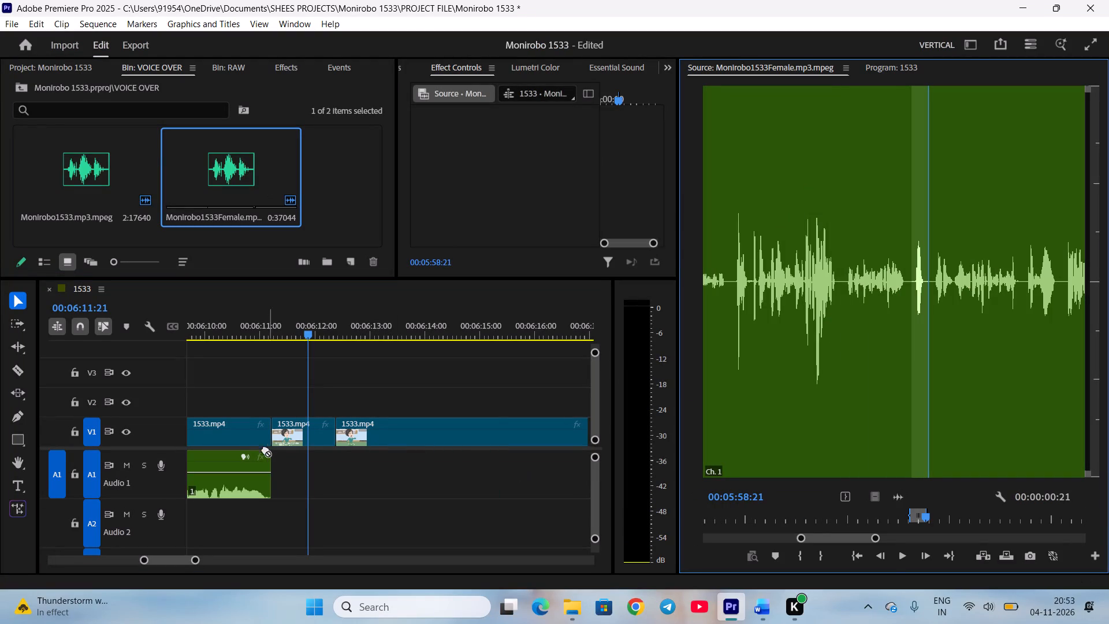
pyautogui.moveTo(265, 449); pyautogui.dragTo(271, 466)
# Trim the new voice clip and the 「あら？」 video clip above it to end at 00:06:11:23, and ripple delete the gap.
pyautogui.click(282, 326)
pyautogui.press('space')
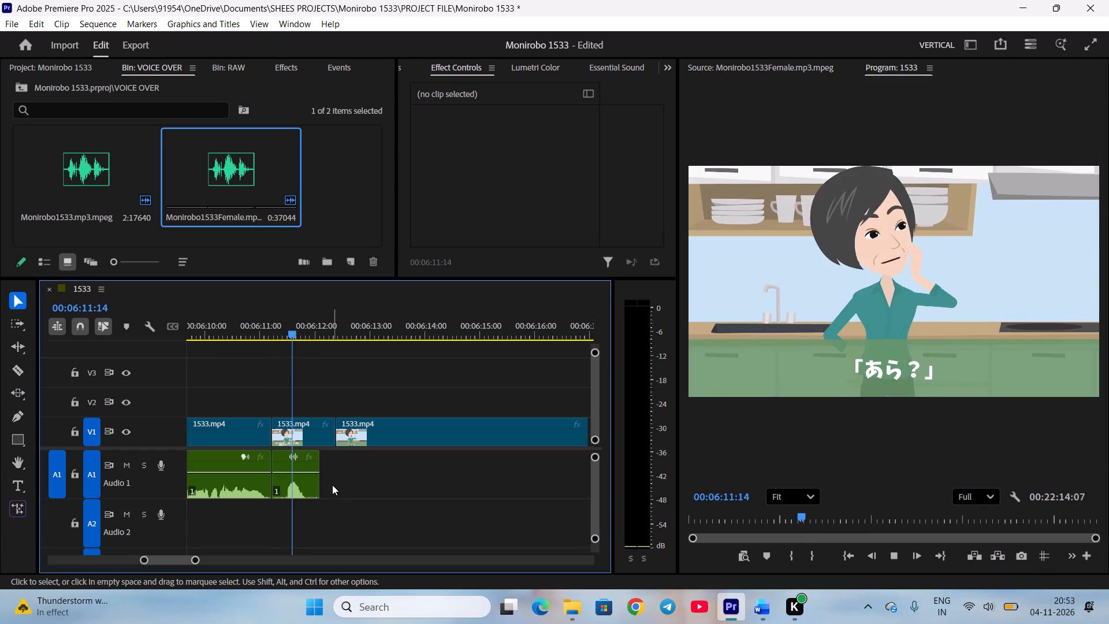
pyautogui.press('space')
pyautogui.scroll(-3, 807, 526)
pyautogui.scroll(1, 805, 523)
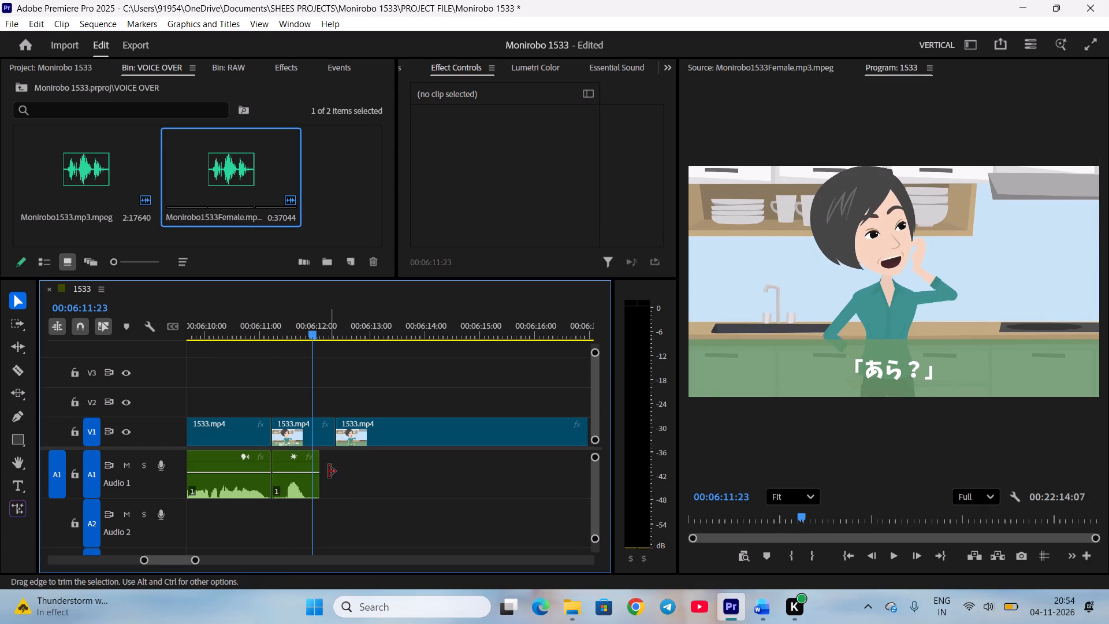
pyautogui.moveTo(328, 471); pyautogui.dragTo(322, 472)
pyautogui.moveTo(337, 437); pyautogui.dragTo(322, 437)
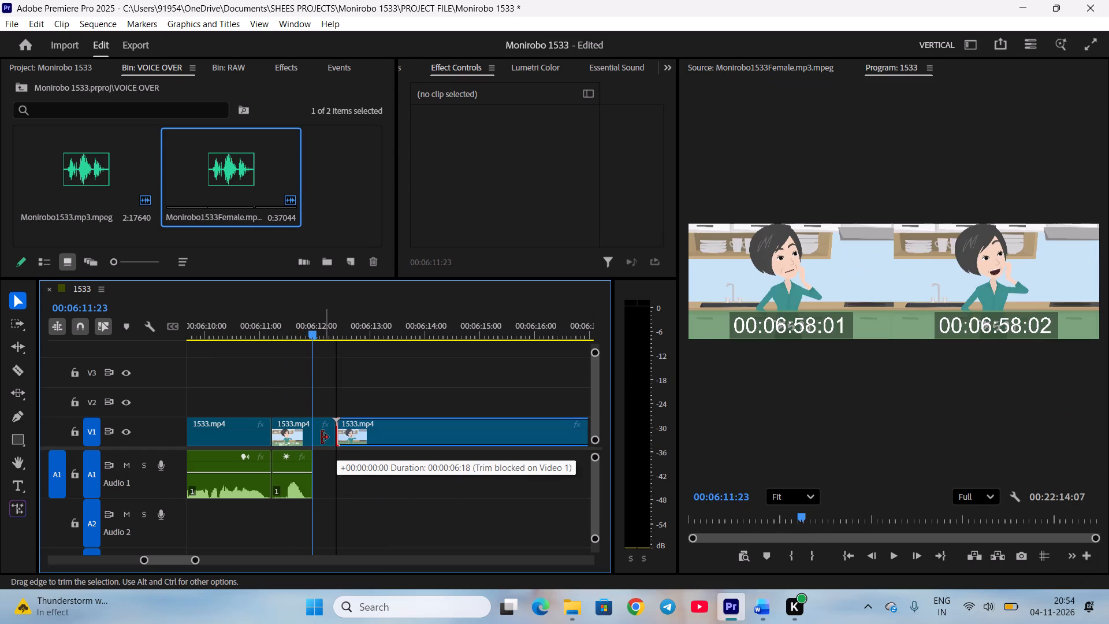
pyautogui.moveTo(322, 437); pyautogui.dragTo(316, 437)
pyautogui.moveTo(334, 436); pyautogui.dragTo(312, 437)
pyautogui.rightClick(326, 434)
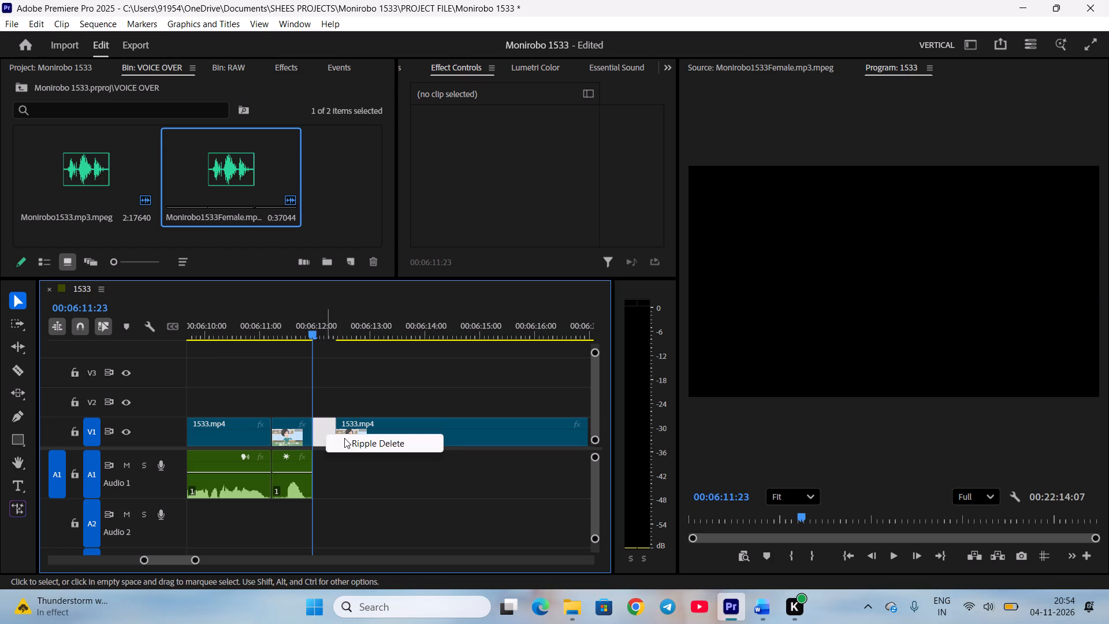
pyautogui.click(344, 438)
# Split the 1533.mp4 clip at 00:06:17:01, at the end of the letters-on-table scene before 「あれは…」, and save the project.
pyautogui.scroll(-4, 352, 447)
pyautogui.press('space')
pyautogui.press('-')
pyautogui.scroll(-3, 367, 414)
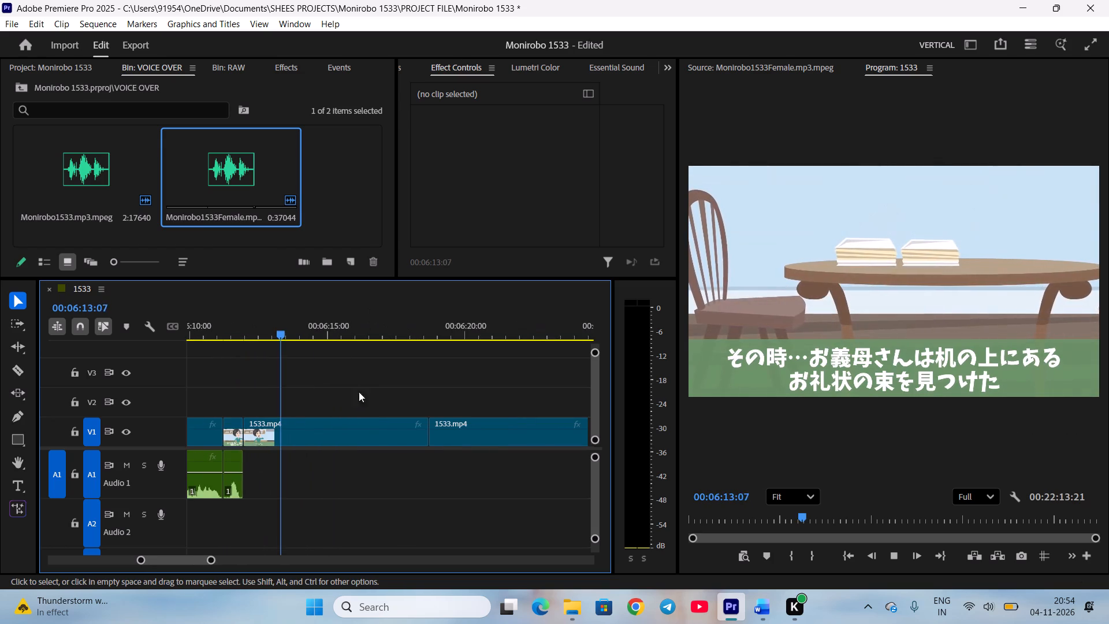
pyautogui.moveTo(322, 328); pyautogui.dragTo(448, 358)
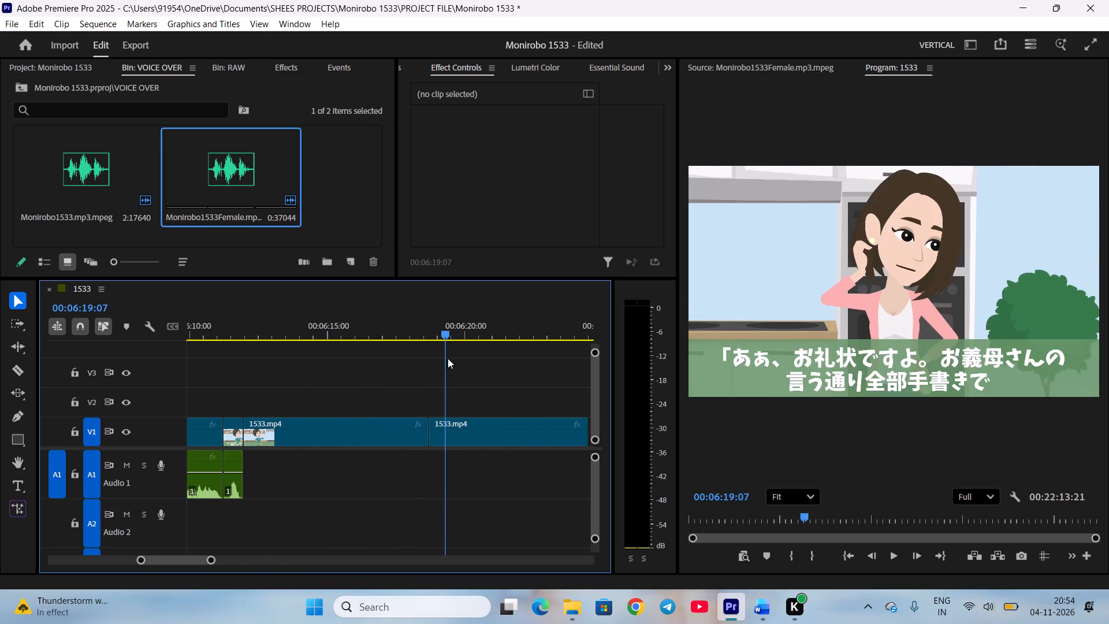
pyautogui.moveTo(448, 358); pyautogui.dragTo(381, 359)
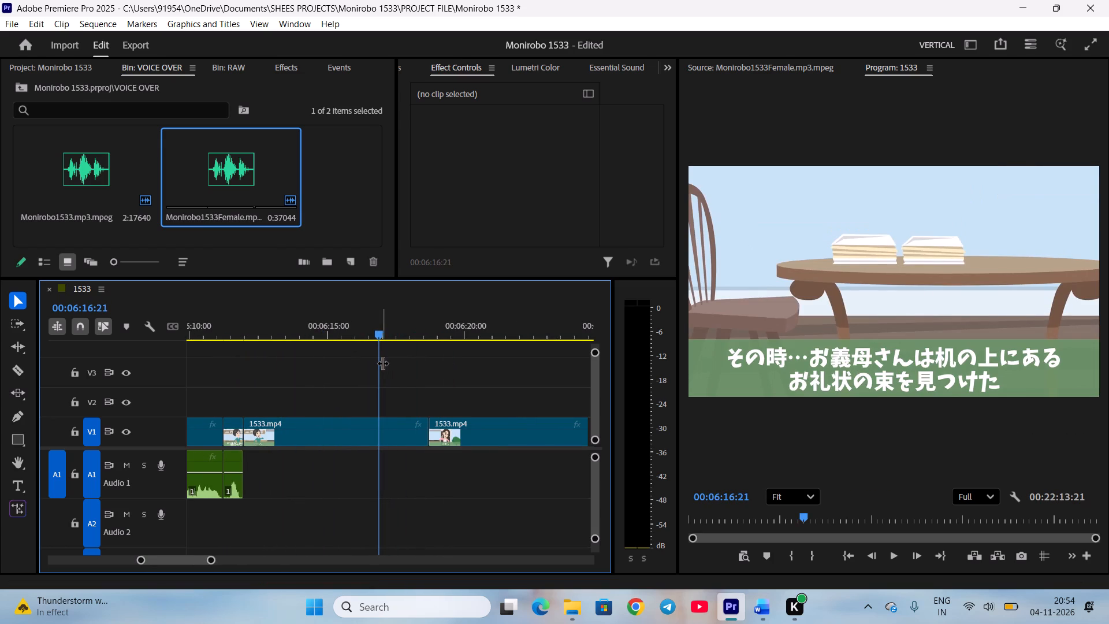
pyautogui.press('space')
pyautogui.press('space')
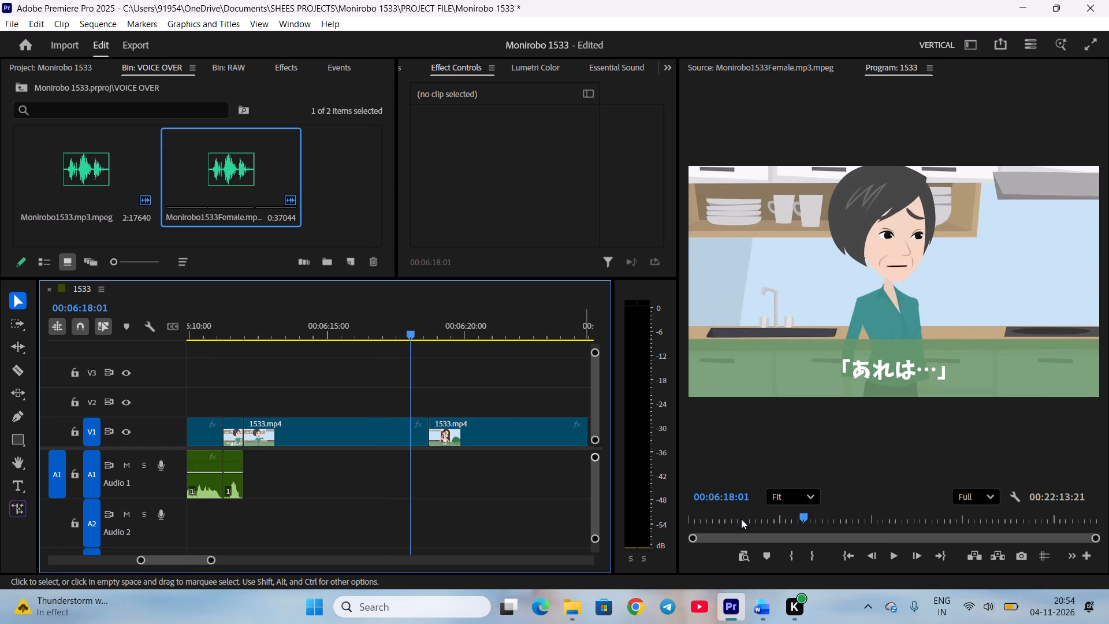
pyautogui.scroll(20, 741, 519)
pyautogui.scroll(5, 741, 519)
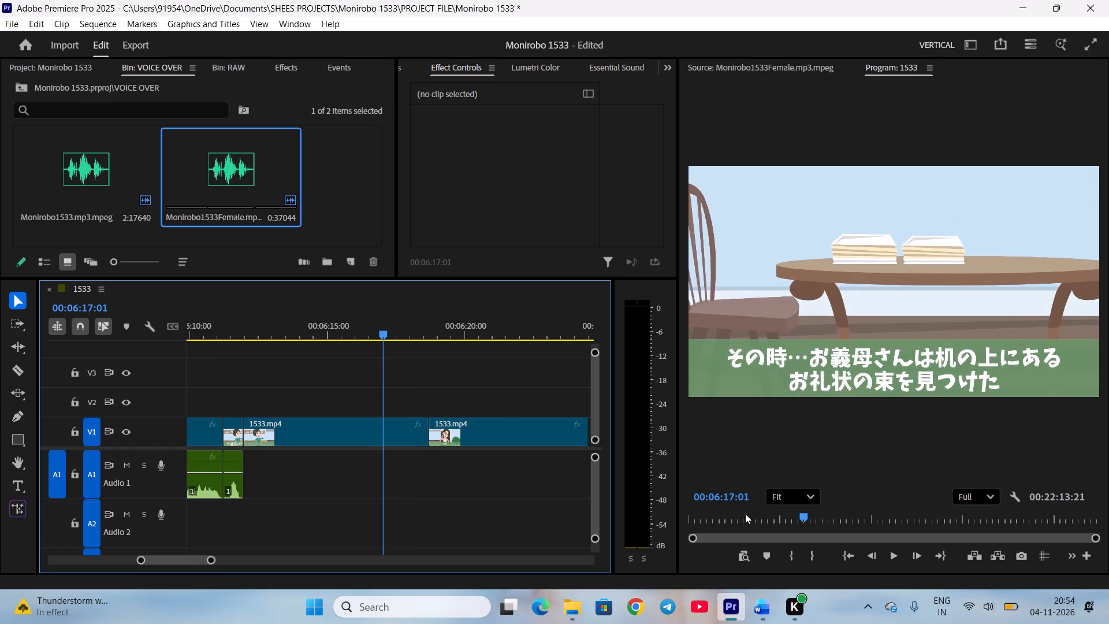
pyautogui.press('c')
pyautogui.press('space')
pyautogui.click(334, 315)
pyautogui.hotkey('ctrl', 's')
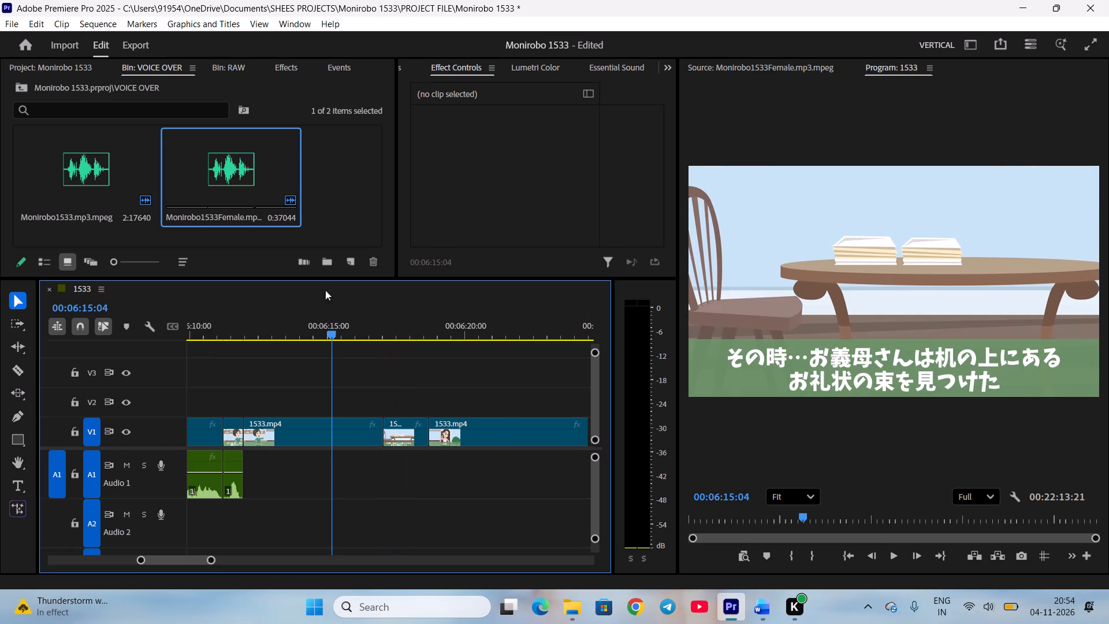
# Mark the next female voice-over phrase, 4:09 long and ending at 00:06:03:09, and append it to the voice clips on Audio 1.
pyautogui.doubleClick(261, 148)
pyautogui.scroll(-3, 918, 509)
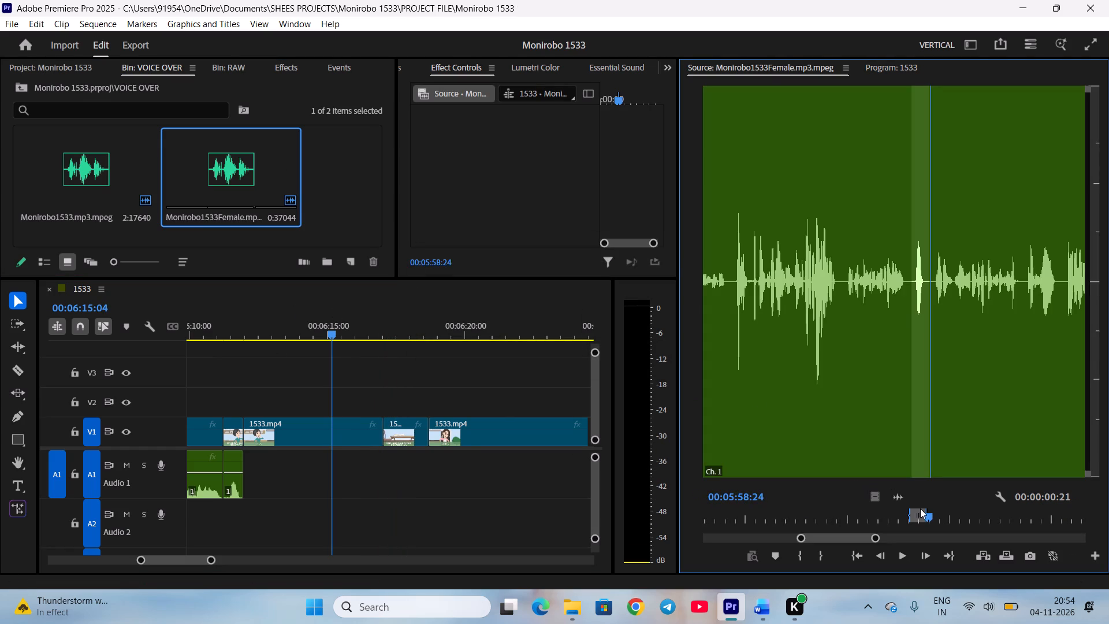
pyautogui.scroll(-2, 921, 507)
pyautogui.press('i')
pyautogui.press('space')
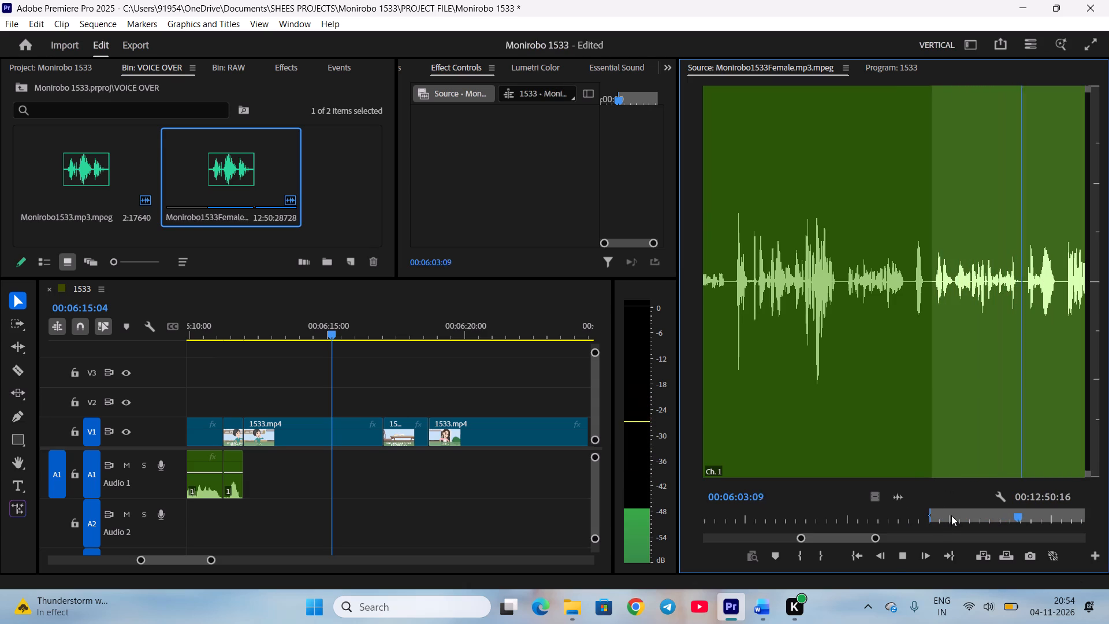
pyautogui.press('space')
pyautogui.scroll(2, 953, 511)
pyautogui.press('o')
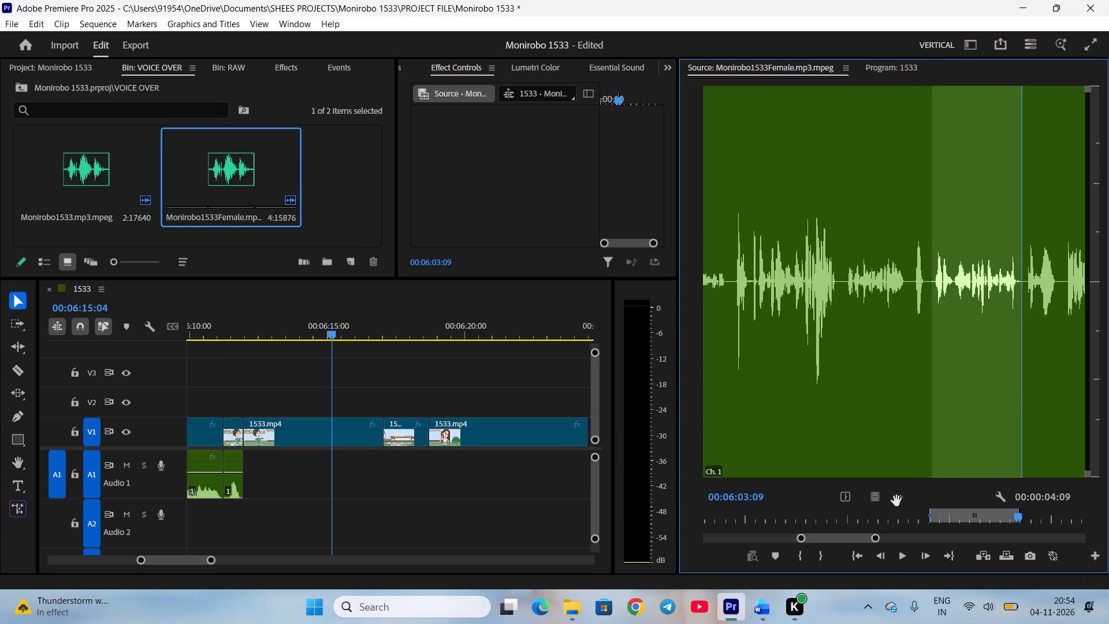
pyautogui.moveTo(896, 501); pyautogui.dragTo(251, 466)
# Trim the letters-on-table video clip to the end of its voice clip, ripple delete the gap, and save the project.
pyautogui.press('space')
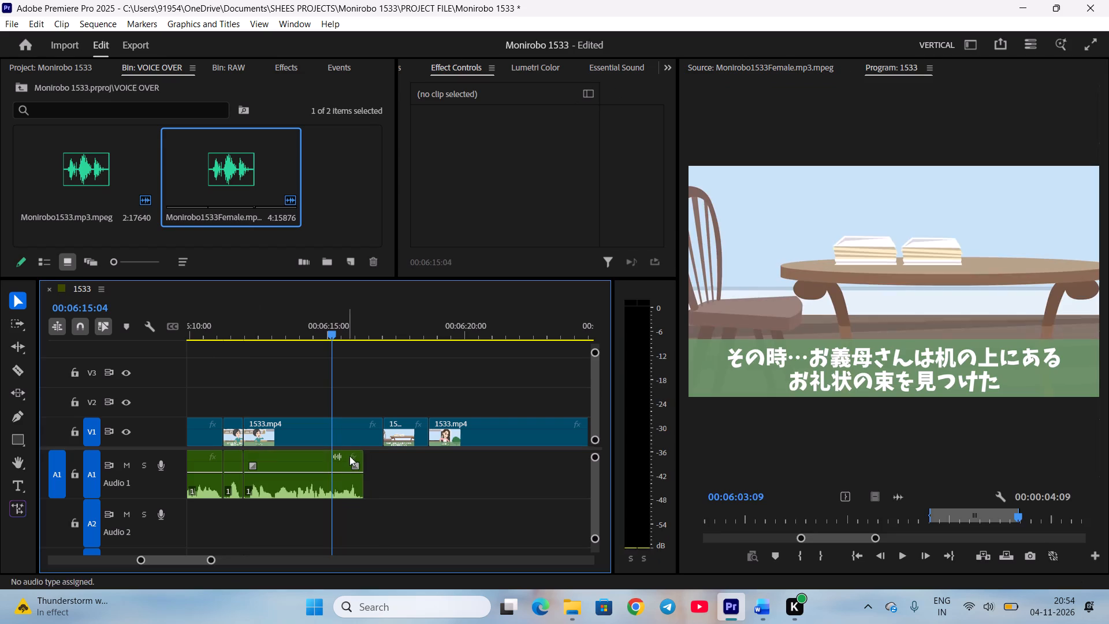
pyautogui.press('space')
pyautogui.click(367, 446)
pyautogui.moveTo(378, 440); pyautogui.dragTo(375, 440)
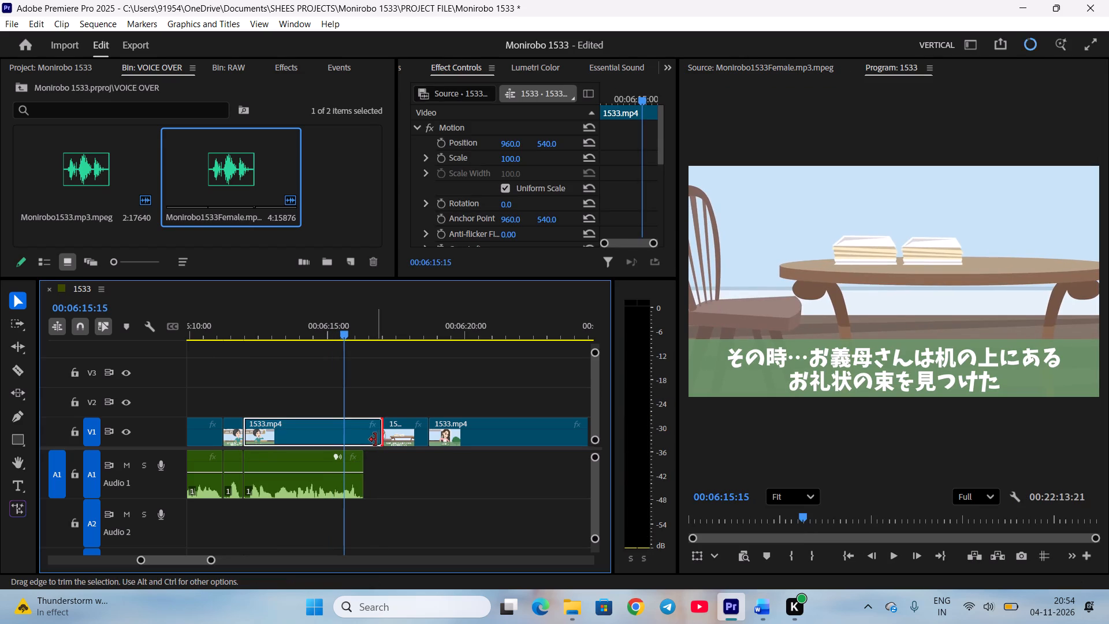
pyautogui.moveTo(375, 440); pyautogui.dragTo(361, 438)
pyautogui.rightClick(373, 429)
pyautogui.click(397, 442)
pyautogui.scroll(-4, 396, 442)
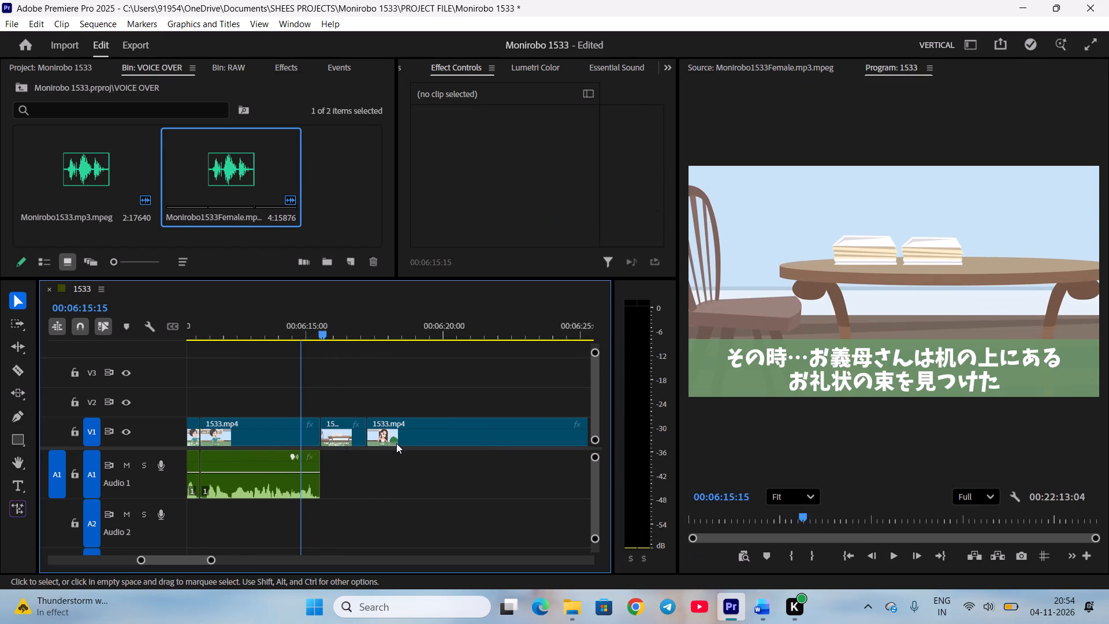
pyautogui.press('space')
pyautogui.press('space')
pyautogui.hotkey('ctrl', 's')
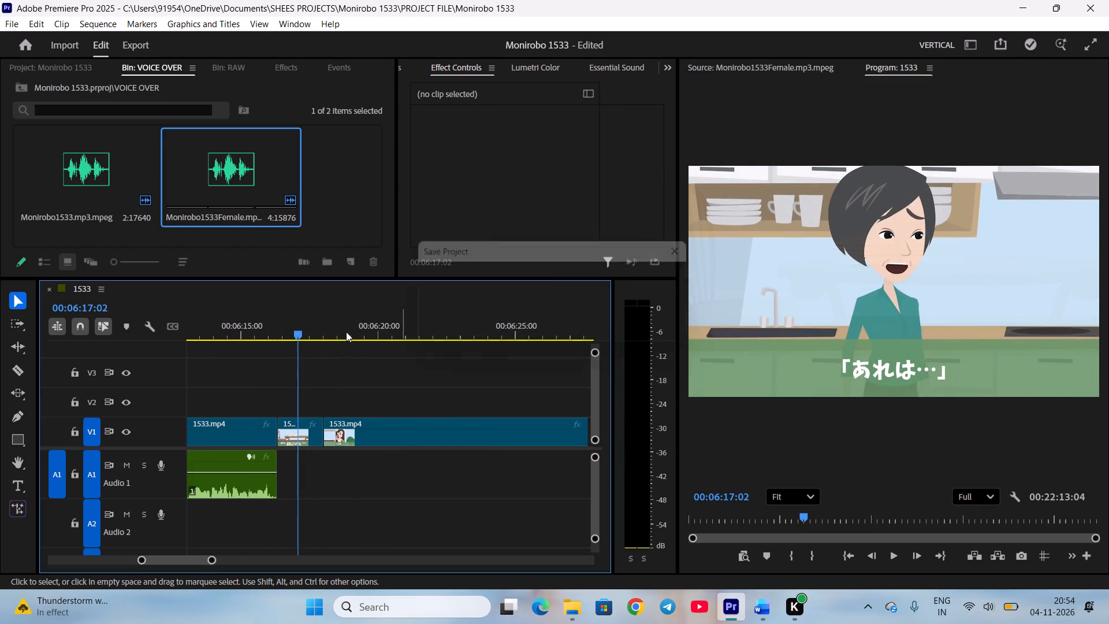
# Mark the female voice-over from 00:06:03:14 to 00:06:05:06 and place it on Audio 1 under the 「あれは…」 video clip.
pyautogui.doubleClick(237, 176)
pyautogui.scroll(-1, 933, 496)
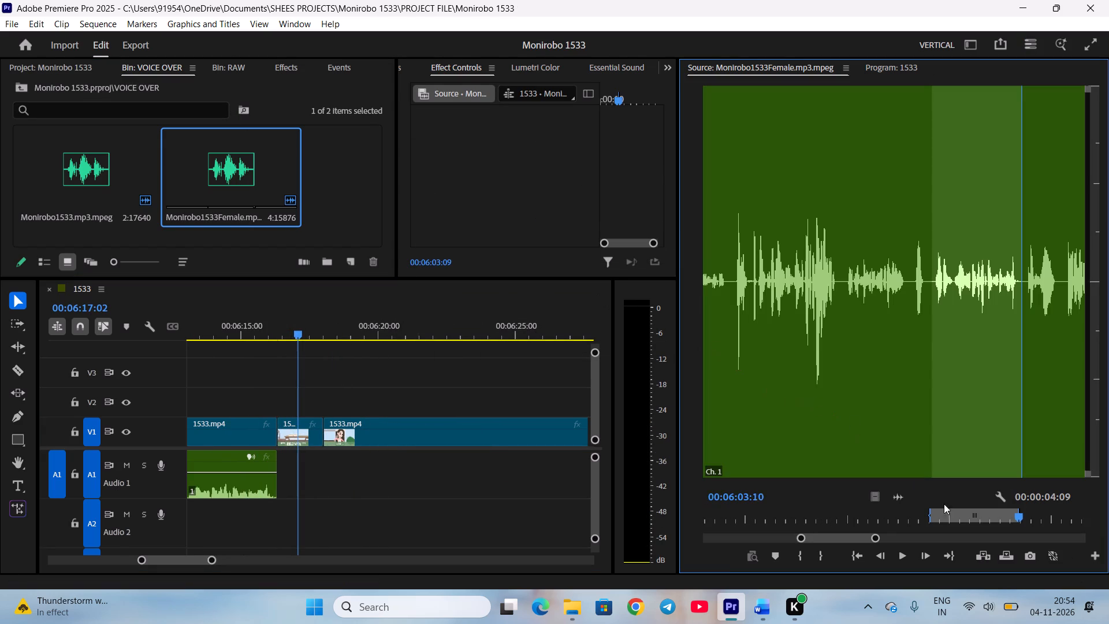
pyautogui.scroll(-4, 944, 504)
pyautogui.press('i')
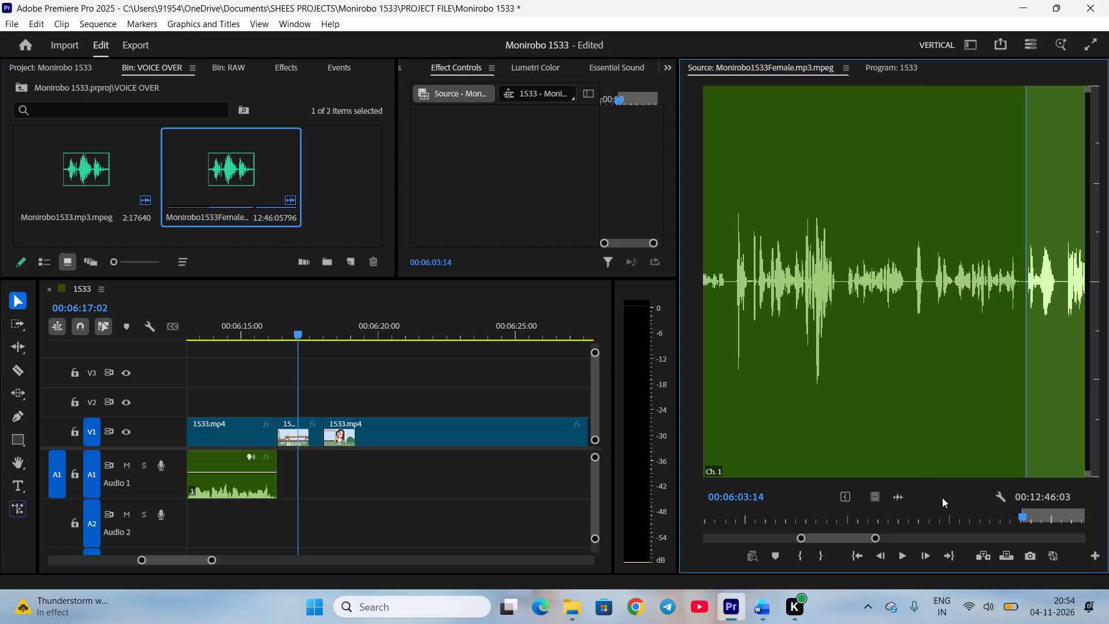
pyautogui.press('space')
pyautogui.press('space')
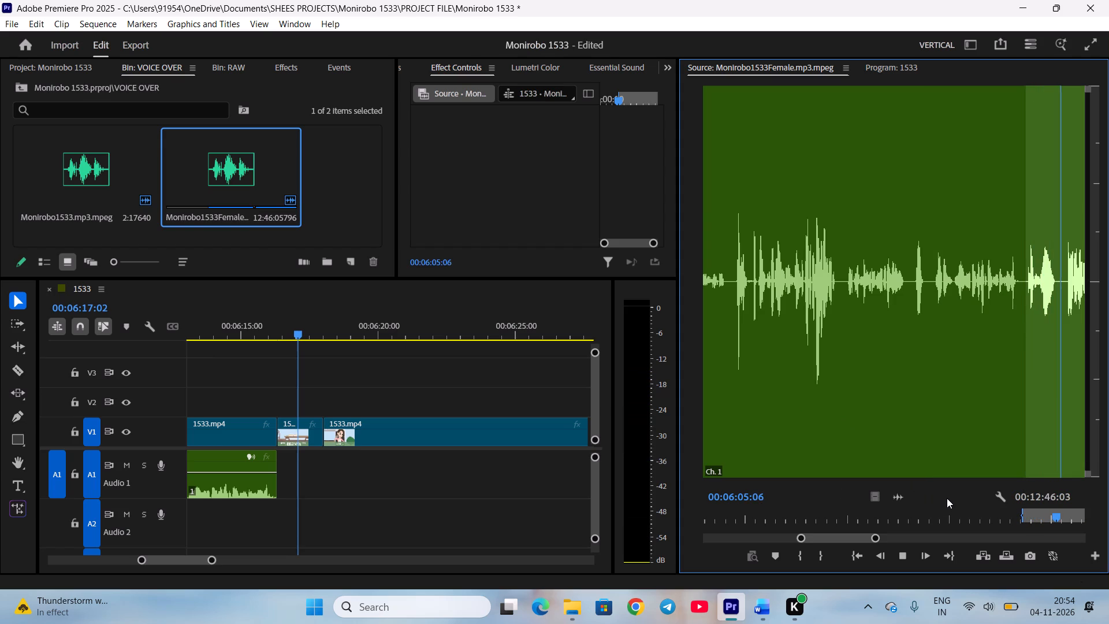
pyautogui.press('o')
pyautogui.moveTo(896, 492); pyautogui.dragTo(239, 455)
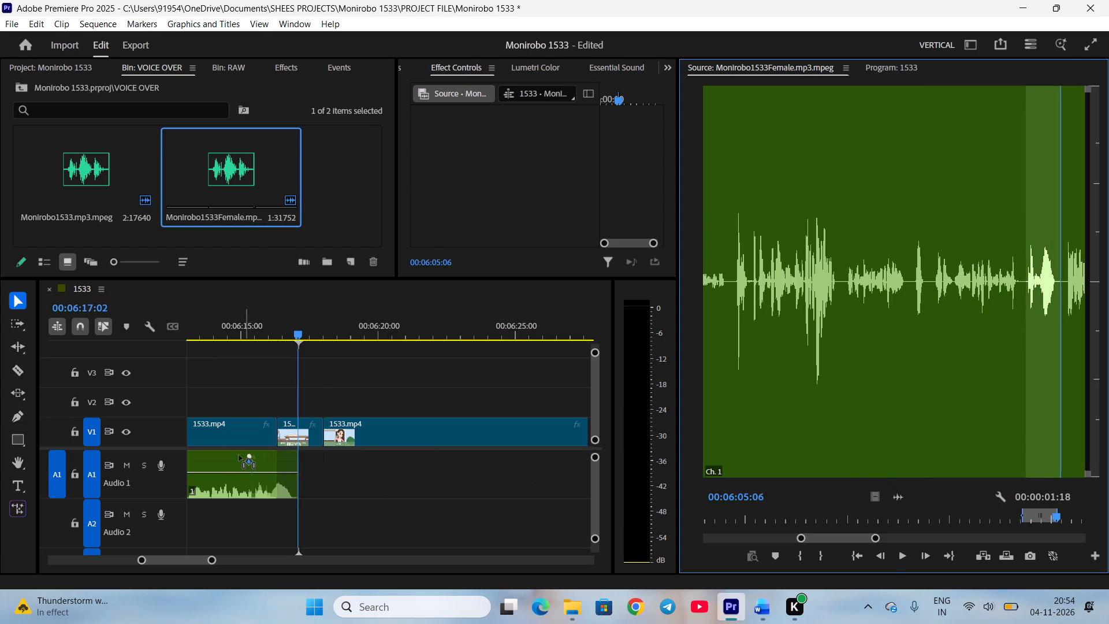
pyautogui.moveTo(239, 455); pyautogui.dragTo(280, 462)
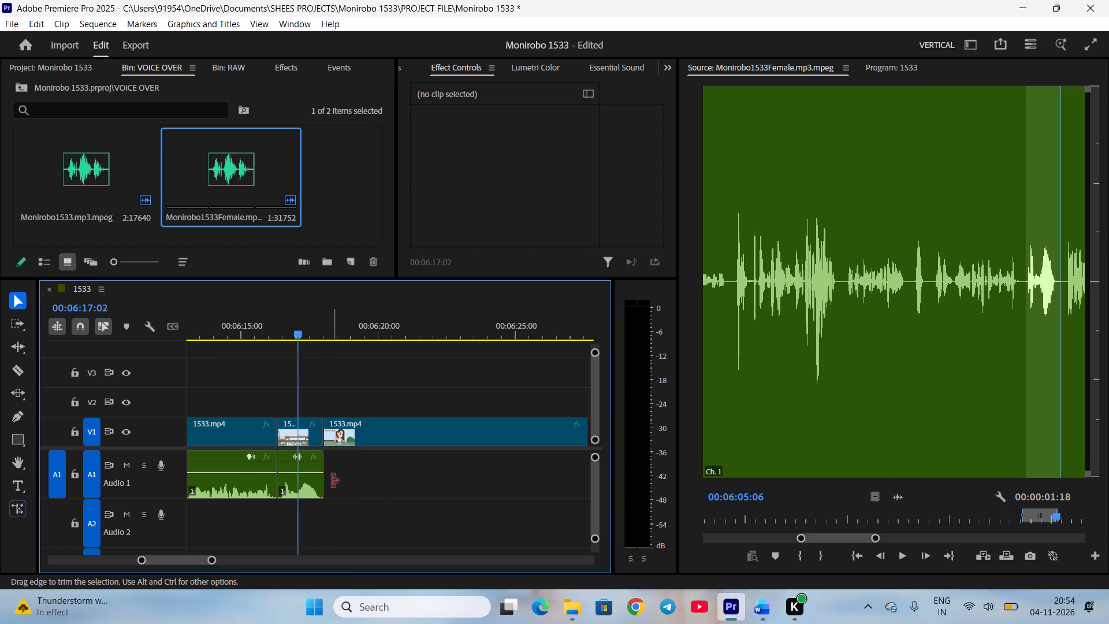
pyautogui.click(332, 481)
pyautogui.click(370, 504)
pyautogui.press('space')
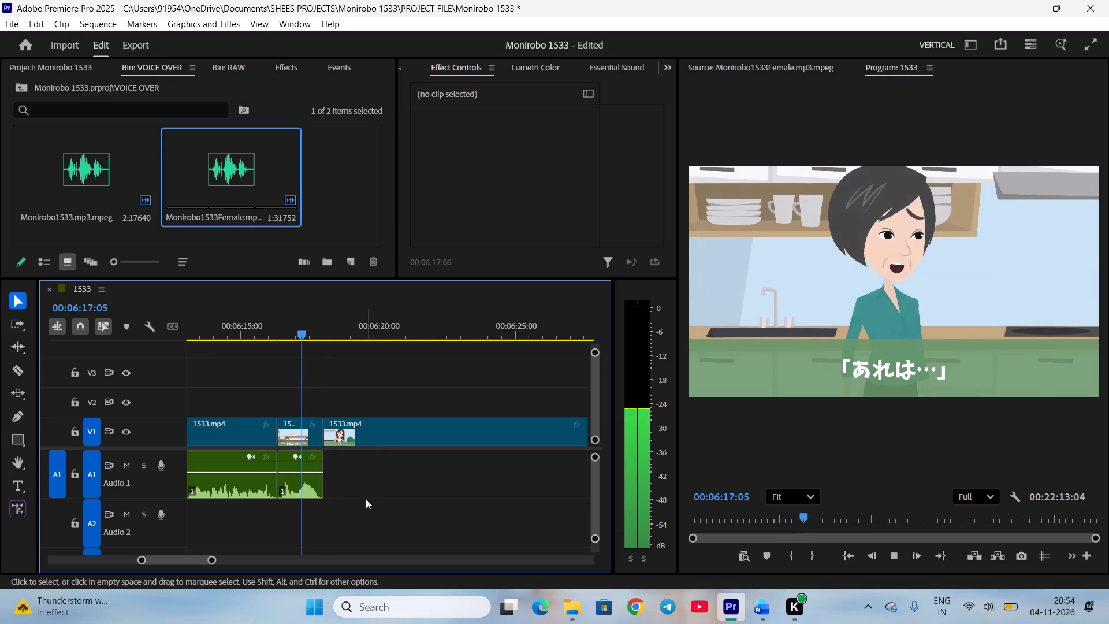
# Raise the audio gain by 10 dB on the two quiet voice clips, around 00:06:10 and under the letters-on-table scene.
pyautogui.scroll(4, 366, 498)
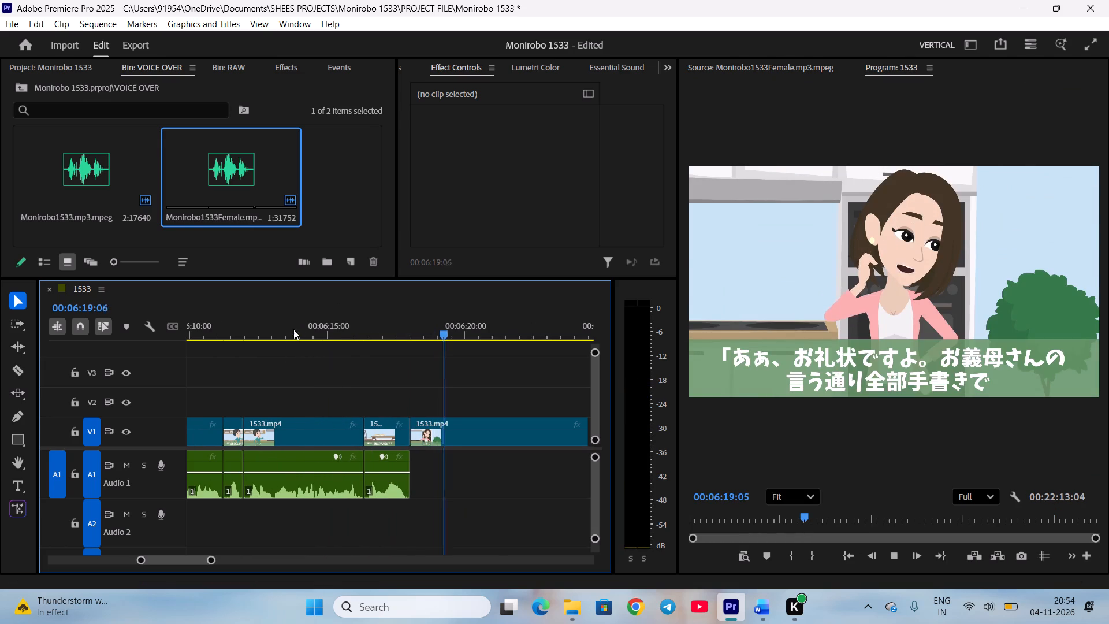
pyautogui.click(304, 326)
pyautogui.scroll(6, 329, 512)
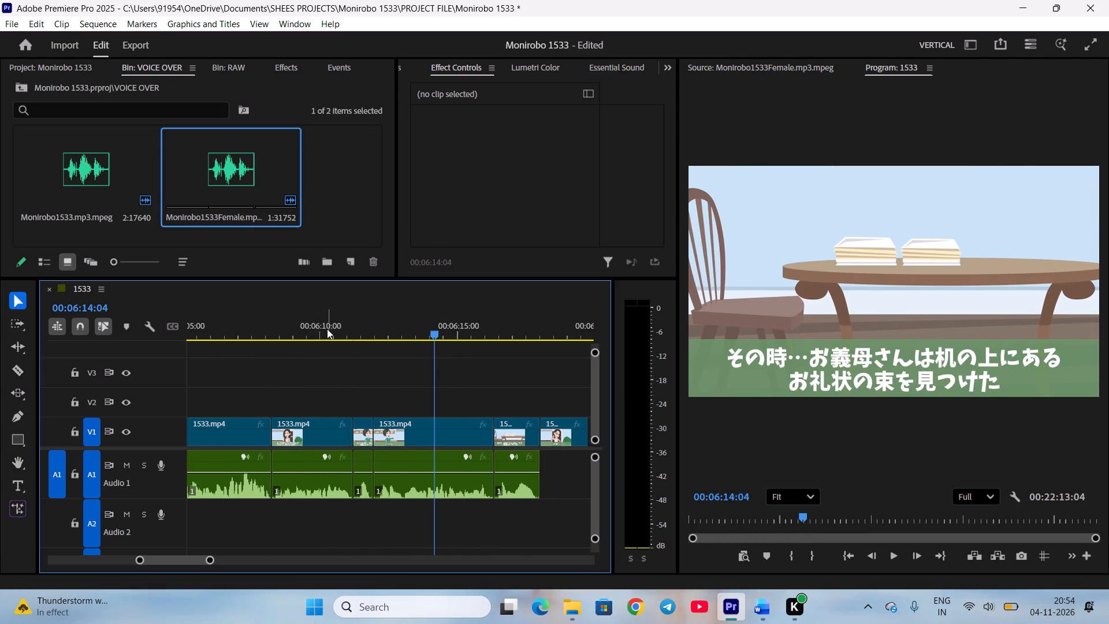
pyautogui.click(321, 324)
pyautogui.press('space')
pyautogui.press('space')
pyautogui.click(322, 485)
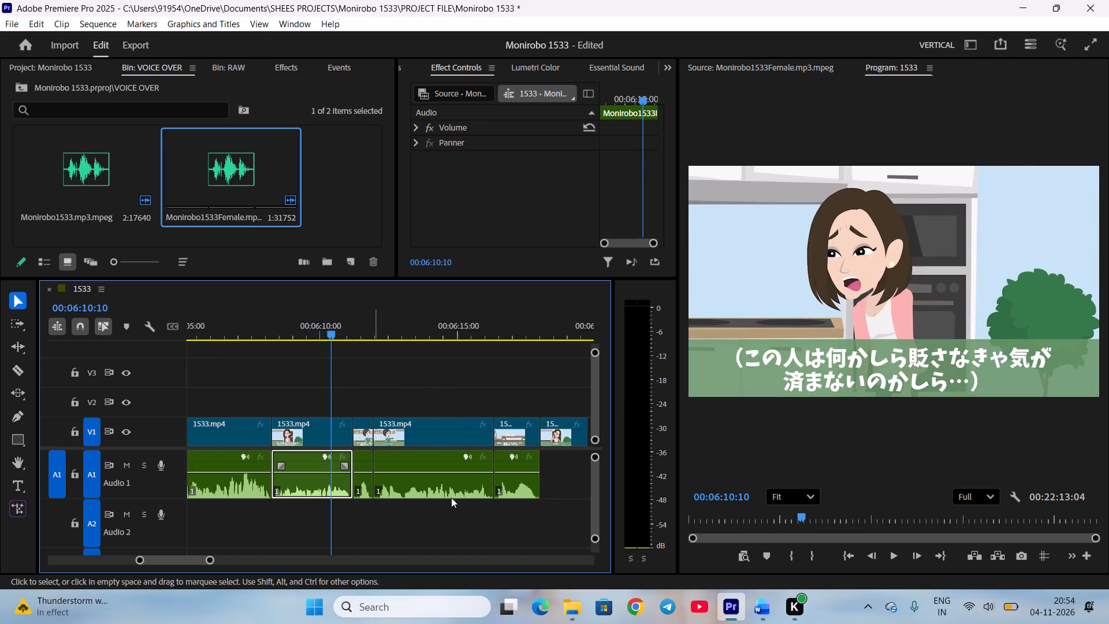
pyautogui.keyDown('shift'); pyautogui.click(459, 487); pyautogui.keyUp('shift')
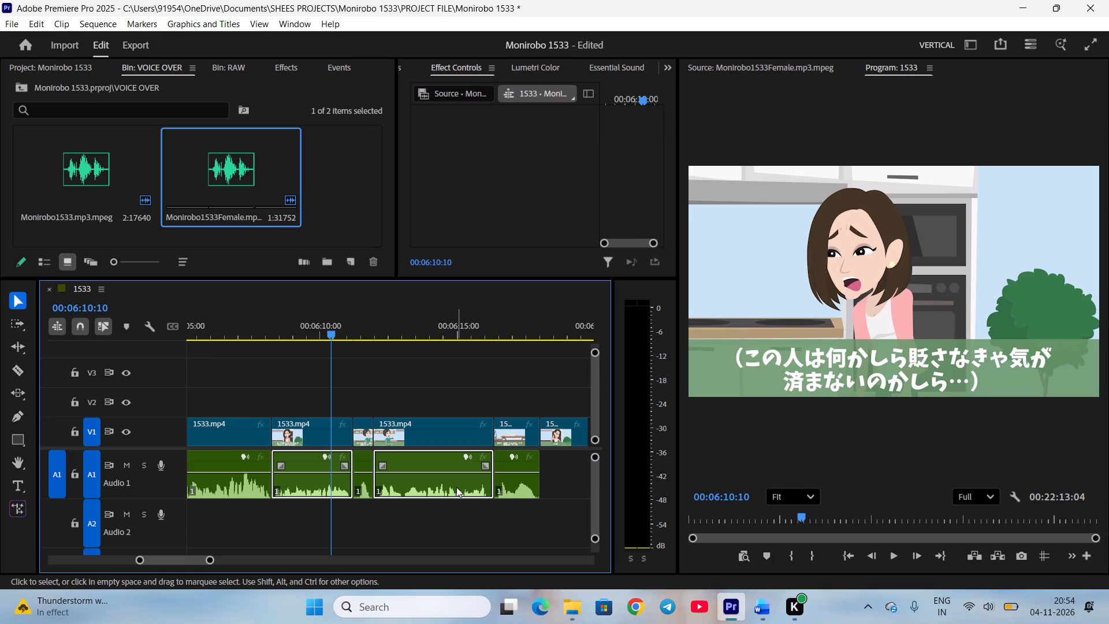
pyautogui.press('g')
pyautogui.write('10')
pyautogui.press('Return')
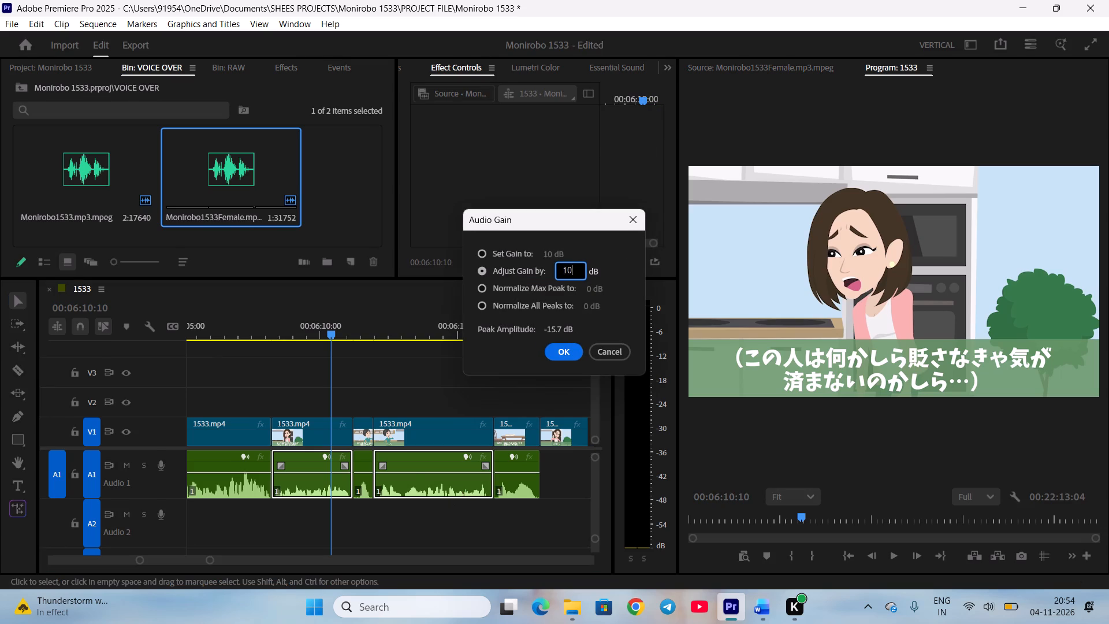
pyautogui.press('v')
pyautogui.click(461, 510)
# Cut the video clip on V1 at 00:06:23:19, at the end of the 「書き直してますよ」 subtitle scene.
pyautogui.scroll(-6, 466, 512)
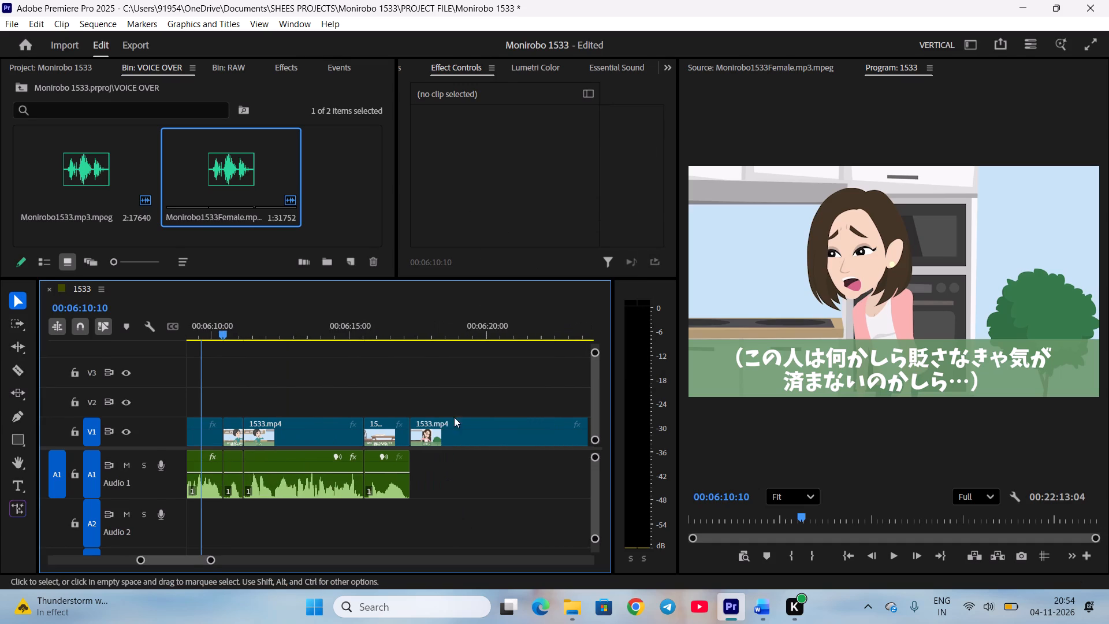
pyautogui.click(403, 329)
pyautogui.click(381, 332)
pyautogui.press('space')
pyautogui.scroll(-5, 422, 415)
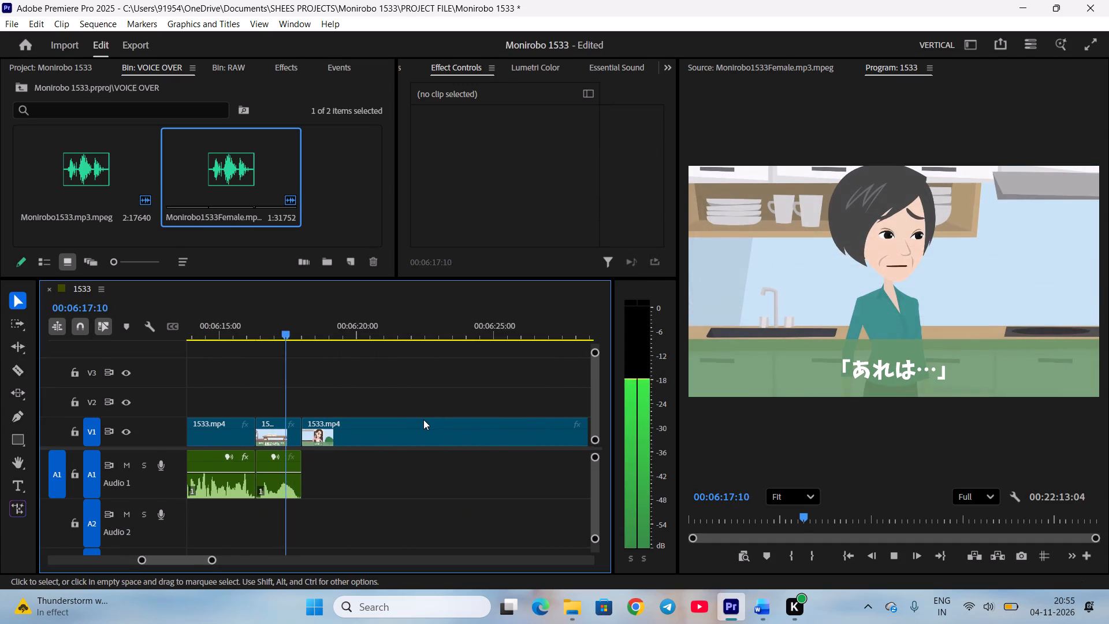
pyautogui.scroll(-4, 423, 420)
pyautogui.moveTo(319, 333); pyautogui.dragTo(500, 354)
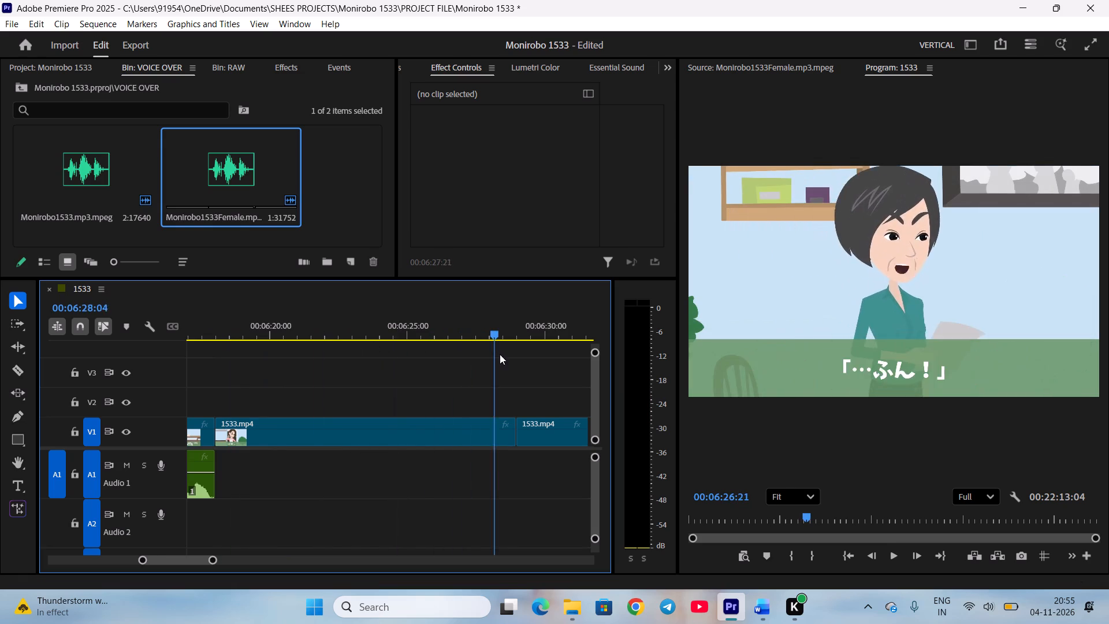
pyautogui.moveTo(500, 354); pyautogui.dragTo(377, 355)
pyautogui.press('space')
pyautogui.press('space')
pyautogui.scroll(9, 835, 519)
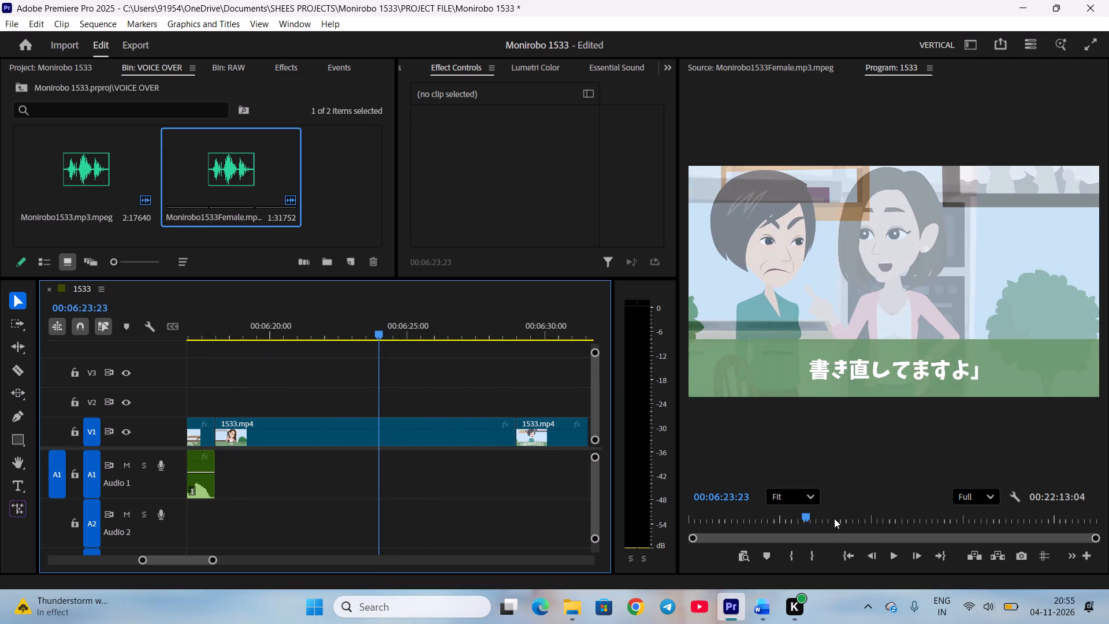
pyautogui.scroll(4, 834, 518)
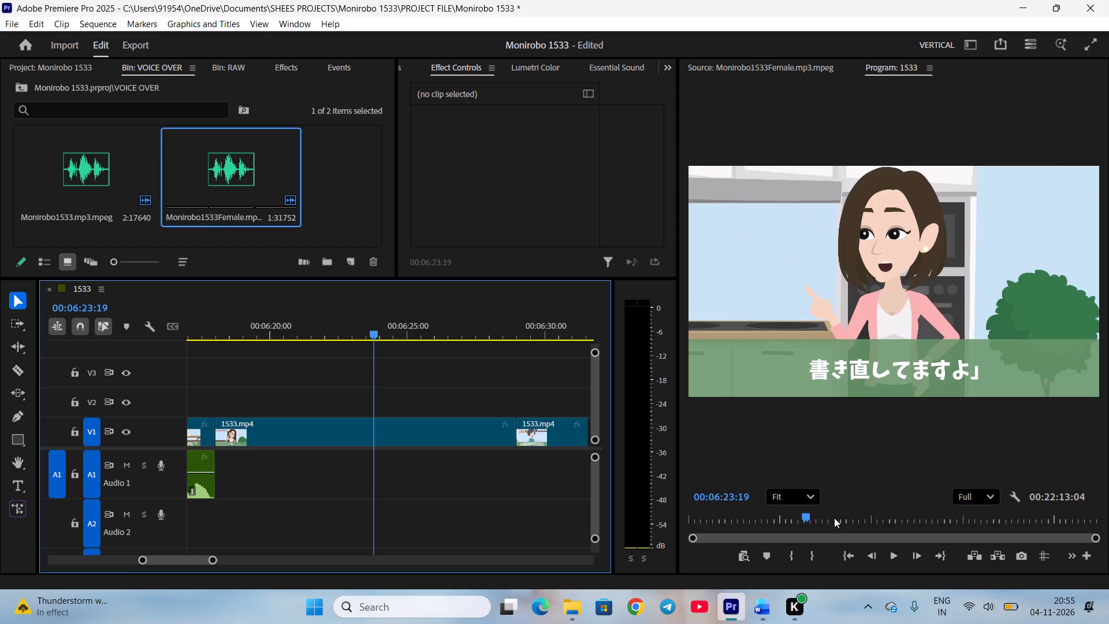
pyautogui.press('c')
# Play the scenes around the cut and compare their subtitles with Eriko's and the mother-in-law's lines in the Word script.
pyautogui.press('space')
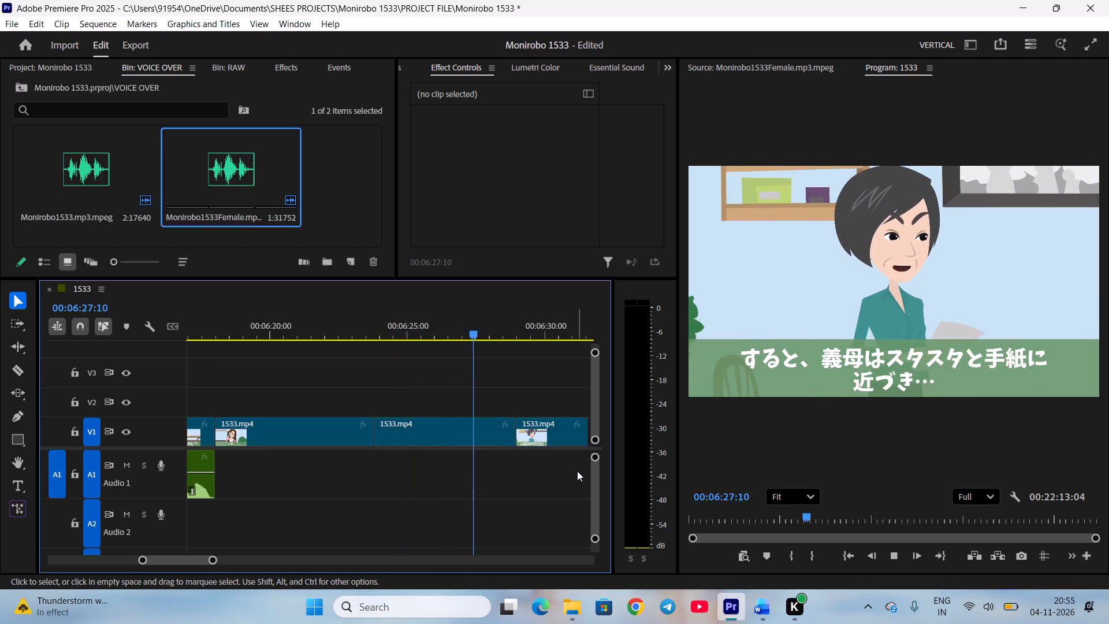
pyautogui.press('space')
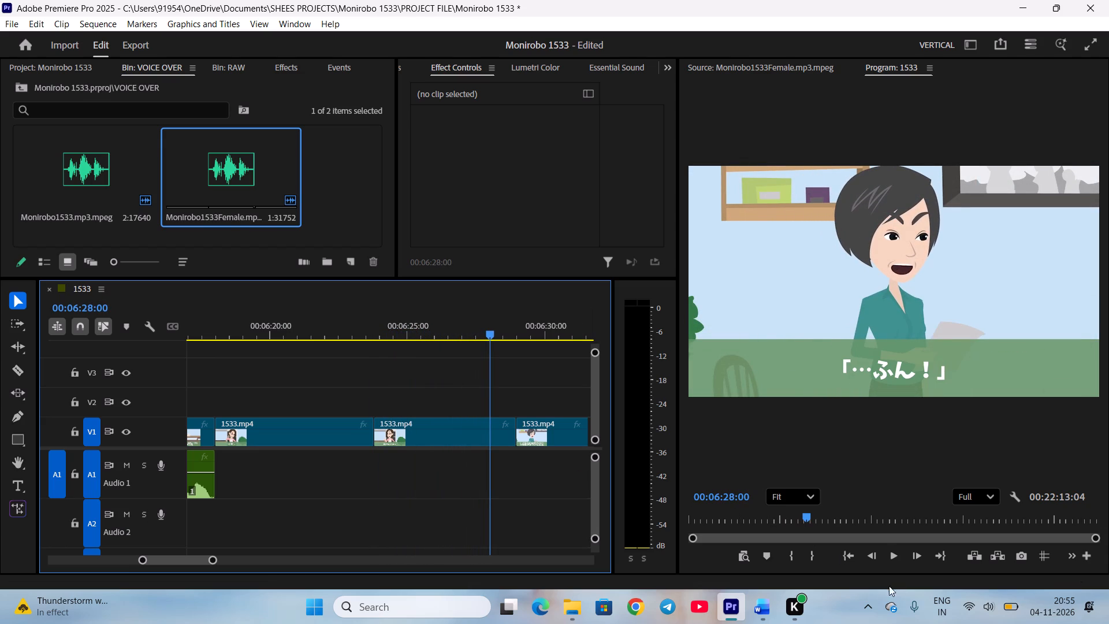
pyautogui.click(763, 604)
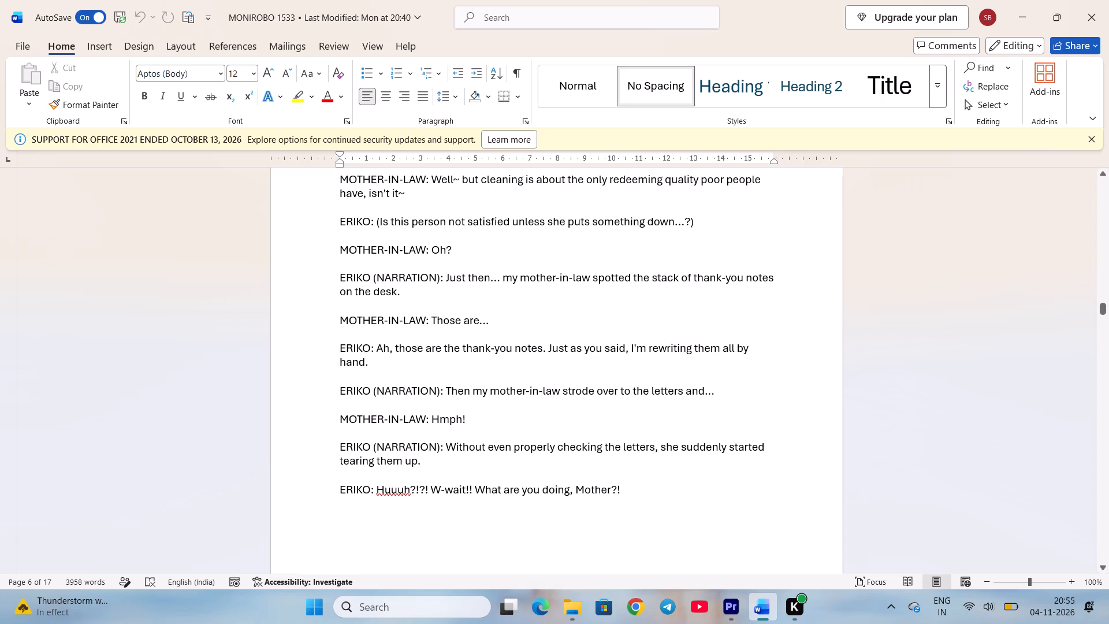
pyautogui.click(734, 616)
pyautogui.scroll(5, 384, 417)
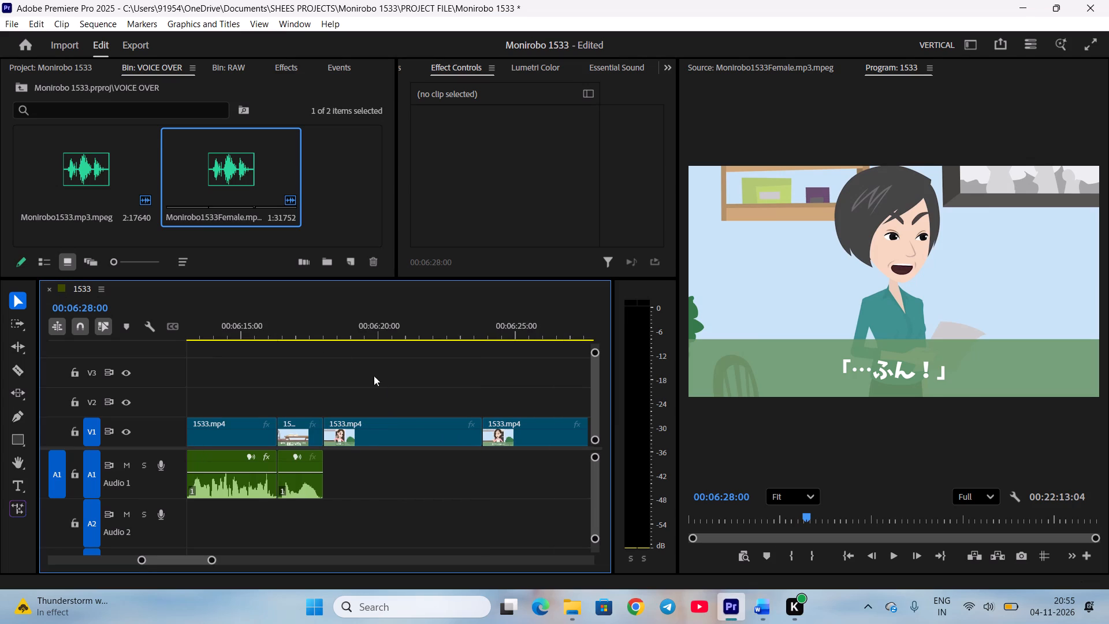
pyautogui.click(286, 322)
pyautogui.press('space')
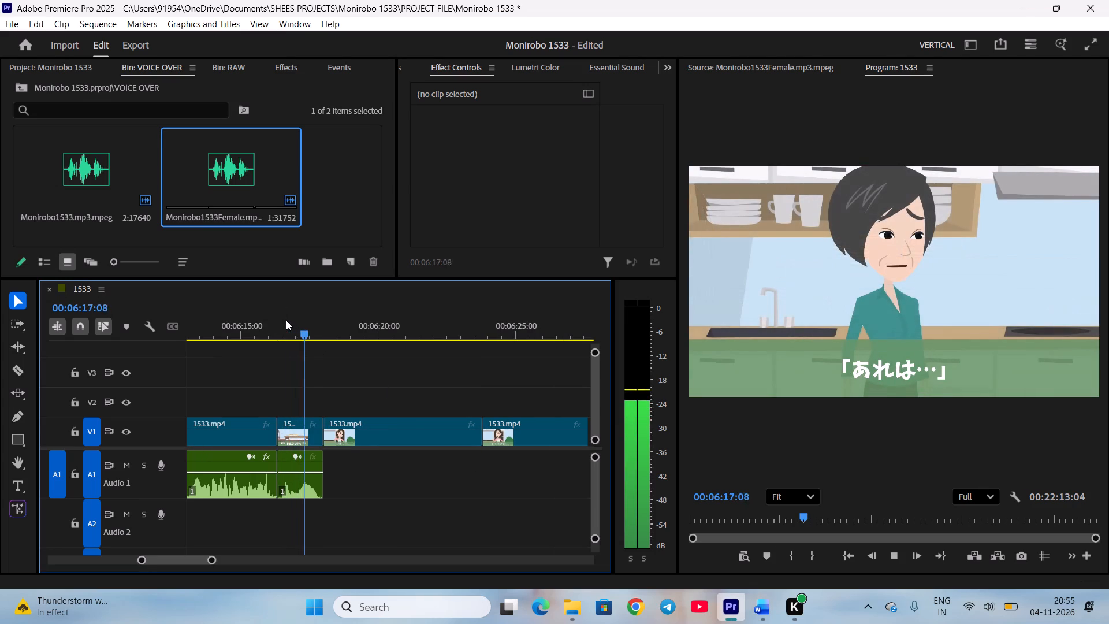
pyautogui.scroll(-4, 286, 320)
pyautogui.moveTo(303, 322); pyautogui.dragTo(377, 342)
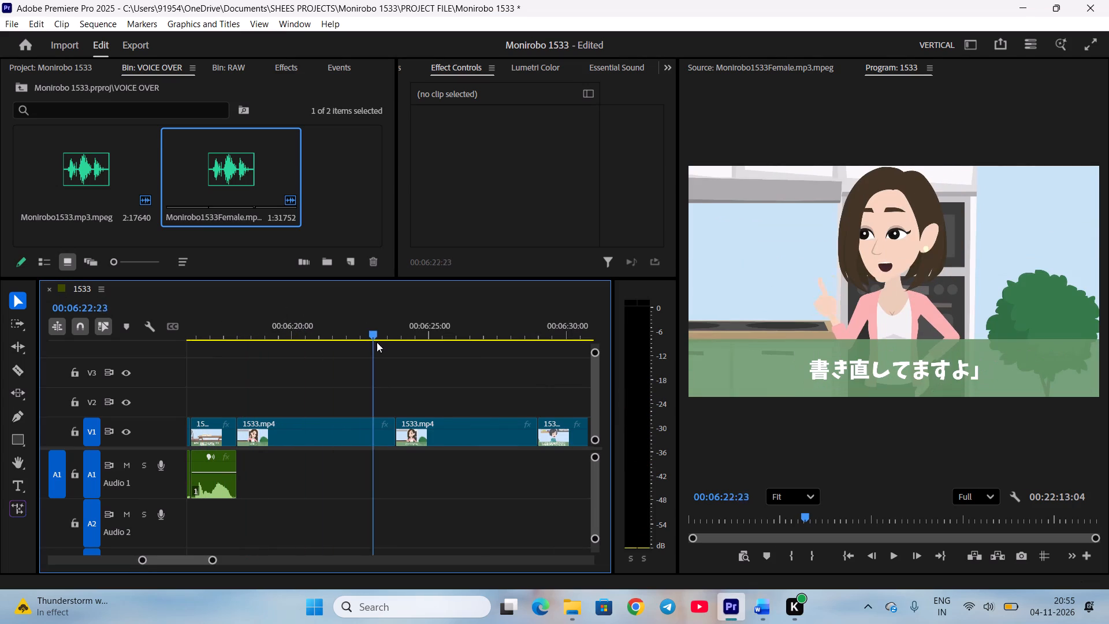
pyautogui.moveTo(377, 342); pyautogui.dragTo(391, 344)
pyautogui.click(775, 614)
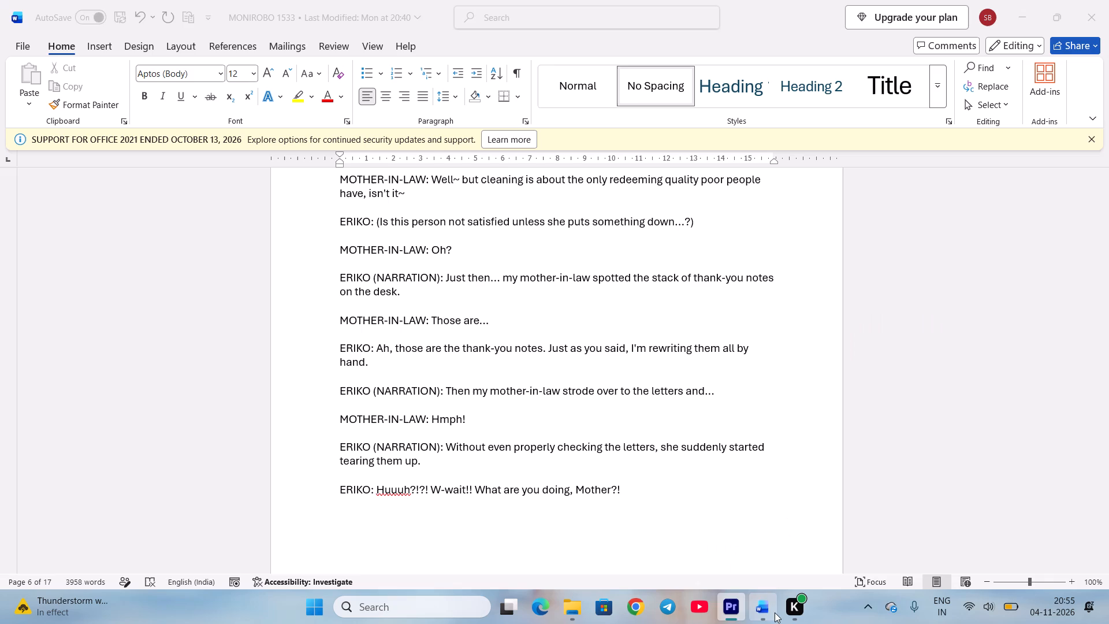
pyautogui.scroll(-1, 684, 457)
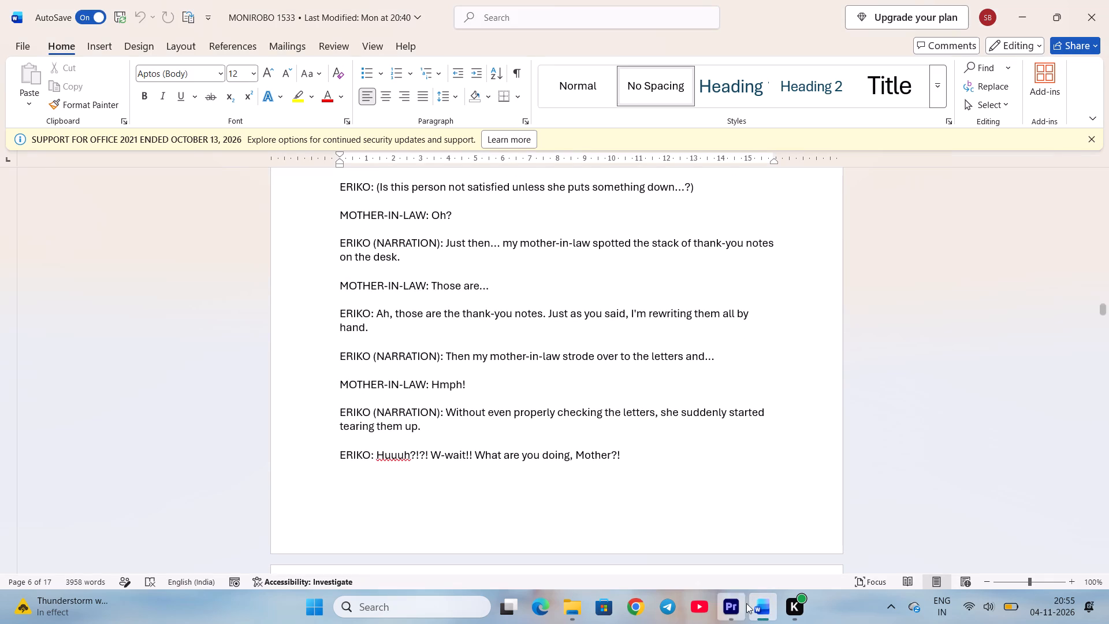
pyautogui.click(732, 615)
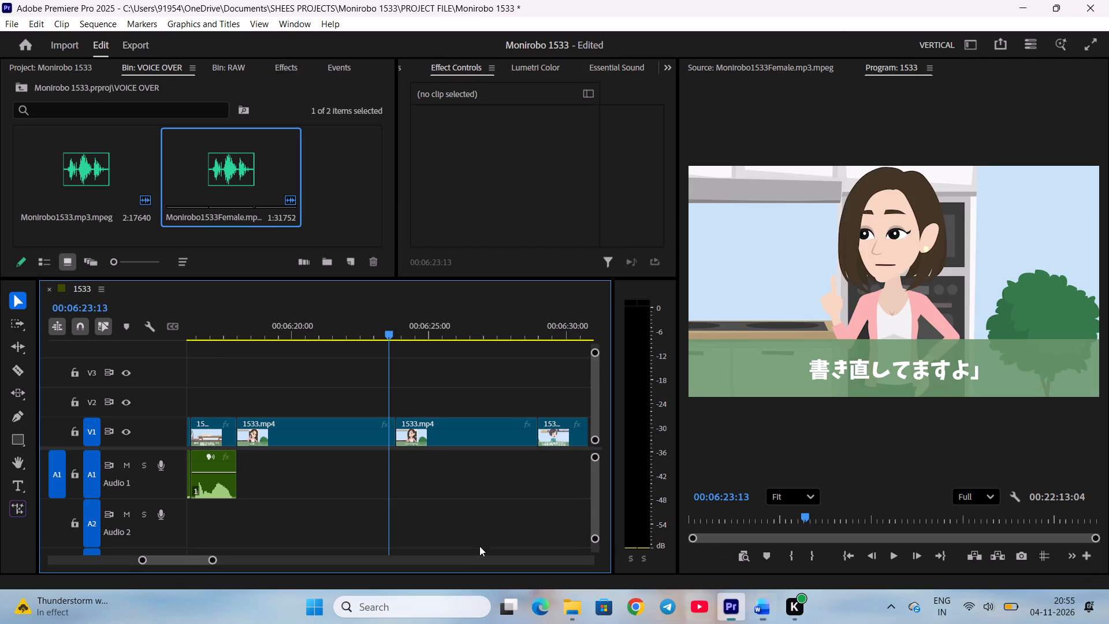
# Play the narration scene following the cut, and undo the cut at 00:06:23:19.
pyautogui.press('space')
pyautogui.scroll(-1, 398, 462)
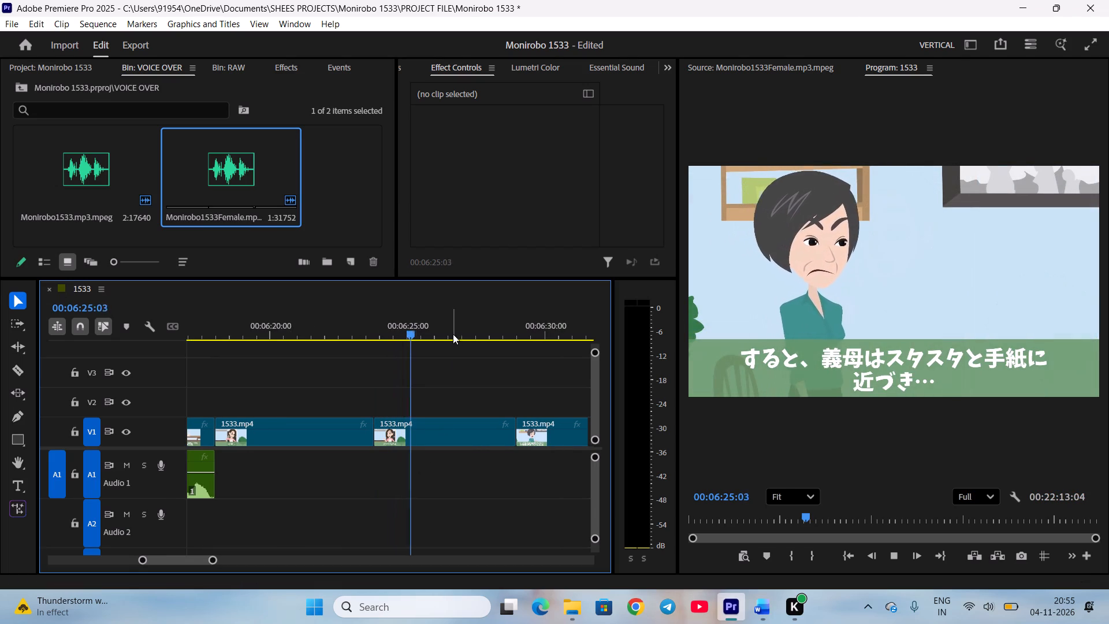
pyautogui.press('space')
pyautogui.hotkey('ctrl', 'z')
# Cut the video clip at 00:06:27:06, near the end of the 「すると、義母はスタスタと手紙に近づき…」 scene, and save the project.
pyautogui.press('space')
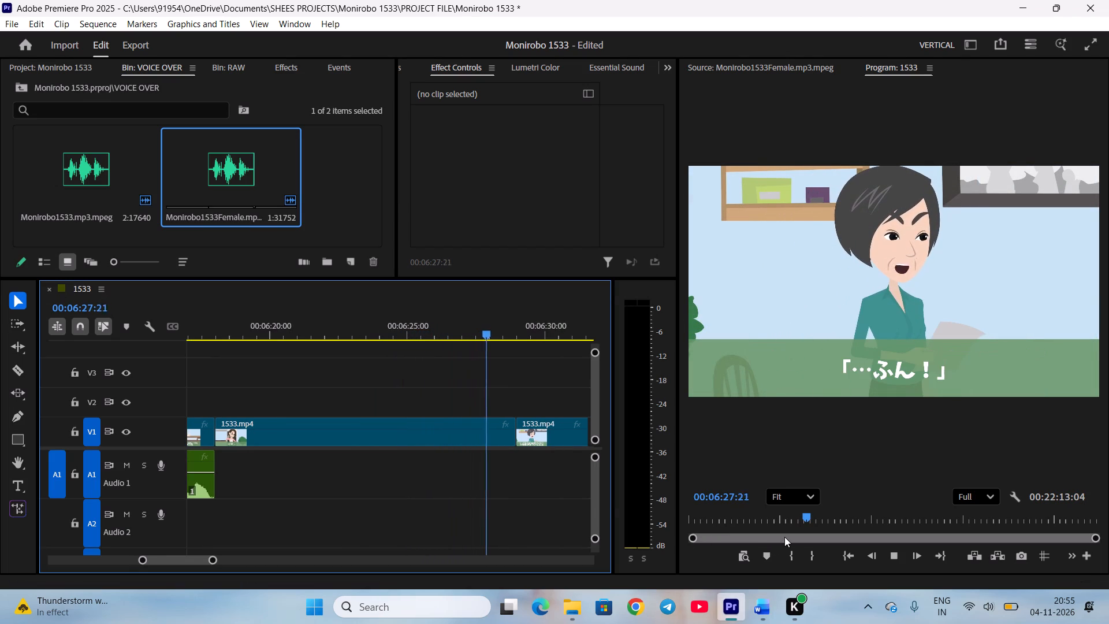
pyautogui.press('space')
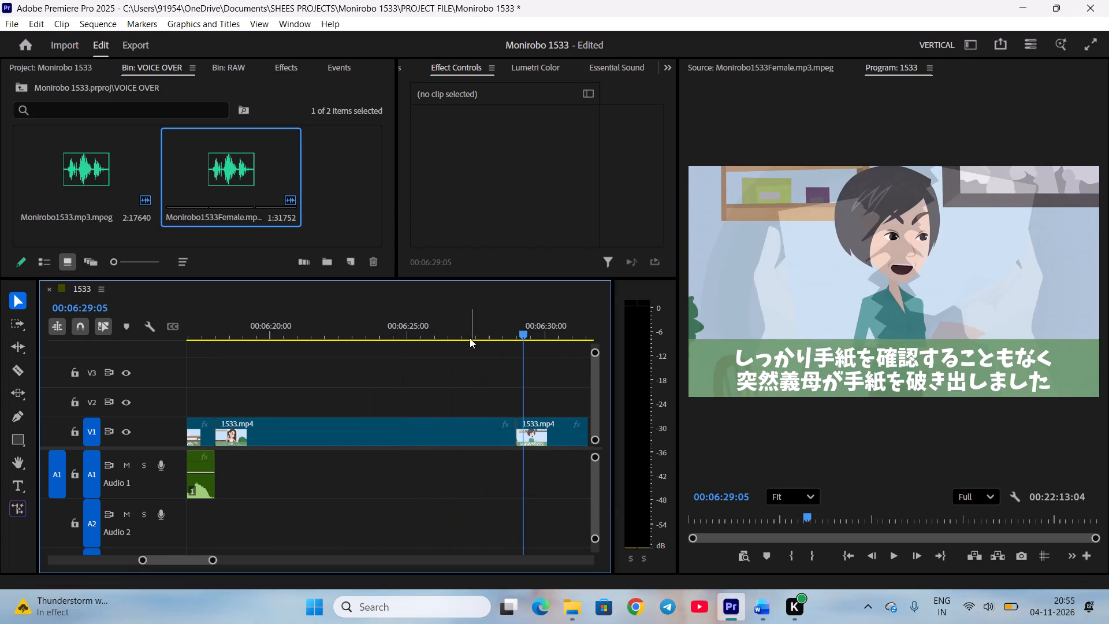
pyautogui.moveTo(470, 338); pyautogui.dragTo(440, 345)
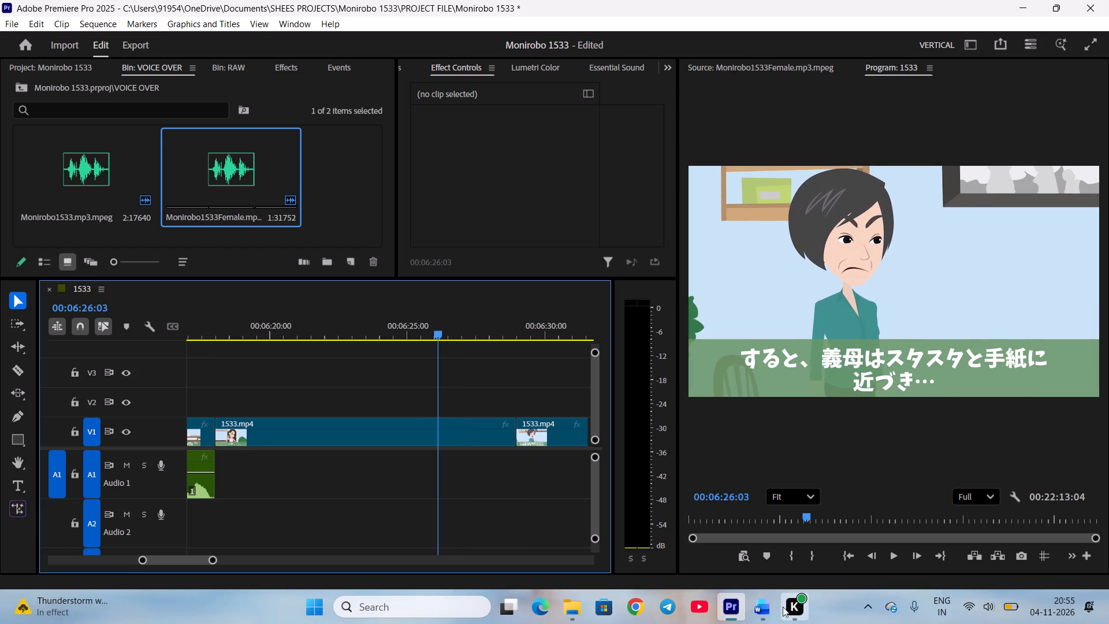
pyautogui.scroll(-16, 785, 512)
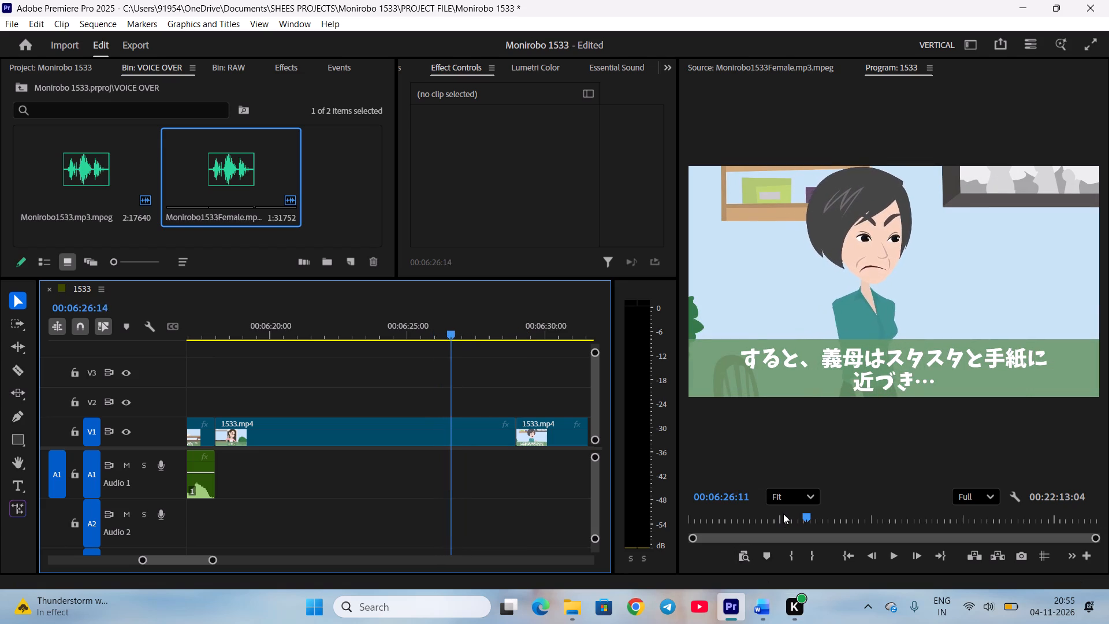
pyautogui.scroll(-20, 783, 514)
pyautogui.scroll(-4, 783, 514)
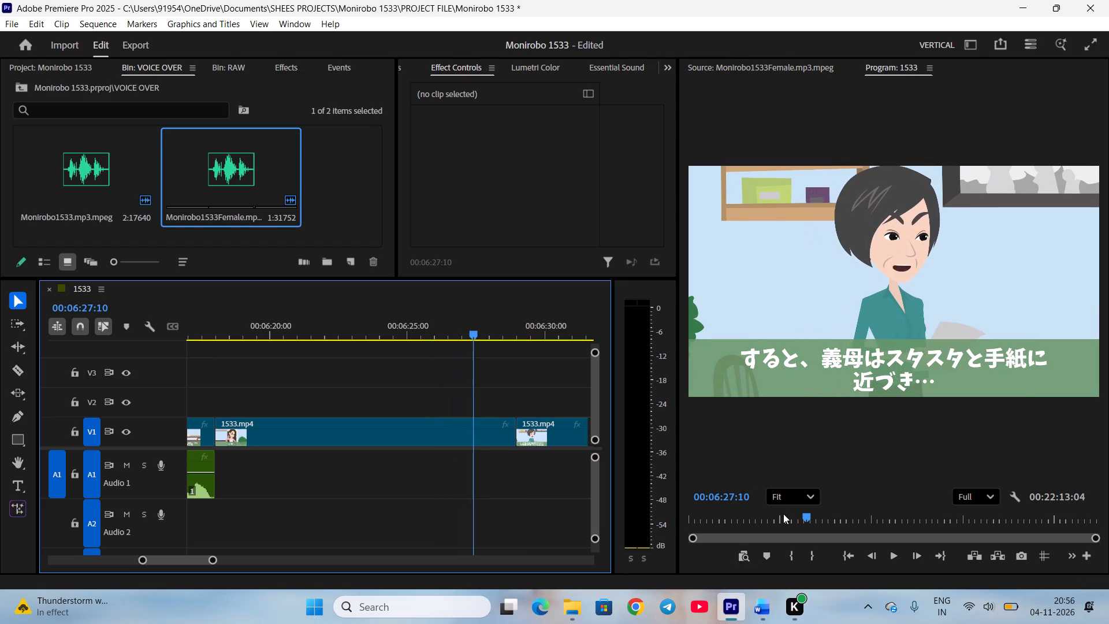
pyautogui.scroll(-2, 783, 514)
pyautogui.scroll(9, 783, 514)
pyautogui.scroll(-2, 783, 514)
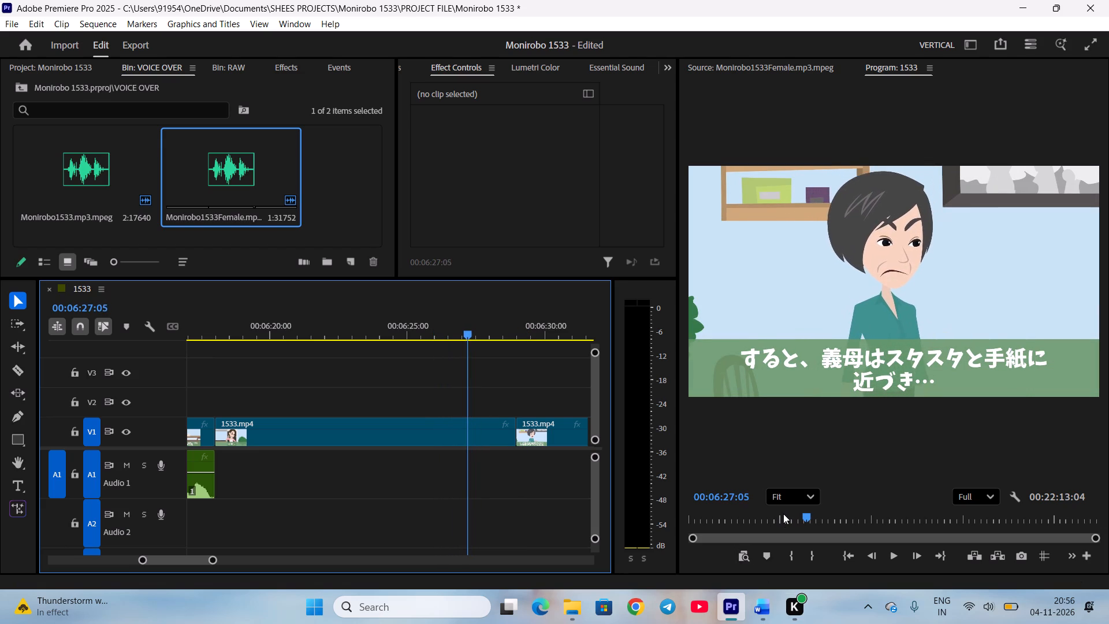
pyautogui.scroll(-2, 783, 514)
pyautogui.scroll(1, 783, 514)
pyautogui.press('c')
pyautogui.press('space')
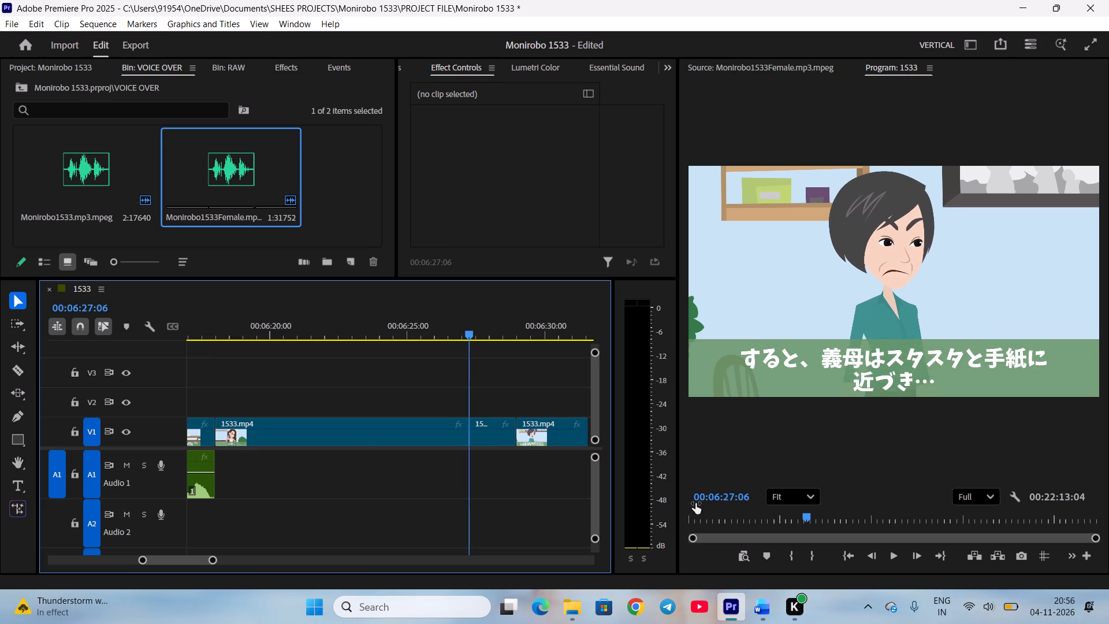
pyautogui.click(447, 325)
pyautogui.hotkey('ctrl', 's')
# Mark the female voice-over from 00:06:05:11 to 00:06:13:06, checking the Word script, and append it to the voice clips on Audio 1.
pyautogui.doubleClick(232, 174)
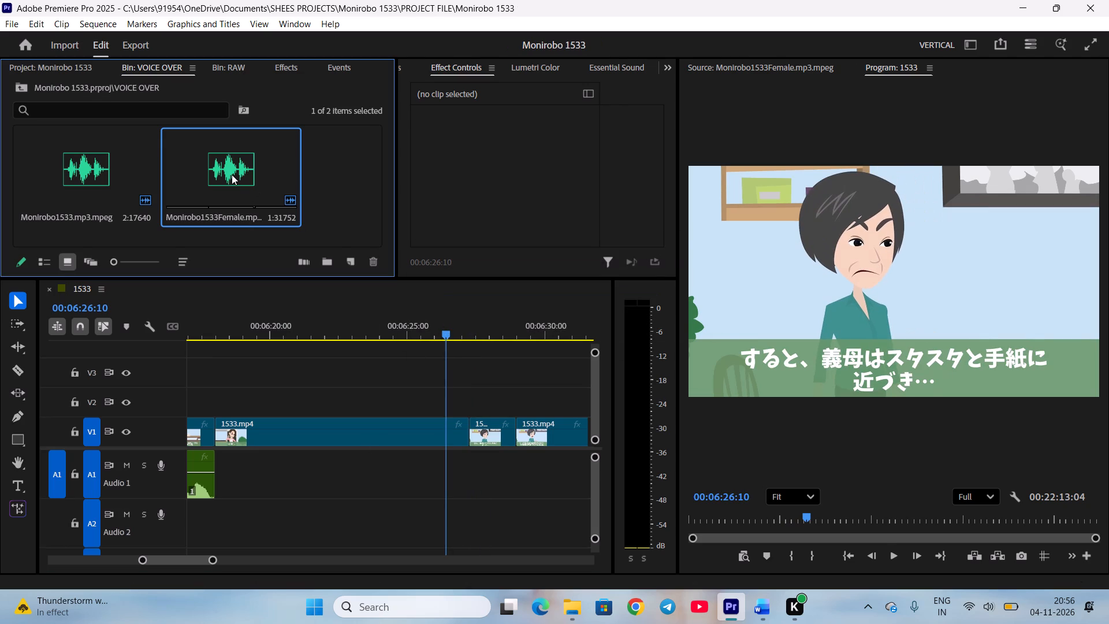
pyautogui.scroll(-3, 1016, 623)
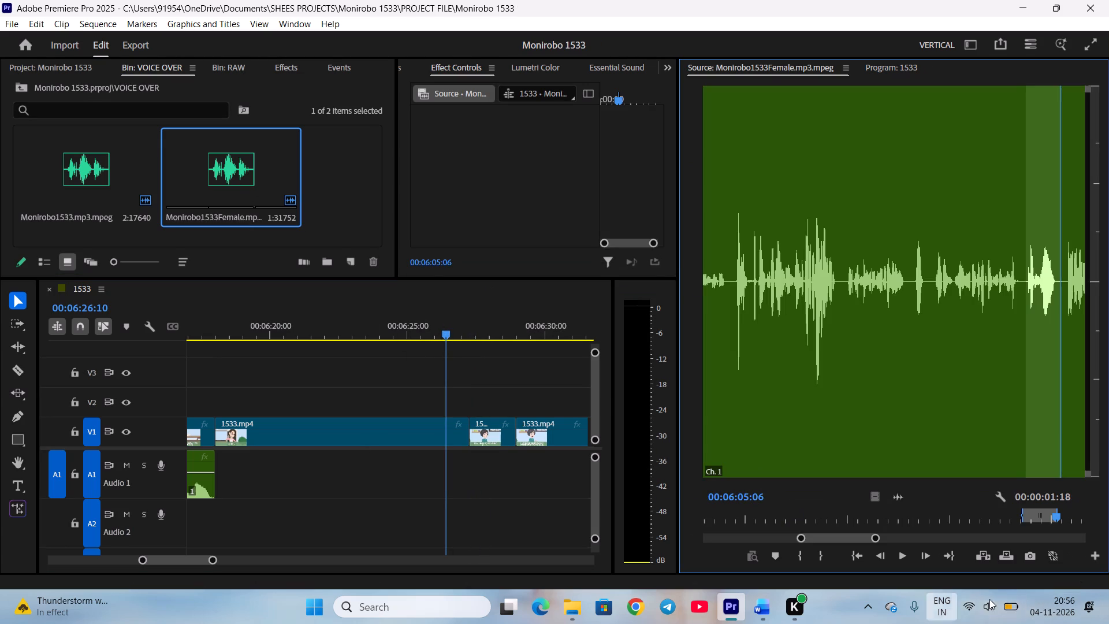
pyautogui.scroll(-6, 966, 522)
pyautogui.scroll(1, 964, 519)
pyautogui.press('i')
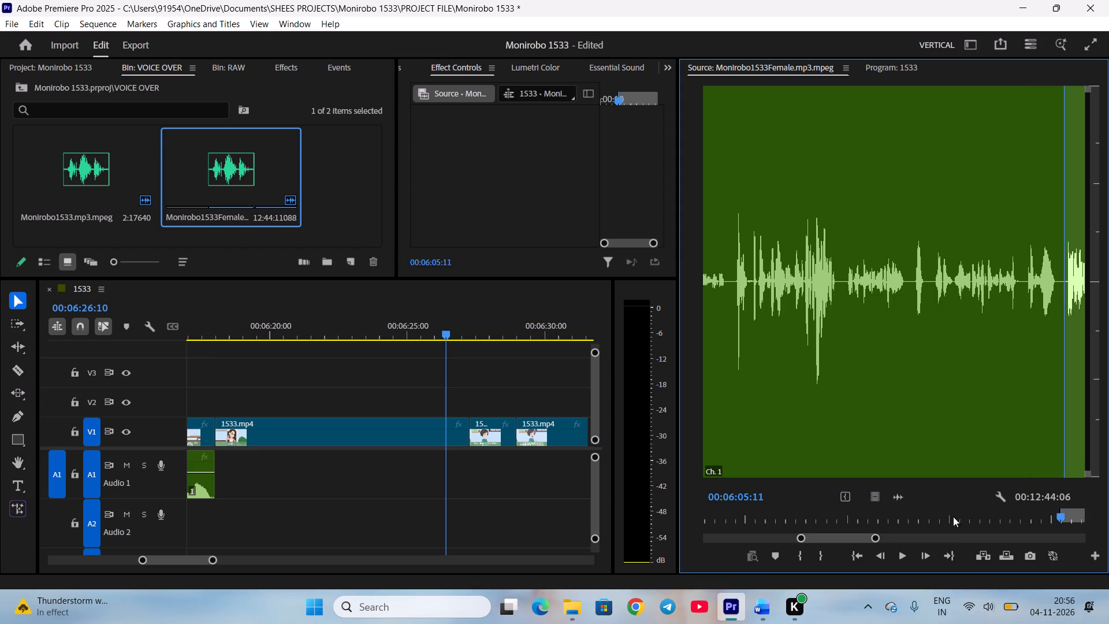
pyautogui.press('space')
pyautogui.click(775, 605)
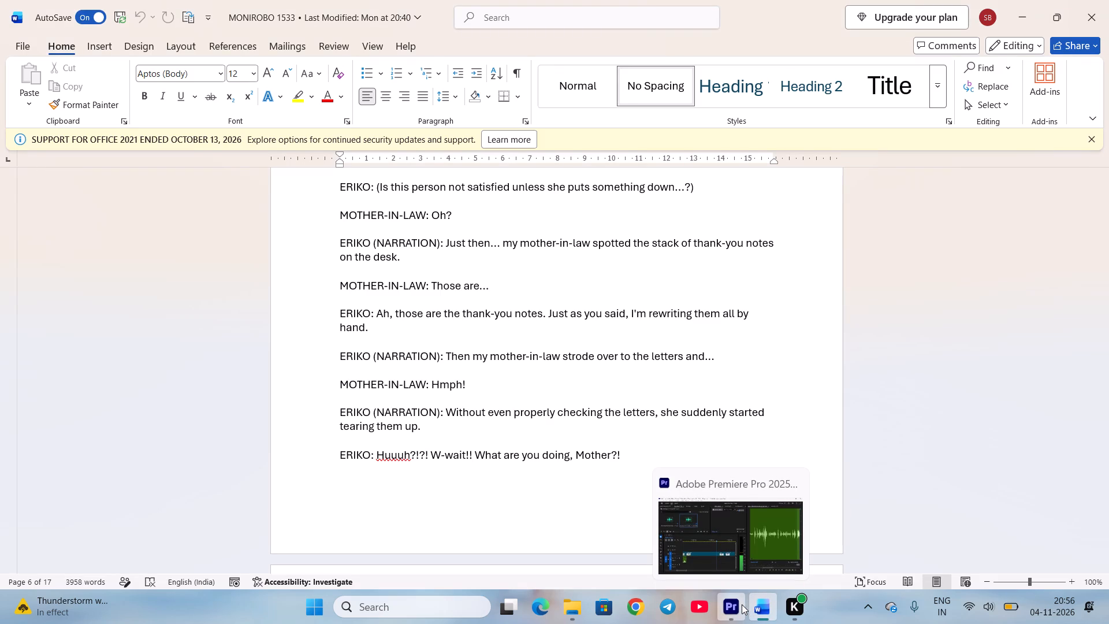
pyautogui.click(742, 604)
pyautogui.press('space')
pyautogui.scroll(9, 896, 512)
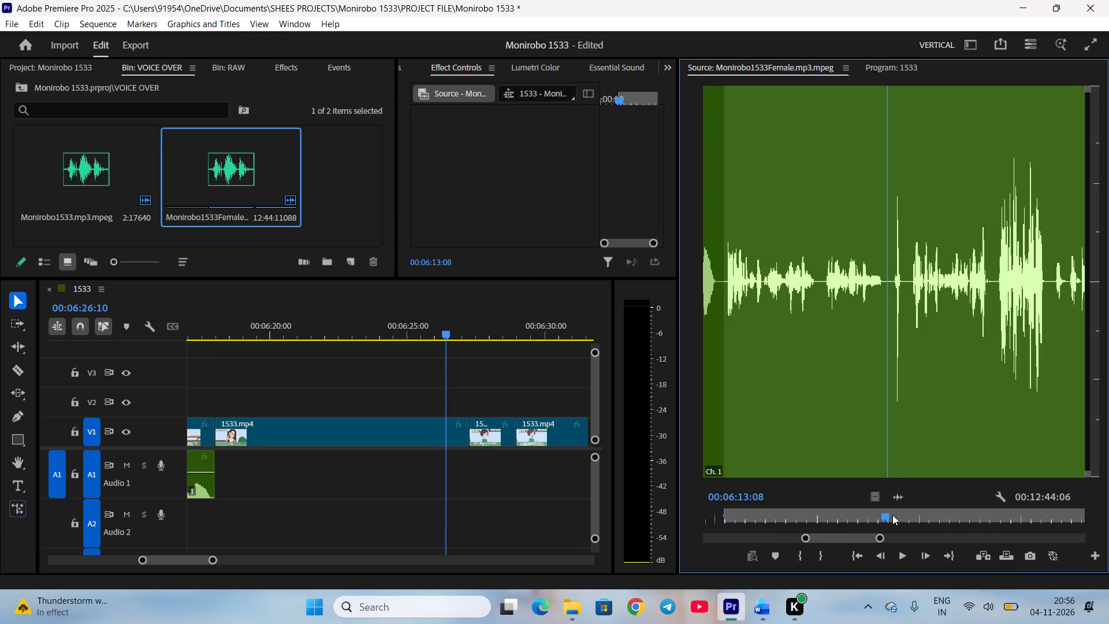
pyautogui.scroll(2, 892, 515)
pyautogui.press('o')
pyautogui.moveTo(898, 488); pyautogui.dragTo(591, 494)
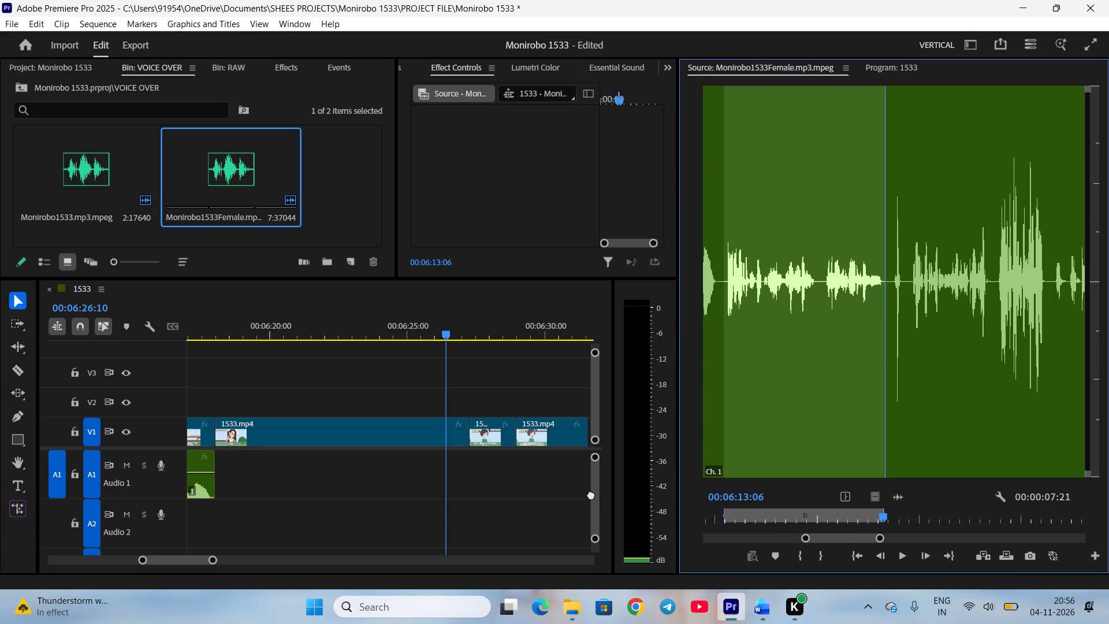
pyautogui.moveTo(591, 494); pyautogui.dragTo(222, 472)
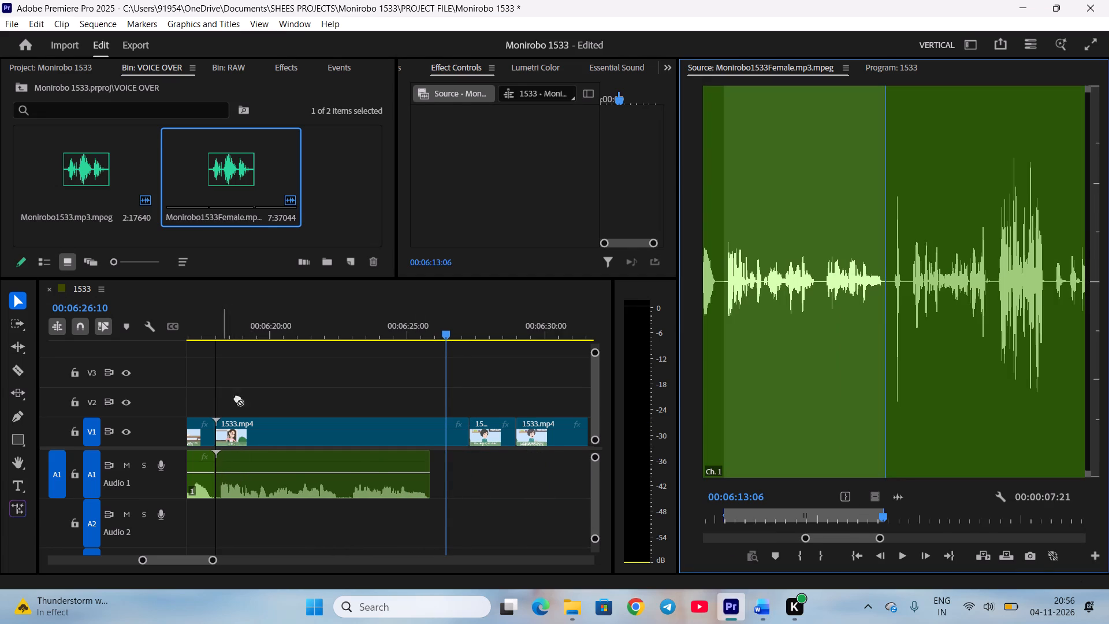
# Split the new voice clip at 00:06:22:13, trim the pause off the second part's start, and close the gap.
pyautogui.click(256, 315)
pyautogui.press('space')
pyautogui.press('=')
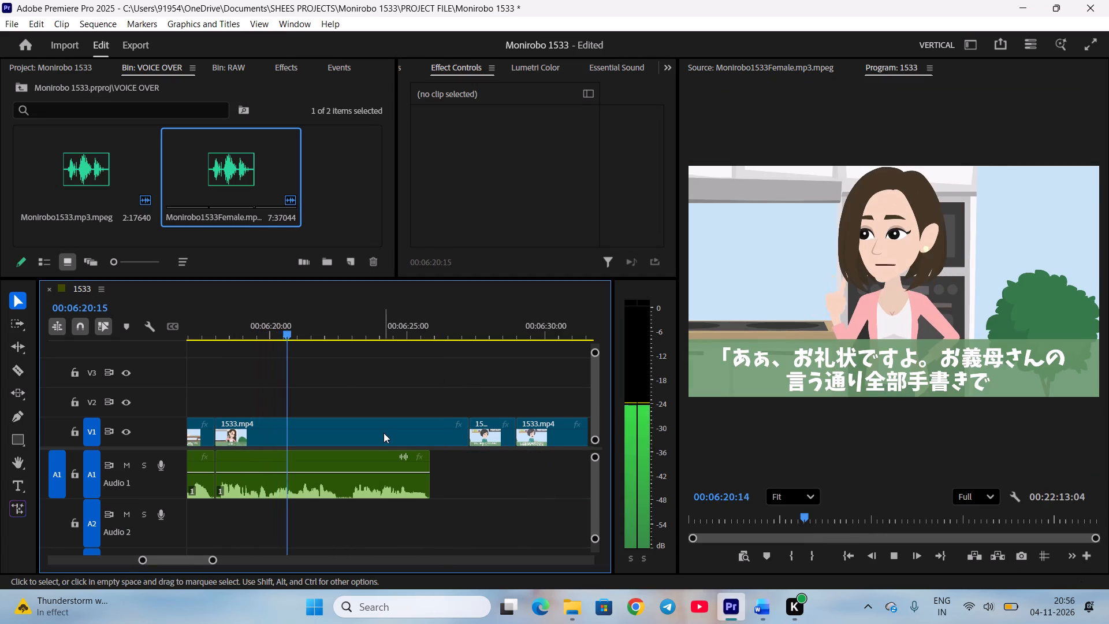
pyautogui.scroll(-2, 384, 433)
pyautogui.scroll(-5, 471, 476)
pyautogui.press('space')
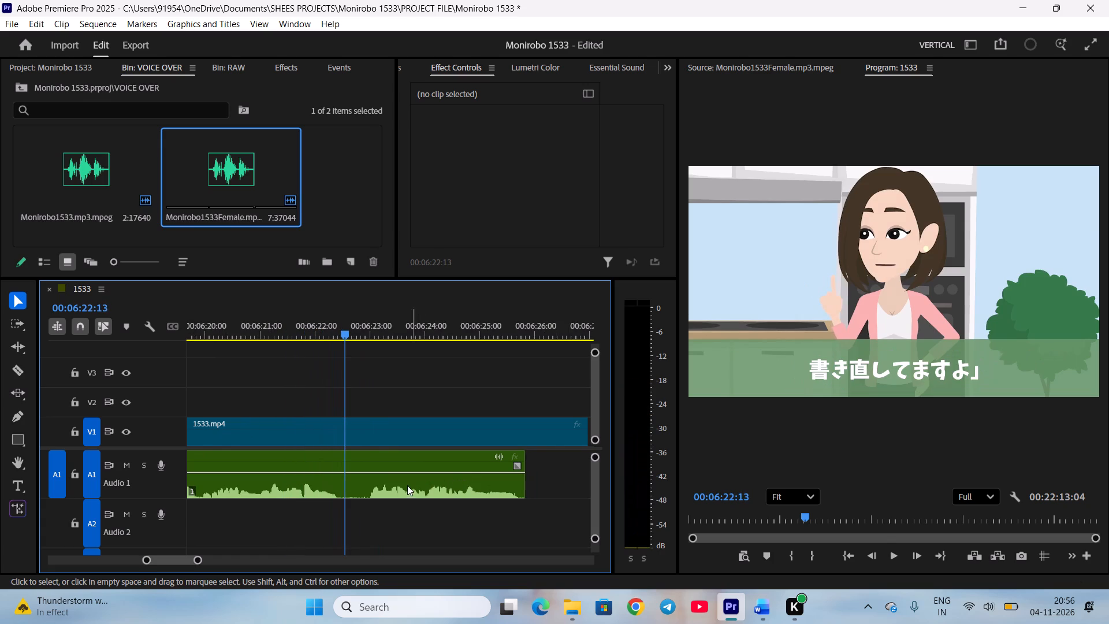
pyautogui.click(407, 486)
pyautogui.press('c')
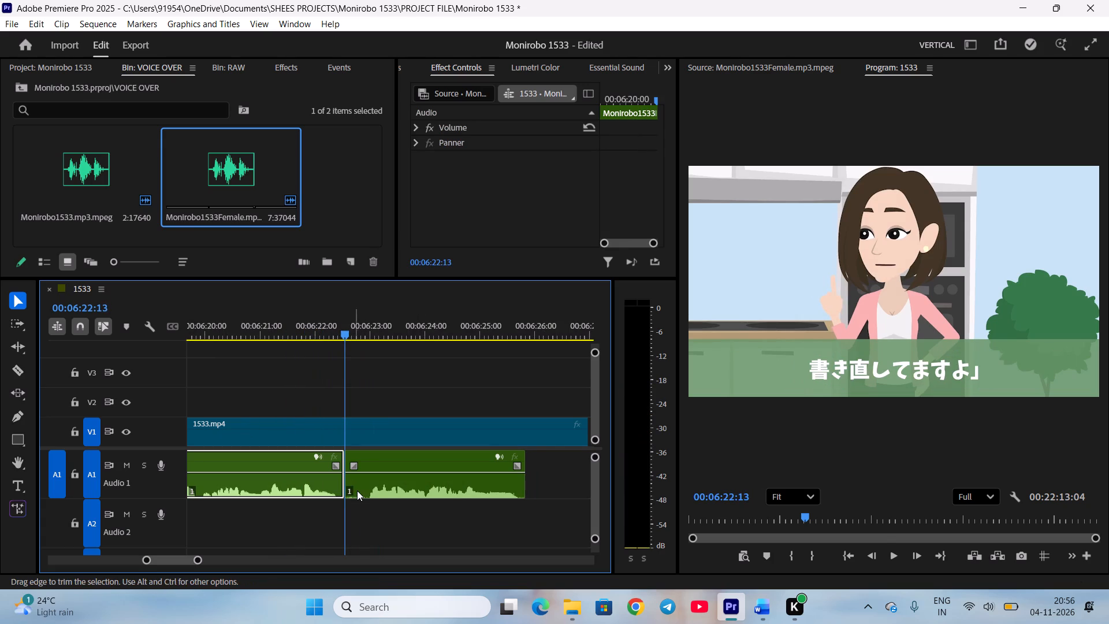
pyautogui.moveTo(347, 488); pyautogui.dragTo(366, 486)
pyautogui.click(405, 516)
pyautogui.moveTo(404, 478); pyautogui.dragTo(388, 479)
pyautogui.click(410, 523)
pyautogui.scroll(-1, 405, 522)
# Raise the audio gain by 10 dB on both parts of the split voice clip.
pyautogui.moveTo(289, 519); pyautogui.dragTo(332, 486)
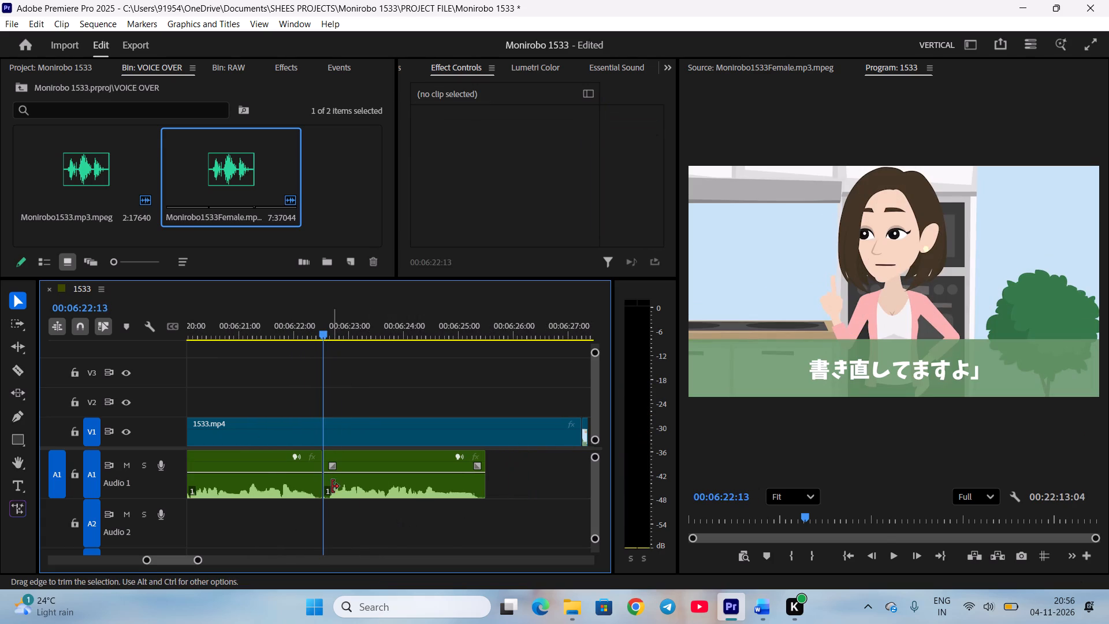
pyautogui.moveTo(332, 486); pyautogui.dragTo(333, 486)
pyautogui.moveTo(306, 506); pyautogui.dragTo(350, 492)
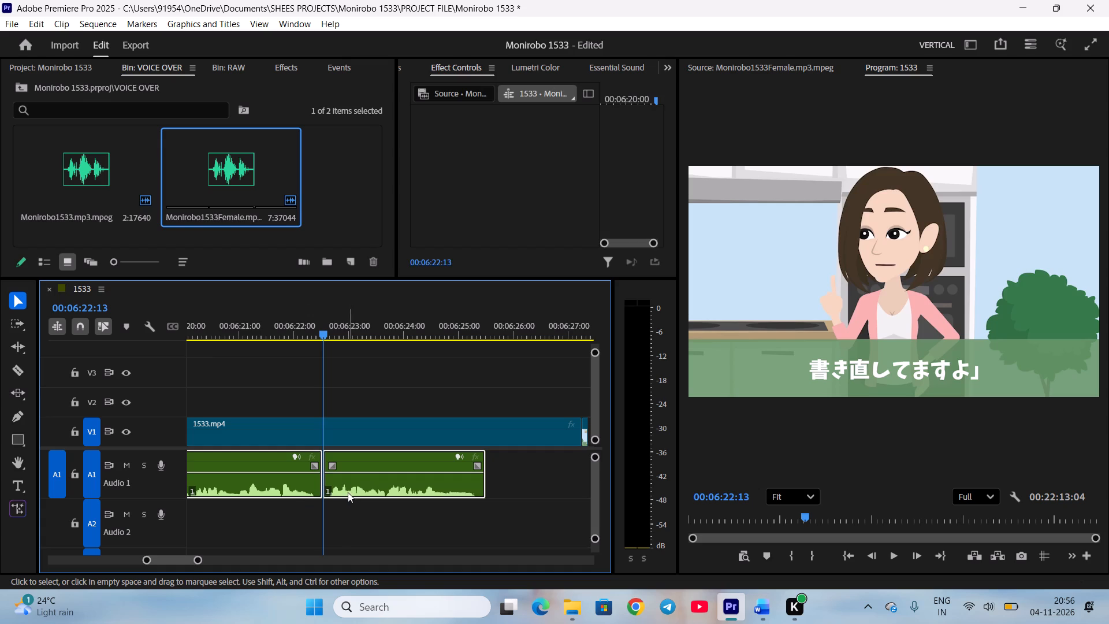
pyautogui.press('g')
pyautogui.write('10')
pyautogui.press('Return')
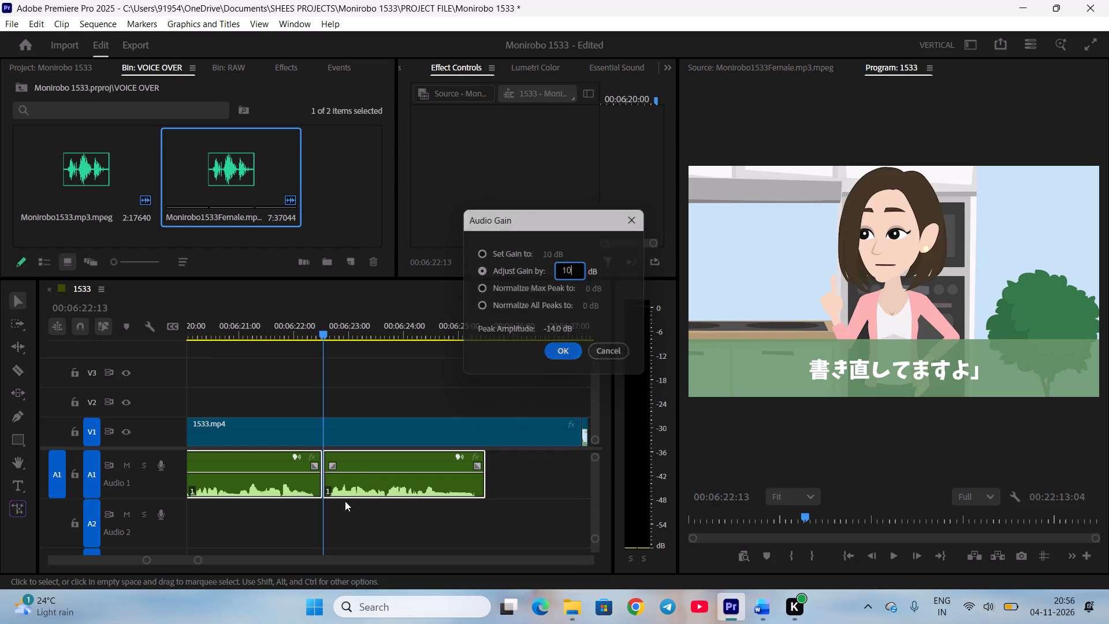
# Play back the louder voice clips and cut the video where the 「すると、義母はスタスタと手紙に近づき…」 scene begins, at about 00:06:23:18.
pyautogui.click(358, 528)
pyautogui.press('space')
pyautogui.scroll(-4, 367, 523)
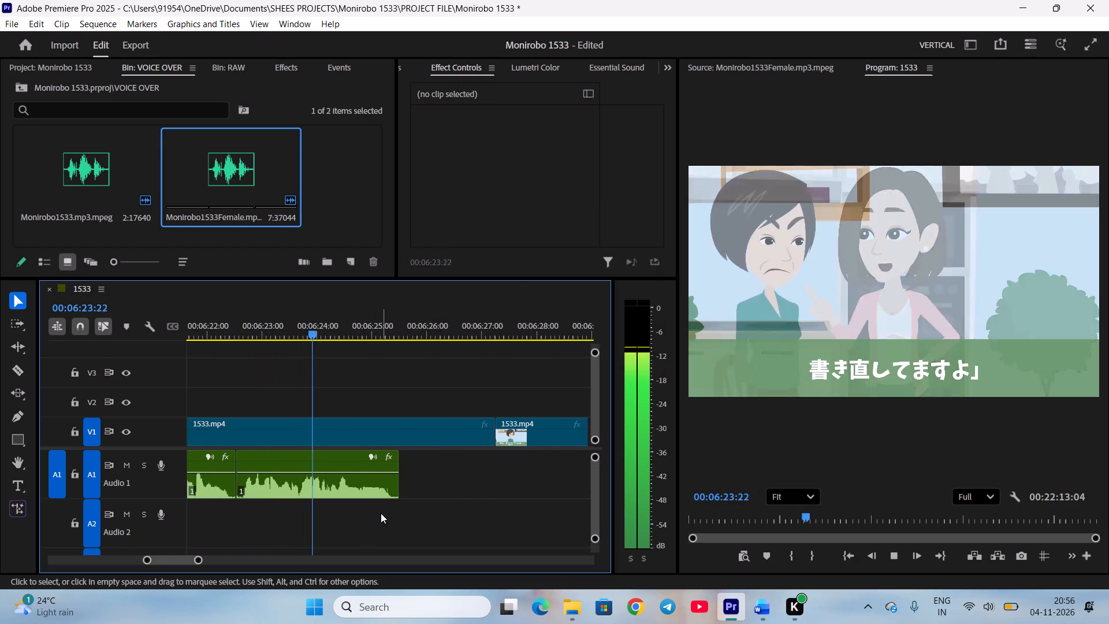
pyautogui.scroll(8, 430, 511)
pyautogui.scroll(3, 360, 427)
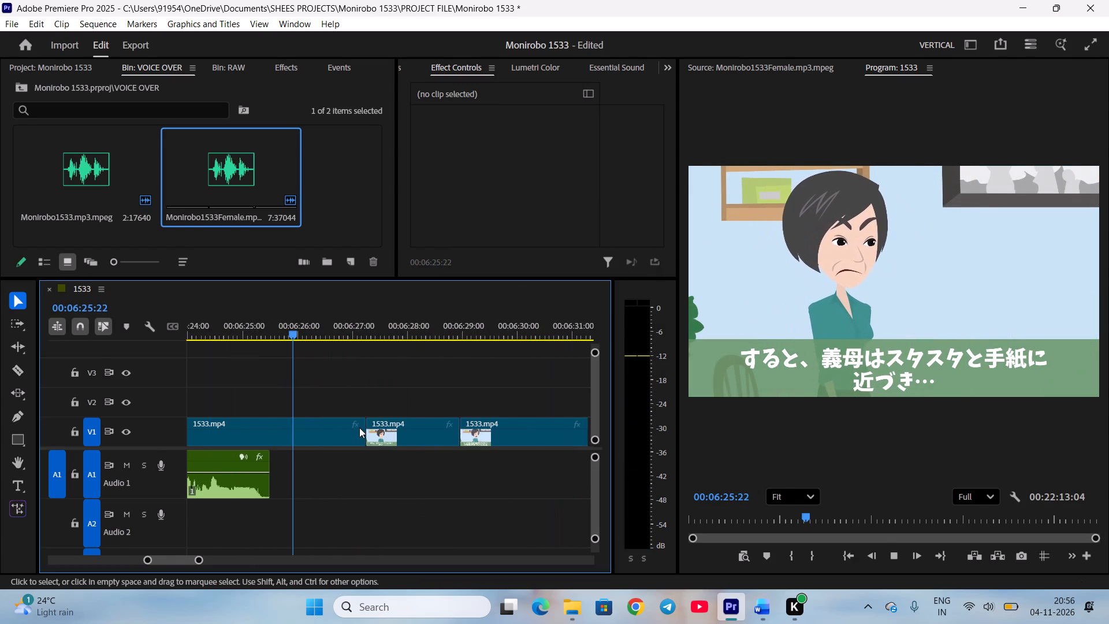
pyautogui.press('space')
pyautogui.scroll(6, 386, 457)
pyautogui.press('-')
pyautogui.scroll(3, 419, 469)
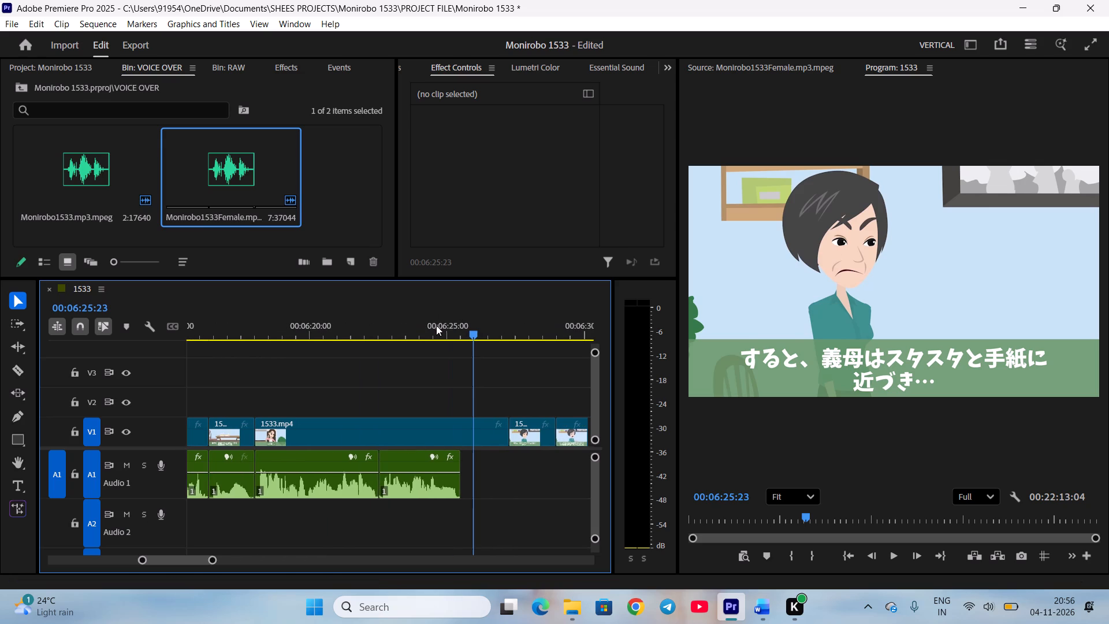
pyautogui.moveTo(436, 325); pyautogui.dragTo(418, 331)
pyautogui.click(449, 424)
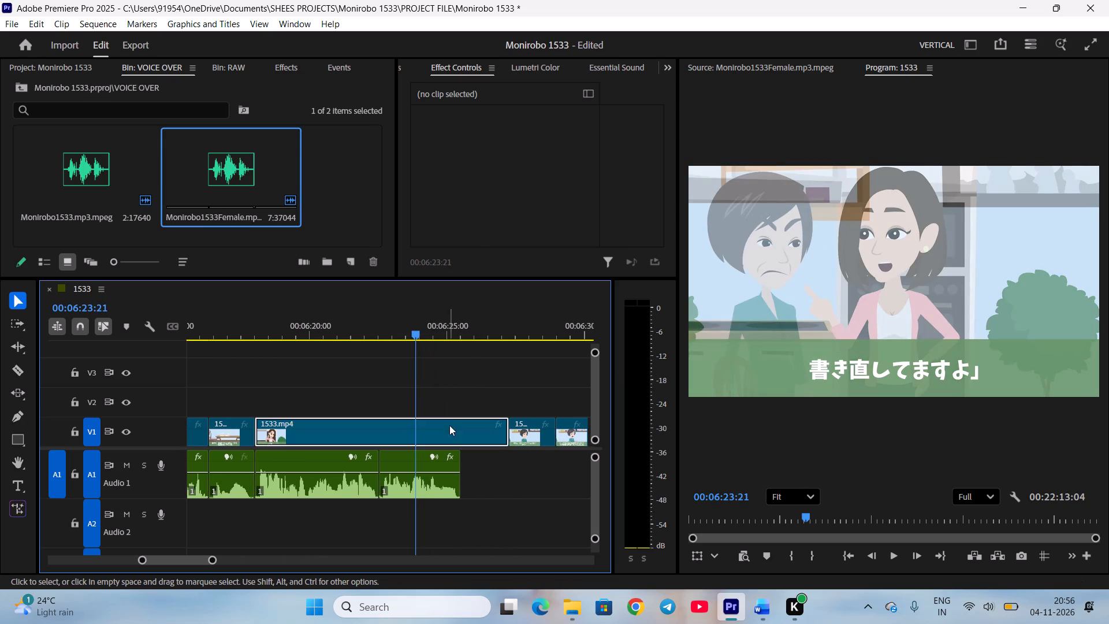
pyautogui.scroll(4, 814, 517)
pyautogui.scroll(-3, 814, 517)
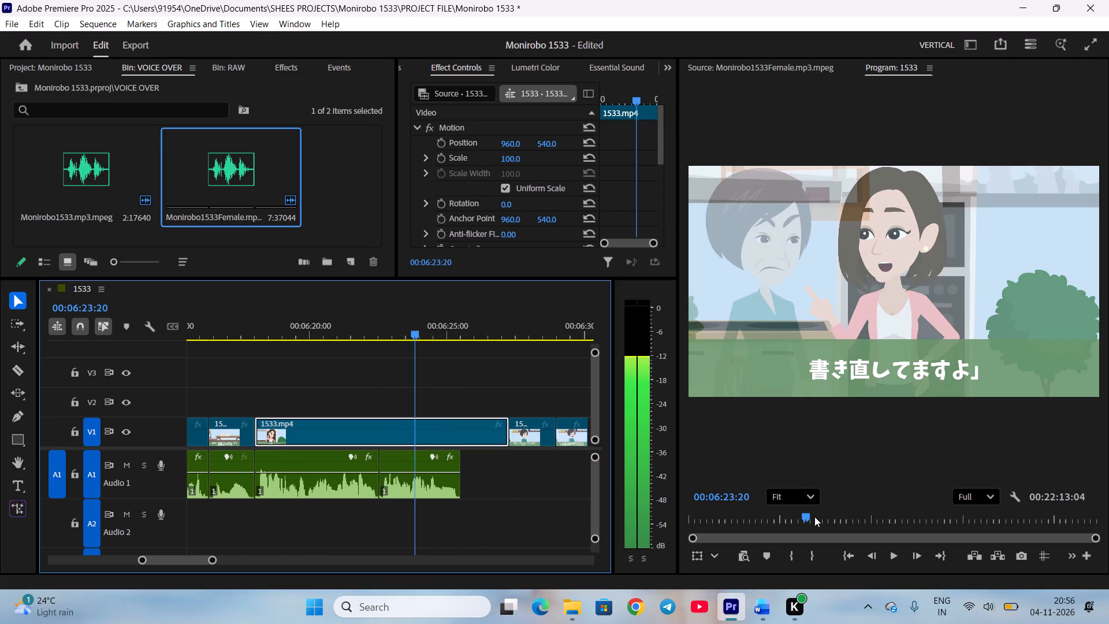
pyautogui.scroll(1, 814, 517)
pyautogui.press('c')
# Move the cut-off video part earlier to align with the second voice clip's start at about 00:06:22:13, and play it back.
pyautogui.moveTo(398, 337); pyautogui.dragTo(375, 337)
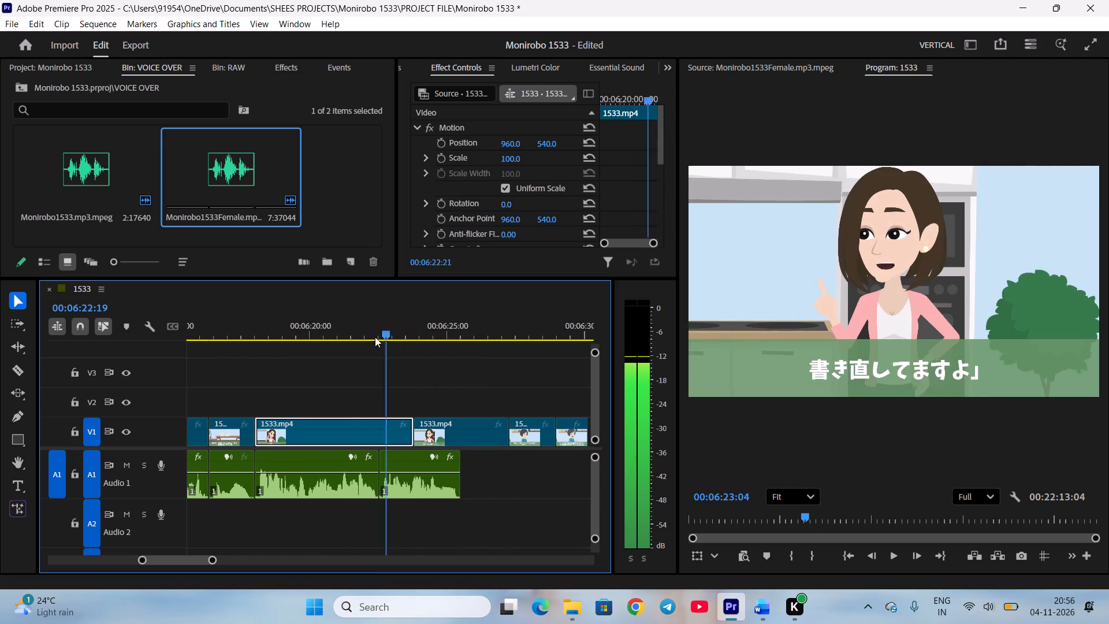
pyautogui.moveTo(375, 337); pyautogui.dragTo(362, 339)
pyautogui.moveTo(435, 430); pyautogui.dragTo(401, 430)
pyautogui.click(416, 376)
pyautogui.press('space')
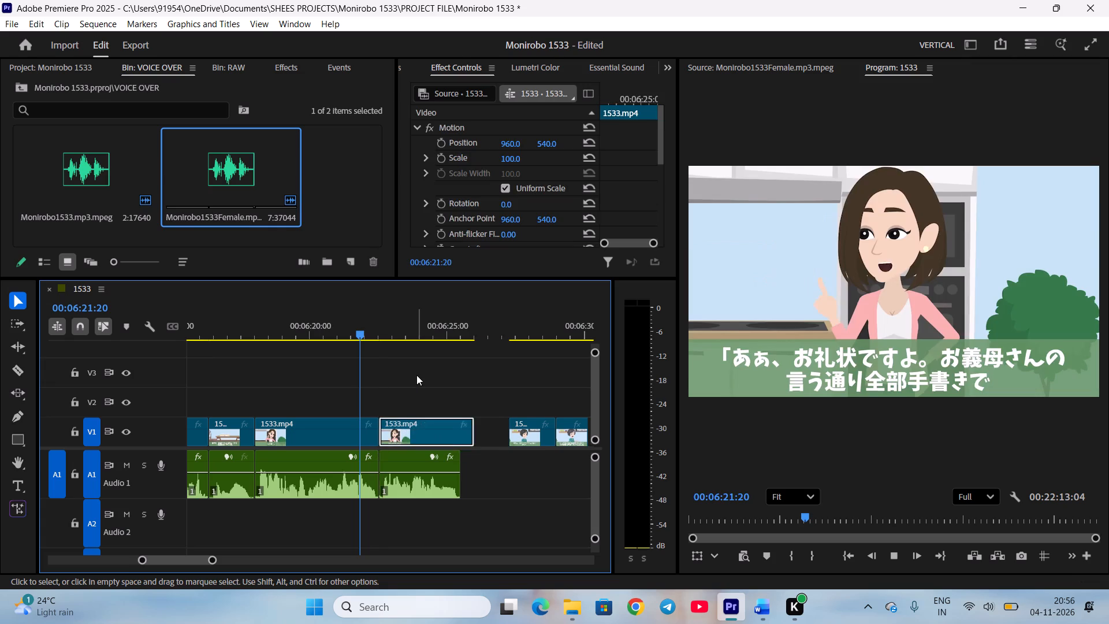
pyautogui.scroll(-3, 423, 396)
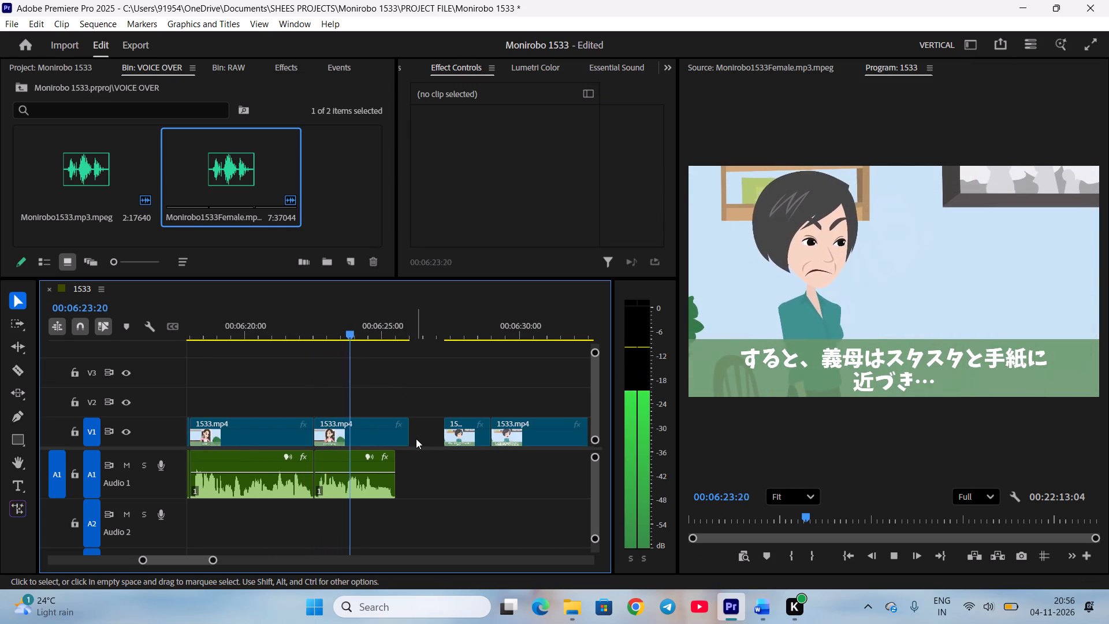
pyautogui.press('space')
# Trim the moved video clip's end to the voice clip's end, close the gap before the 「…ふん！」 scene, and save the project.
pyautogui.moveTo(410, 429); pyautogui.dragTo(401, 429)
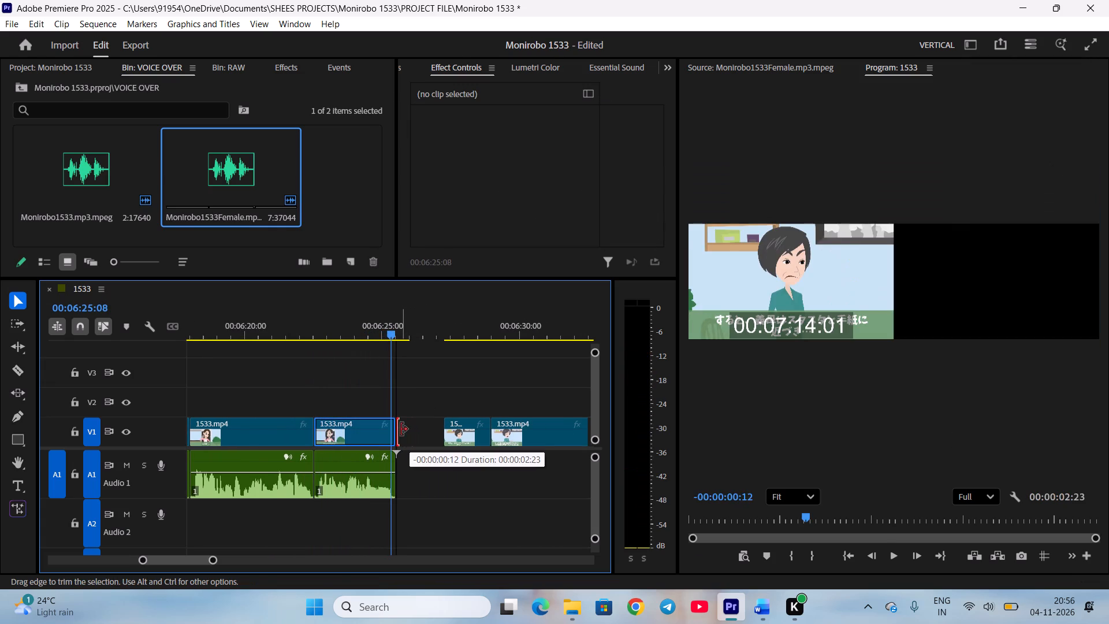
pyautogui.moveTo(401, 429); pyautogui.dragTo(401, 430)
pyautogui.rightClick(427, 430)
pyautogui.click(442, 433)
pyautogui.scroll(-5, 446, 439)
pyautogui.press('space')
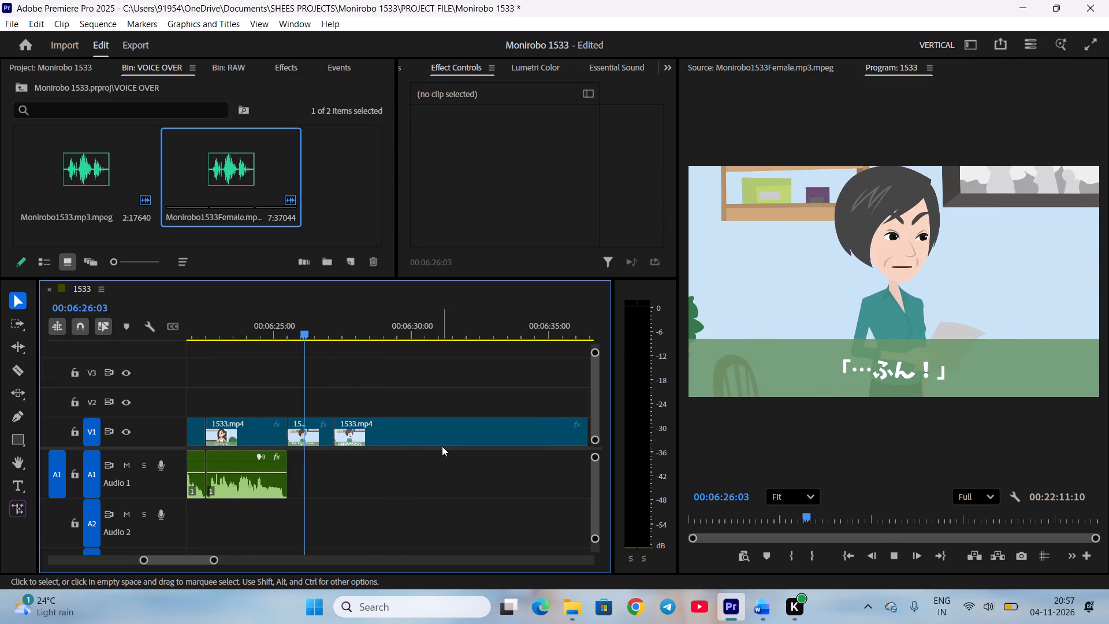
pyautogui.press('space')
pyautogui.write('s')
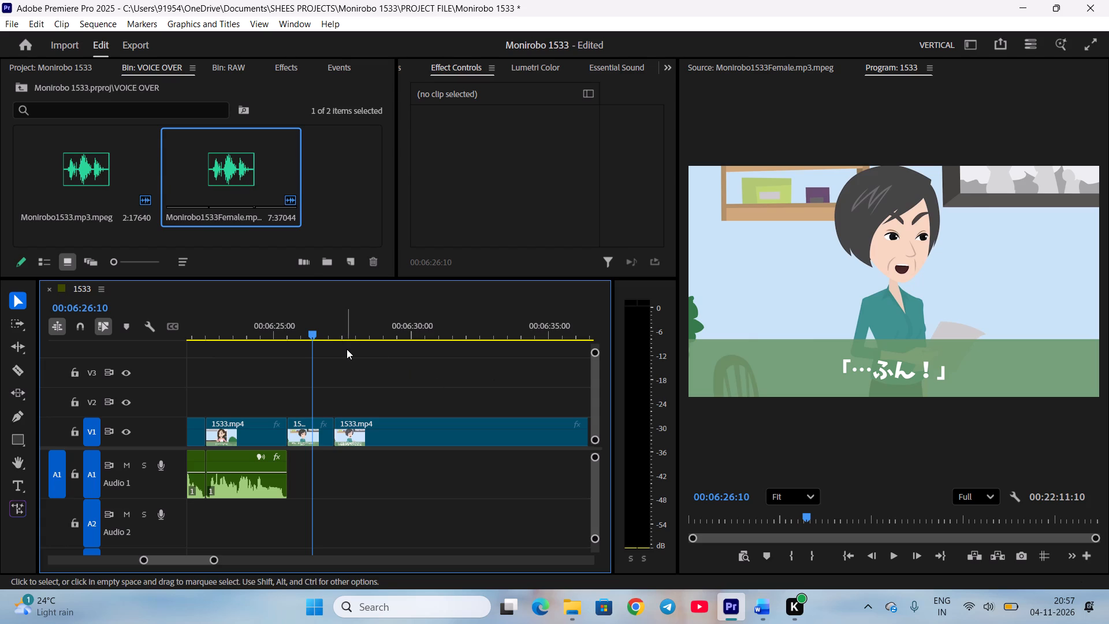
pyautogui.hotkey('ctrl', 's')
# Mark the female voice-over from 00:06:13:13 to 00:06:14:04 and place it on Audio 1 beneath the 「…ふん！」 scene.
pyautogui.doubleClick(266, 156)
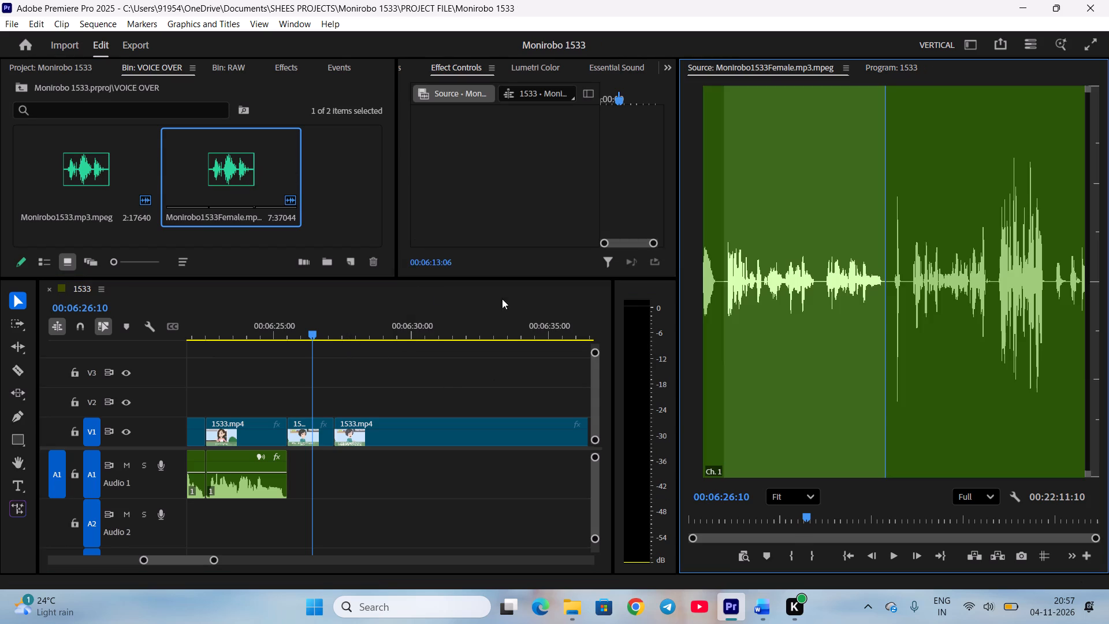
pyautogui.scroll(-9, 927, 527)
pyautogui.scroll(2, 935, 507)
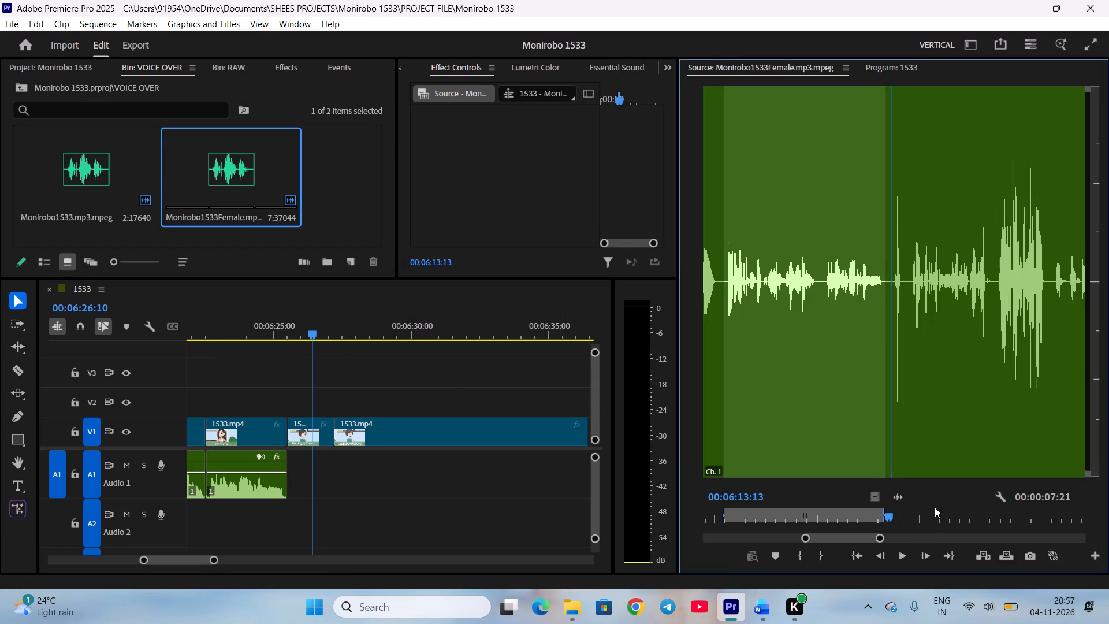
pyautogui.press('i')
pyautogui.press('space')
pyautogui.press('space')
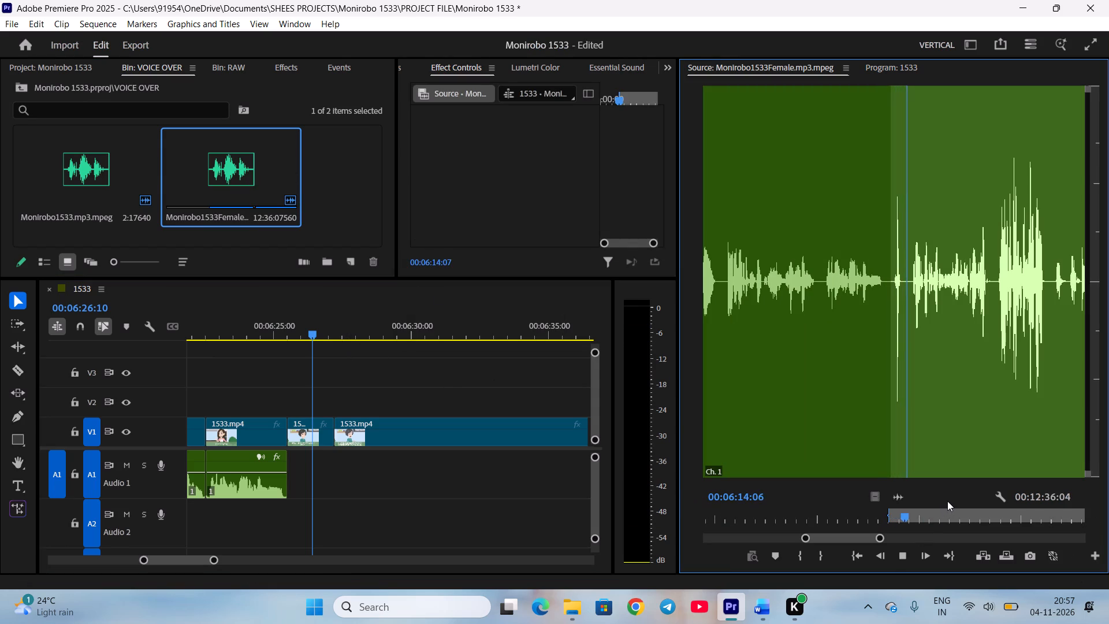
pyautogui.scroll(4, 946, 501)
pyautogui.press('o')
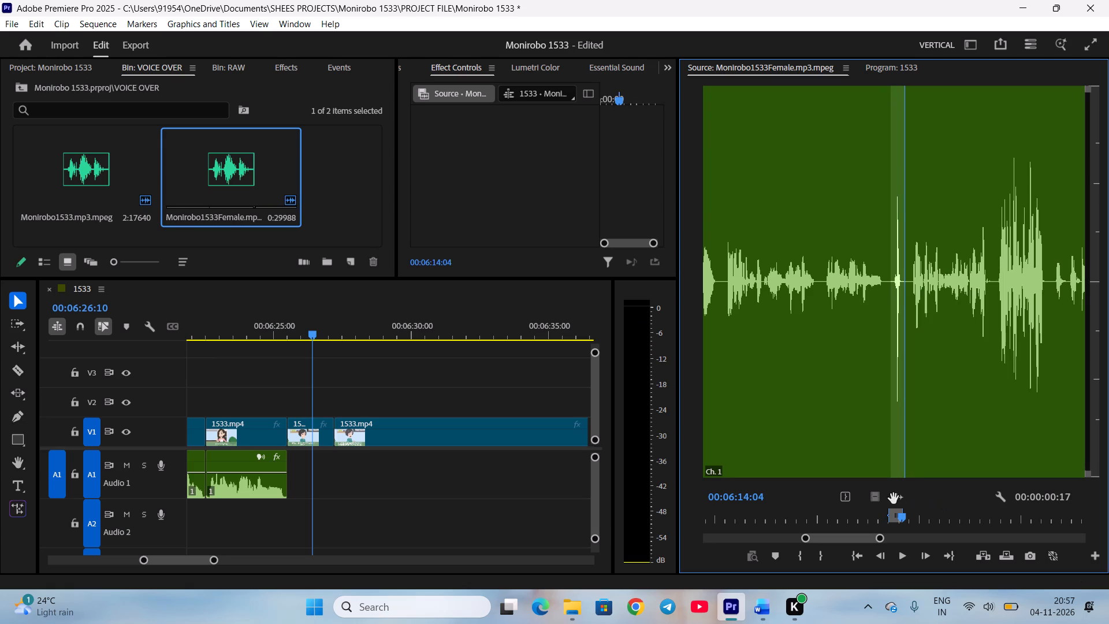
pyautogui.moveTo(894, 499); pyautogui.dragTo(447, 488)
pyautogui.moveTo(458, 490); pyautogui.dragTo(396, 488)
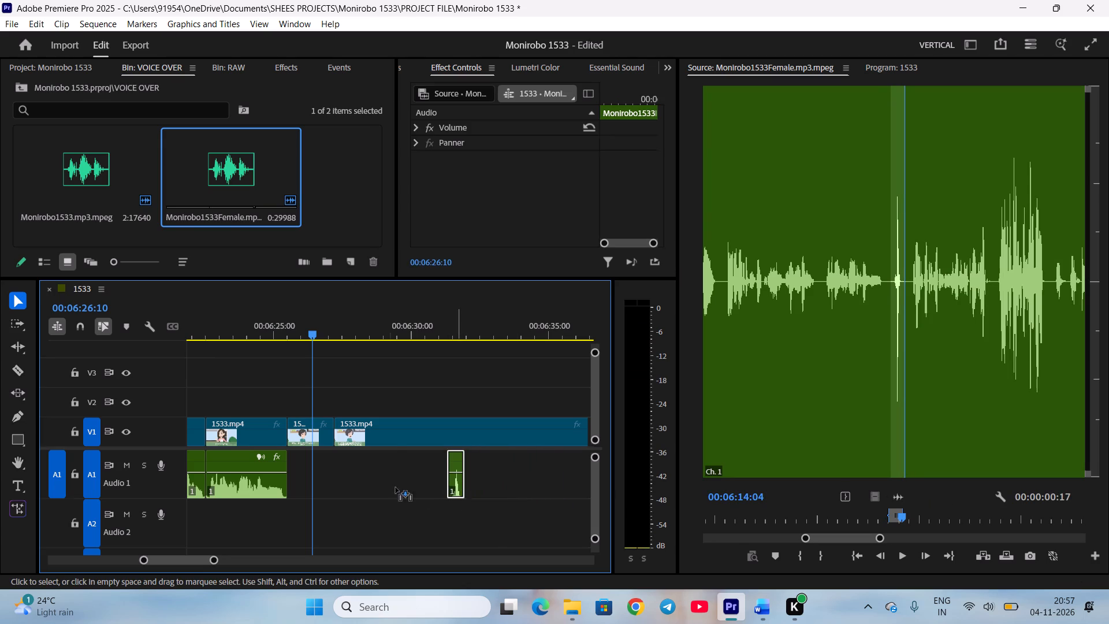
pyautogui.moveTo(396, 488); pyautogui.dragTo(299, 485)
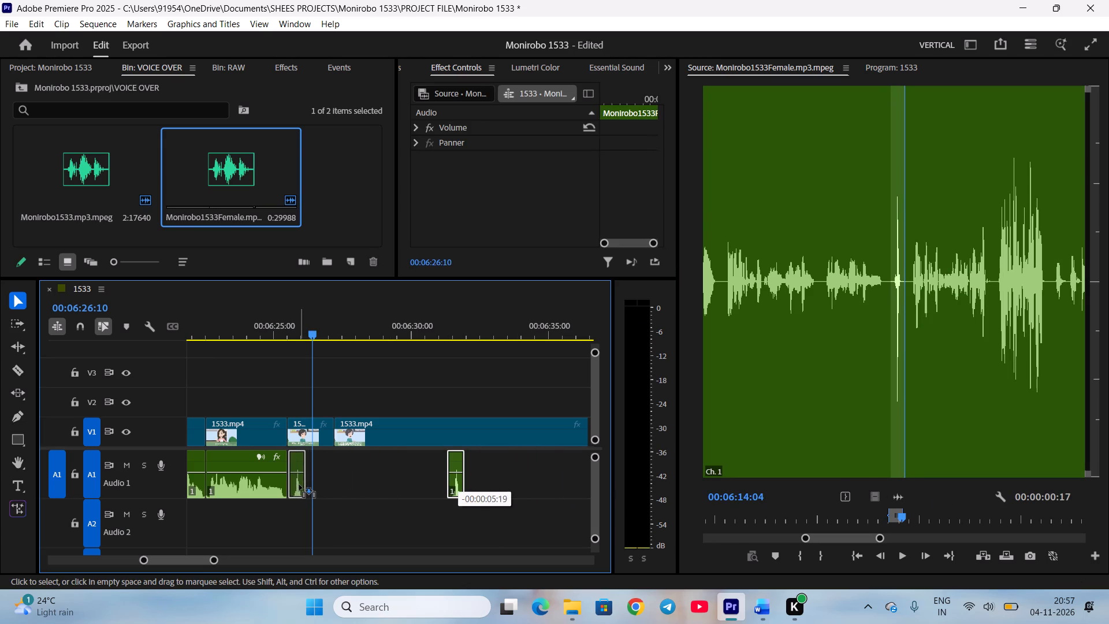
pyautogui.moveTo(299, 485); pyautogui.dragTo(302, 486)
# Turn timeline snapping back on, move the short voice clip flush against the preceding one, and play it back.
pyautogui.click(83, 325)
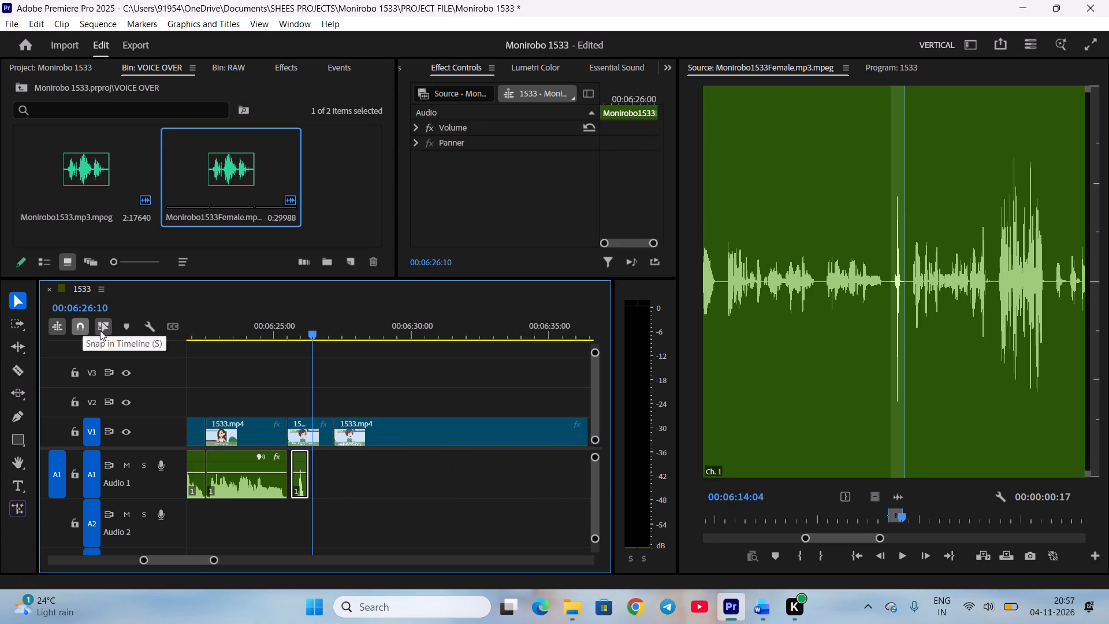
pyautogui.click(297, 380)
pyautogui.moveTo(284, 320); pyautogui.dragTo(274, 324)
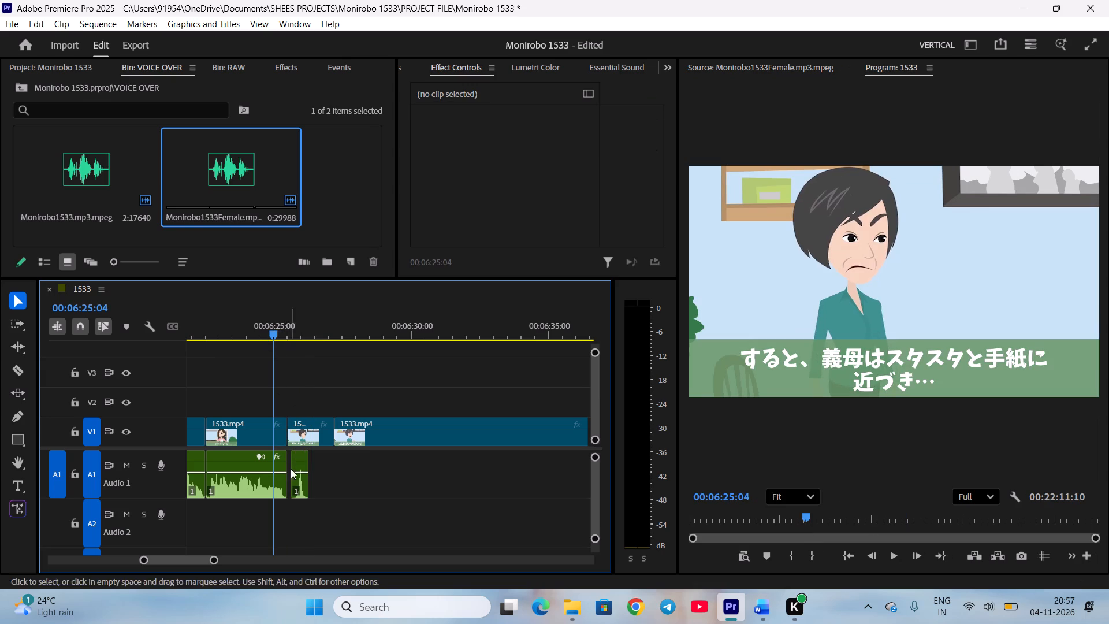
pyautogui.click(299, 481)
pyautogui.click(345, 515)
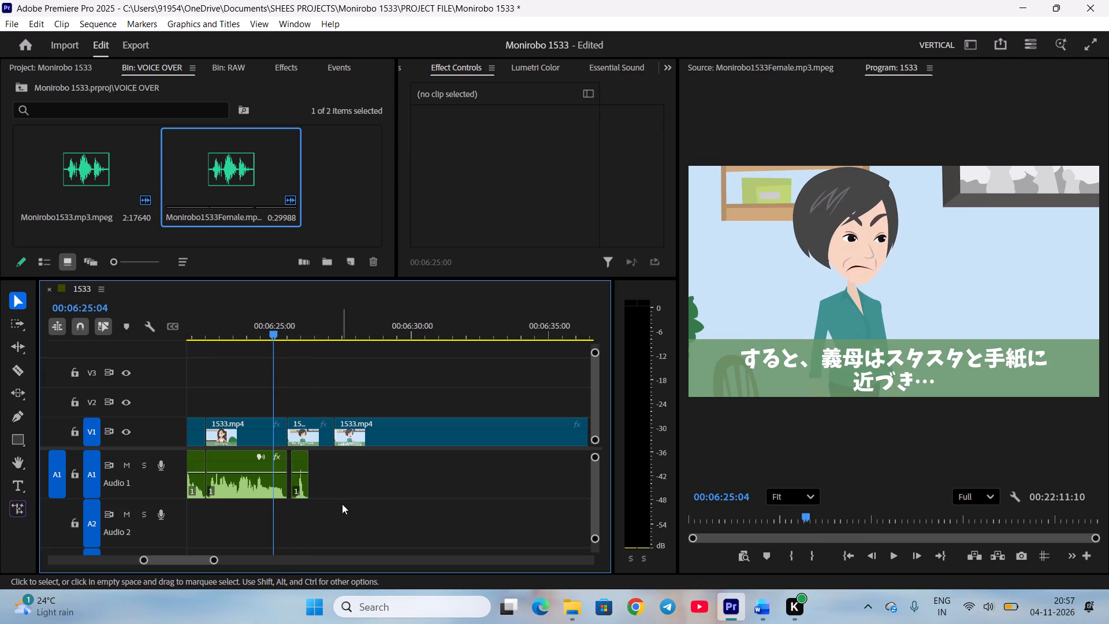
pyautogui.press('space')
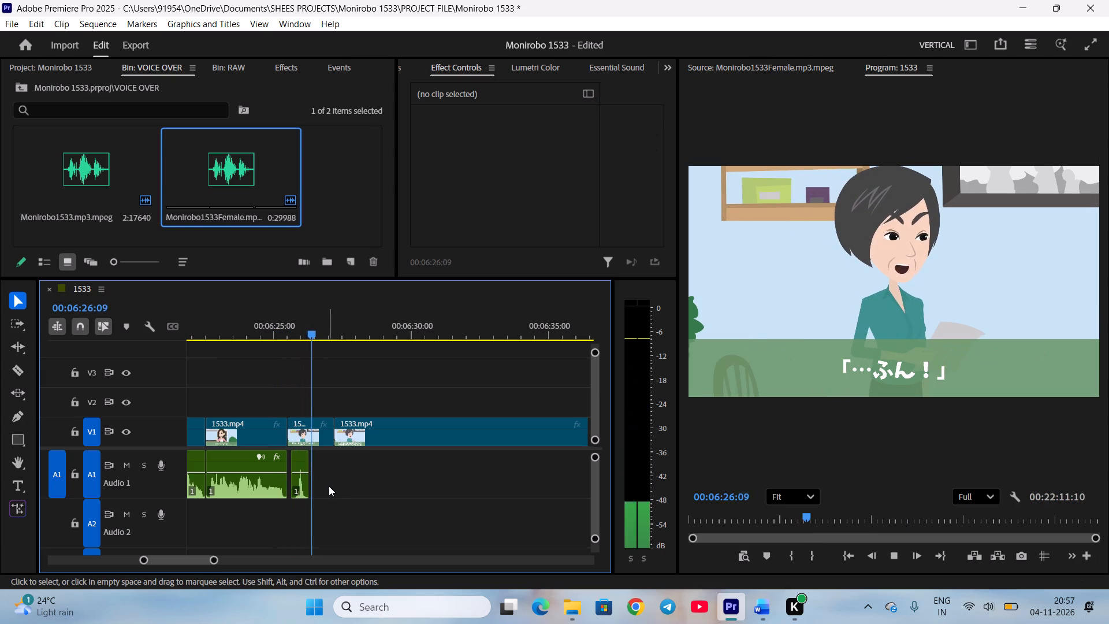
pyautogui.press('space')
pyautogui.press('=')
pyautogui.press('=')
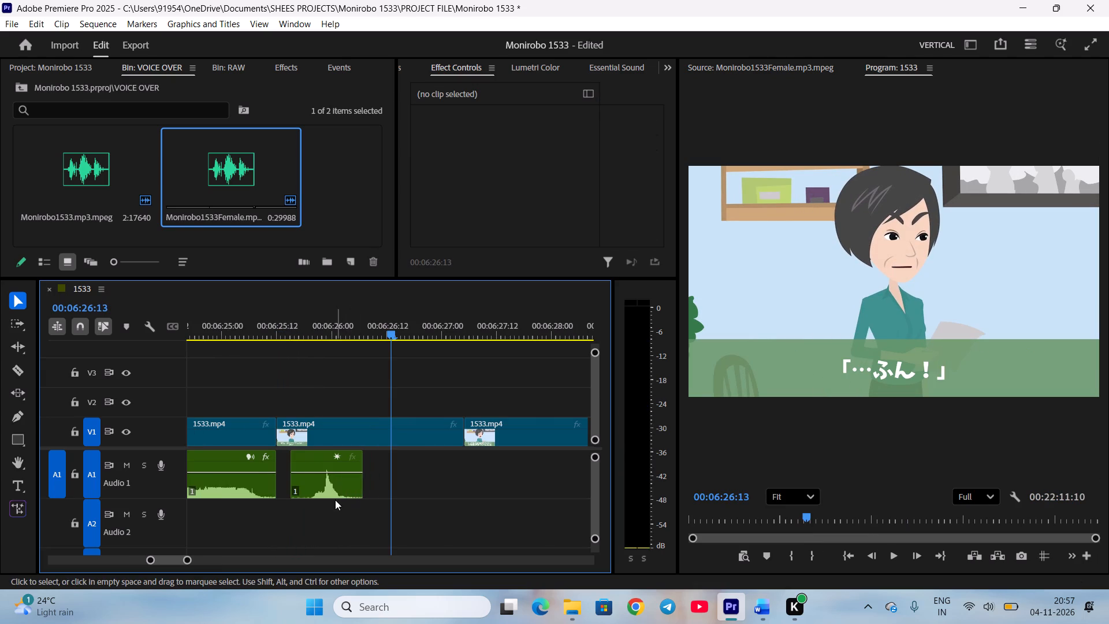
pyautogui.moveTo(332, 493); pyautogui.dragTo(323, 492)
pyautogui.click(338, 529)
pyautogui.click(272, 325)
pyautogui.press('space')
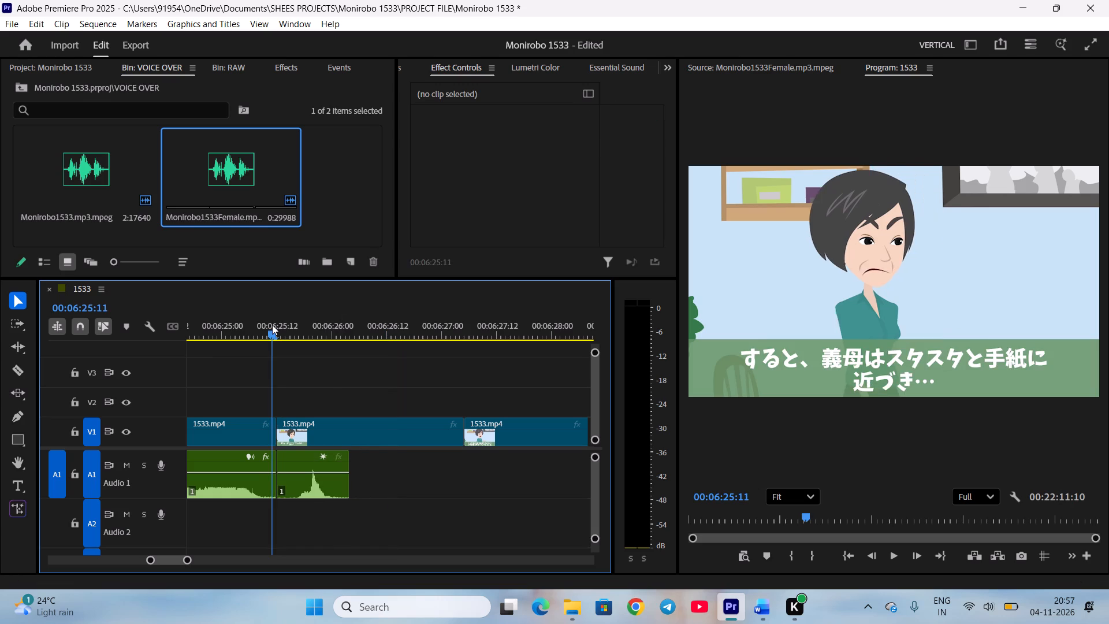
pyautogui.press('space')
# Trim the end of the 「…ふん！」 video clip to the short voice clip's end and close the gap.
pyautogui.moveTo(462, 439); pyautogui.dragTo(385, 436)
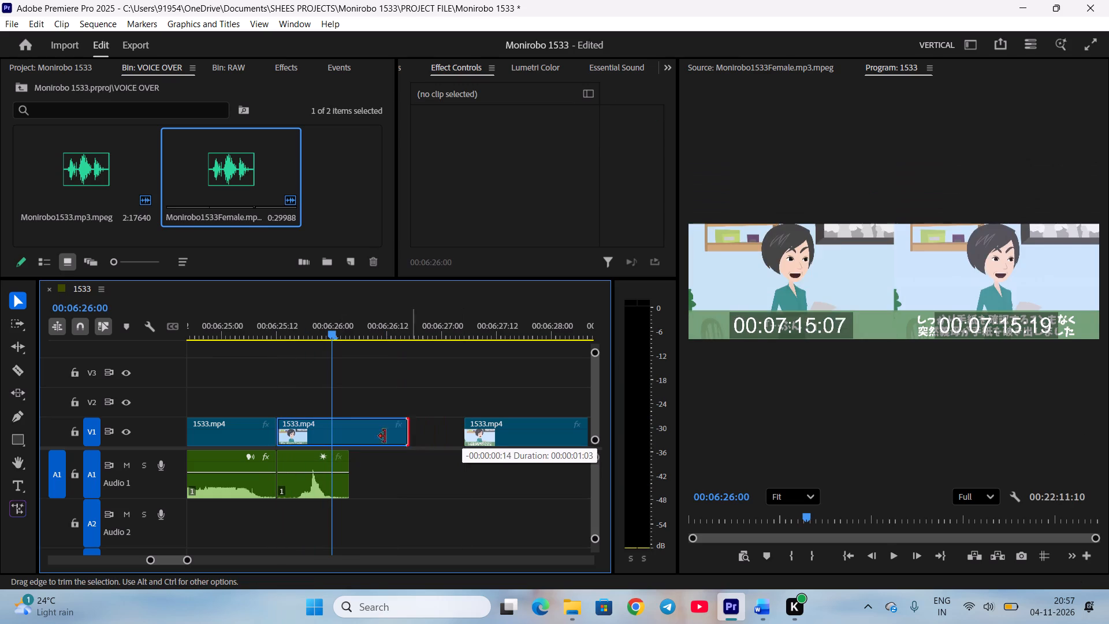
pyautogui.moveTo(385, 436); pyautogui.dragTo(348, 436)
pyautogui.rightClick(374, 429)
pyautogui.click(425, 437)
# Review the subtitled scenes from 00:06:26:04 to 00:06:35:09, through 「はぁ！？！？え、ちょっと！！…」, and save the project.
pyautogui.scroll(-3, 418, 444)
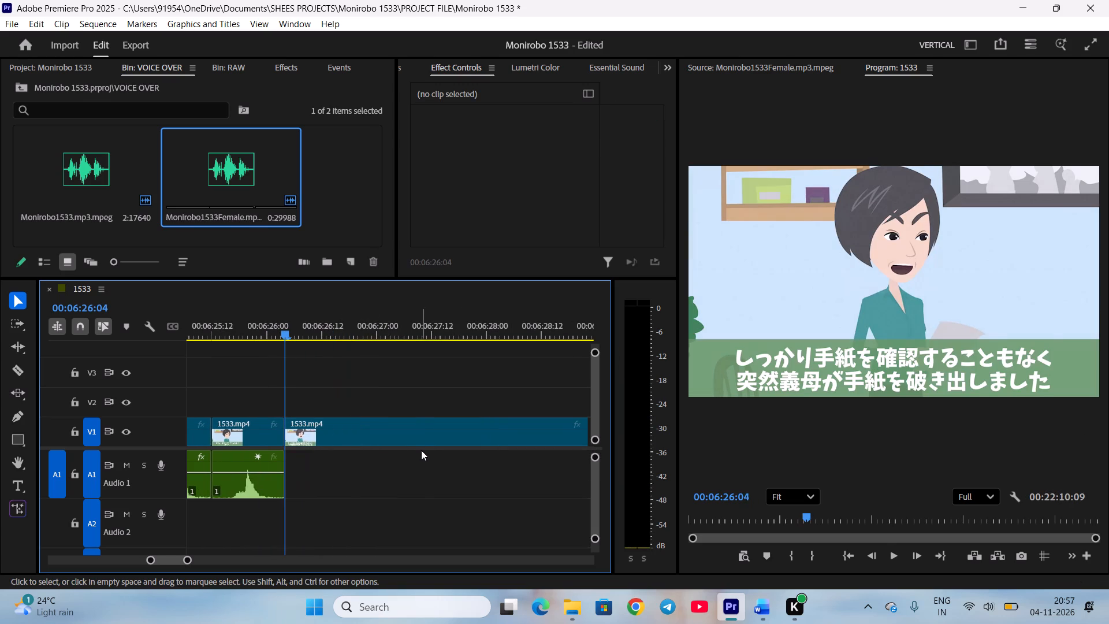
pyautogui.press('-')
pyautogui.scroll(-6, 419, 459)
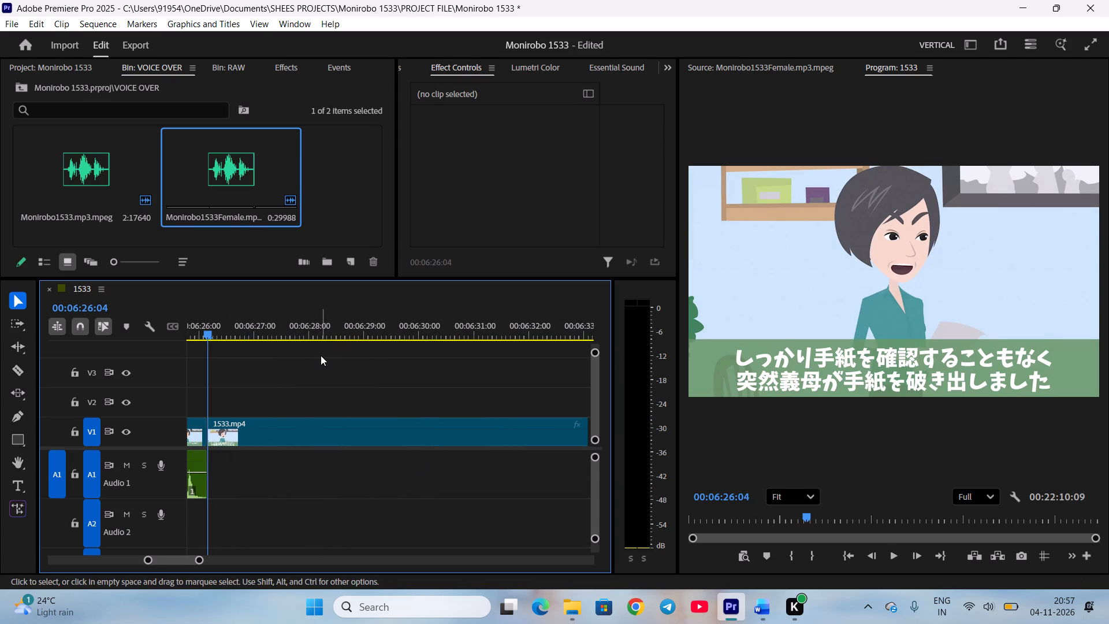
pyautogui.press('space')
pyautogui.press('-')
pyautogui.scroll(-4, 334, 370)
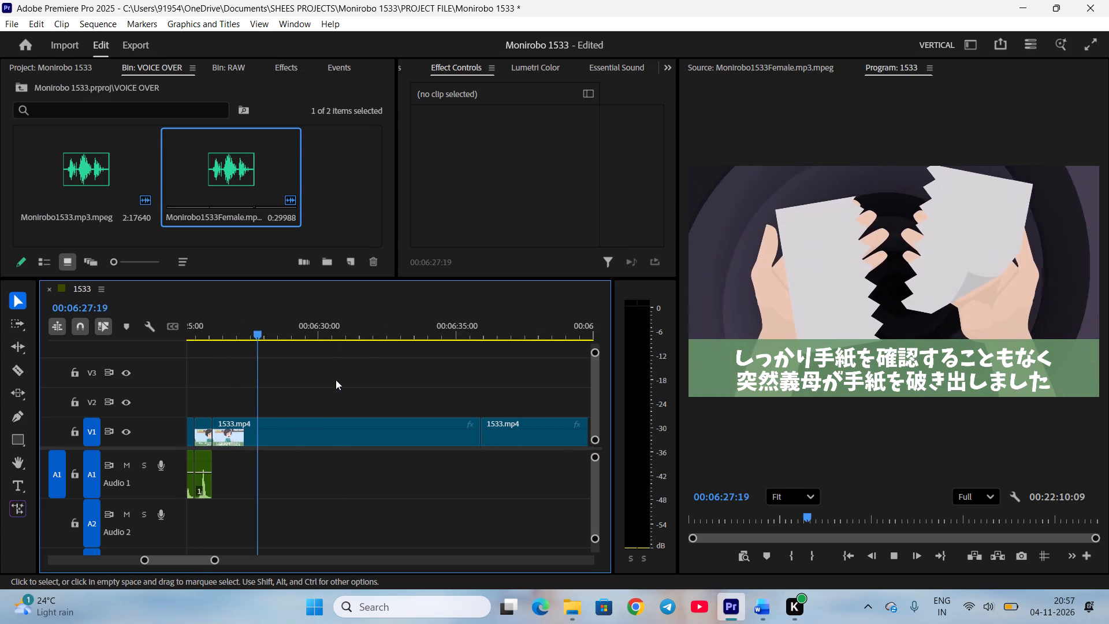
pyautogui.moveTo(311, 330); pyautogui.dragTo(389, 354)
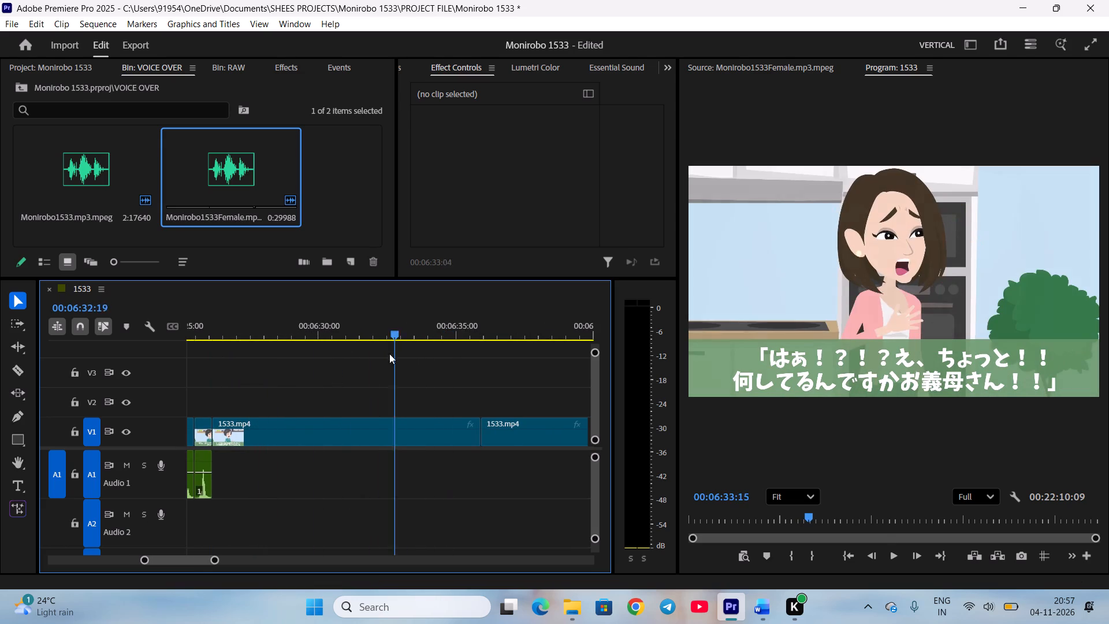
pyautogui.moveTo(389, 354); pyautogui.dragTo(469, 368)
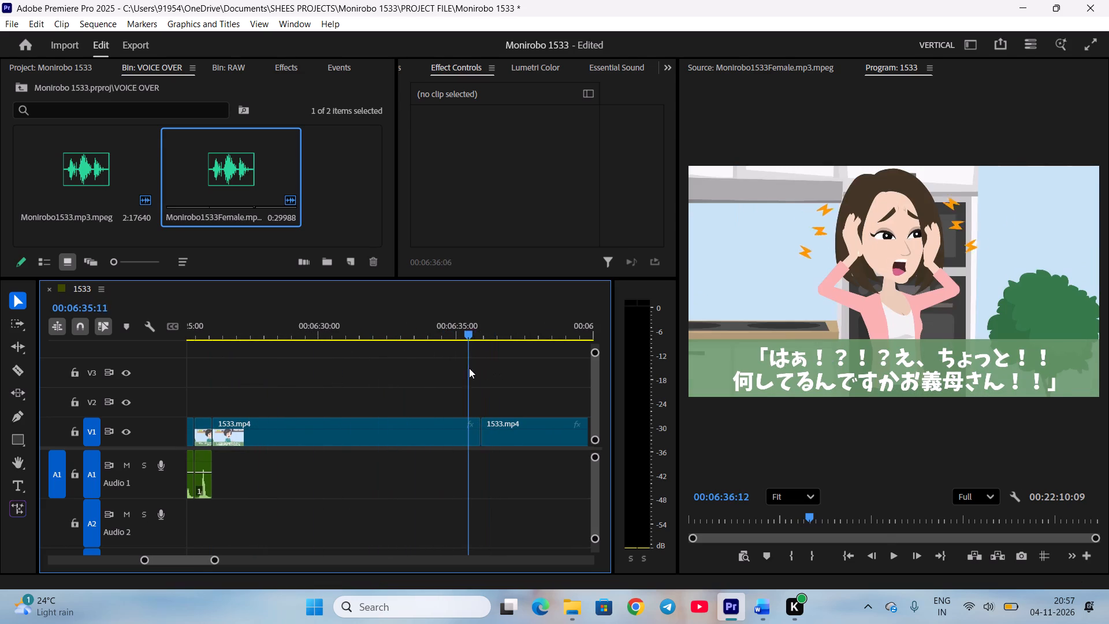
pyautogui.moveTo(469, 368); pyautogui.dragTo(467, 367)
pyautogui.hotkey('ctrl', 's')
# Mark the female voice-over from about 00:06:14:11 to 00:06:21:02, checking the Word script, and append it to the voice clips on Audio 1.
pyautogui.doubleClick(260, 180)
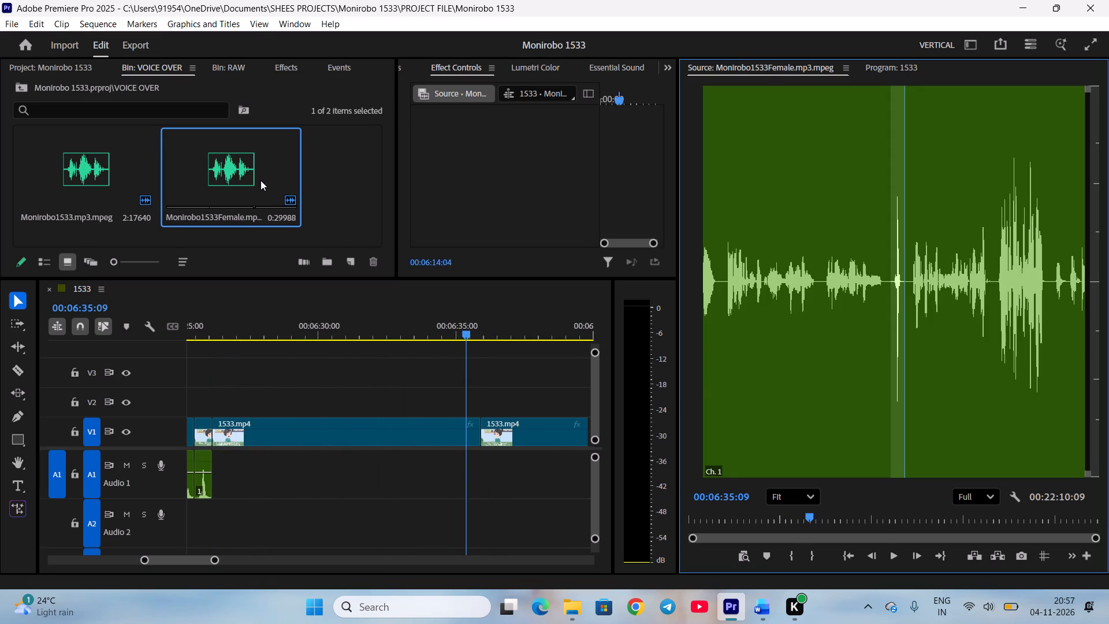
pyautogui.scroll(-7, 918, 512)
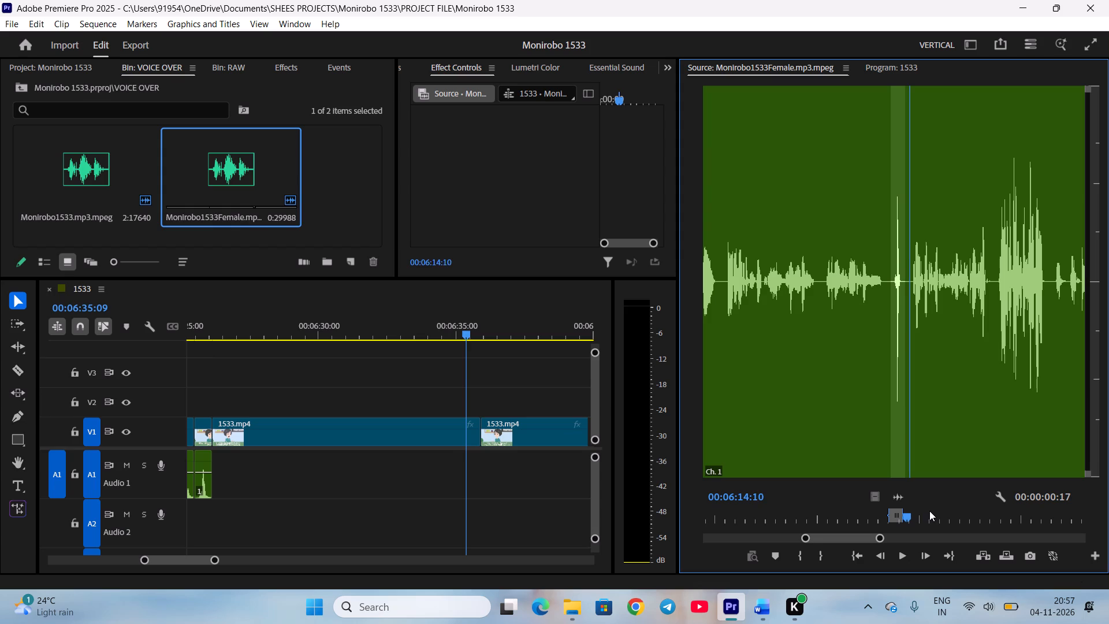
pyautogui.scroll(-1, 929, 511)
pyautogui.press('i')
pyautogui.press('space')
pyautogui.click(757, 612)
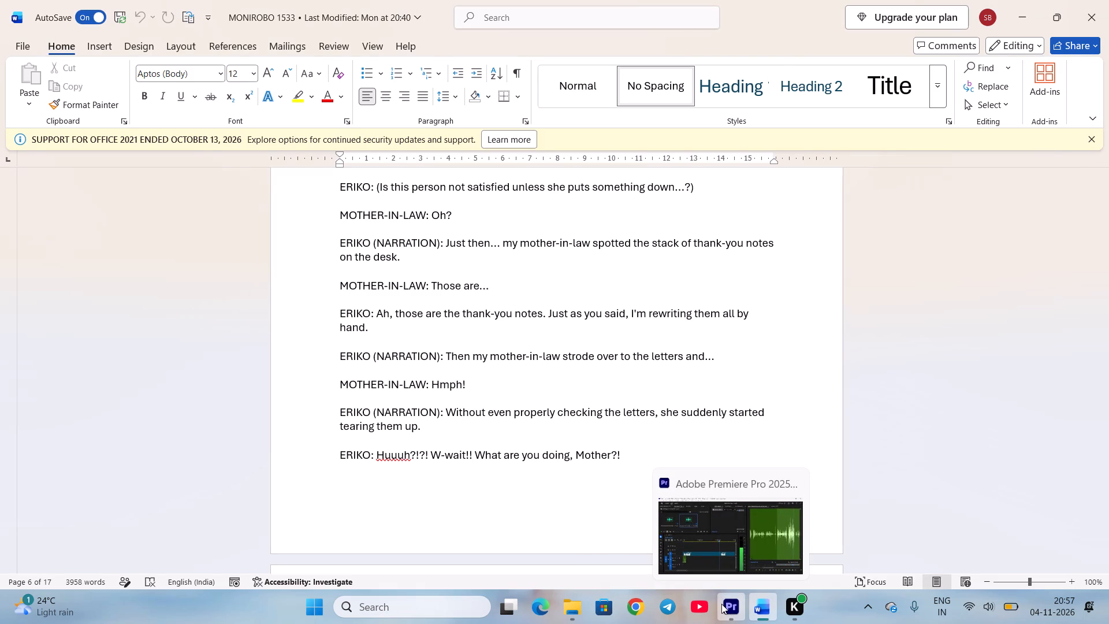
pyautogui.press('space')
pyautogui.scroll(5, 905, 512)
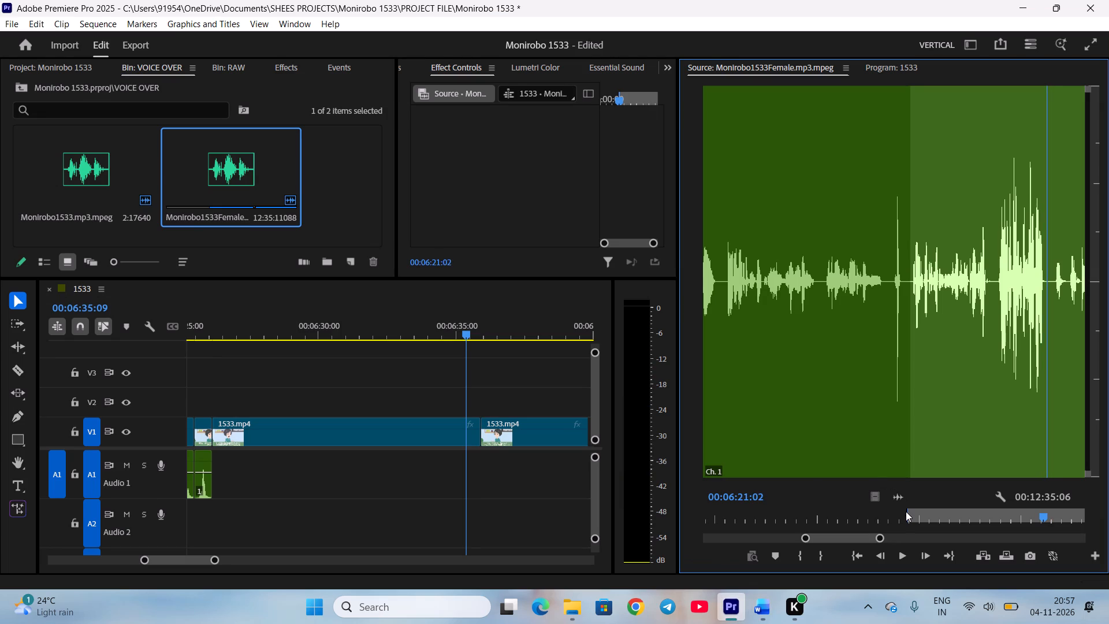
pyautogui.press('o')
pyautogui.moveTo(902, 495); pyautogui.dragTo(309, 466)
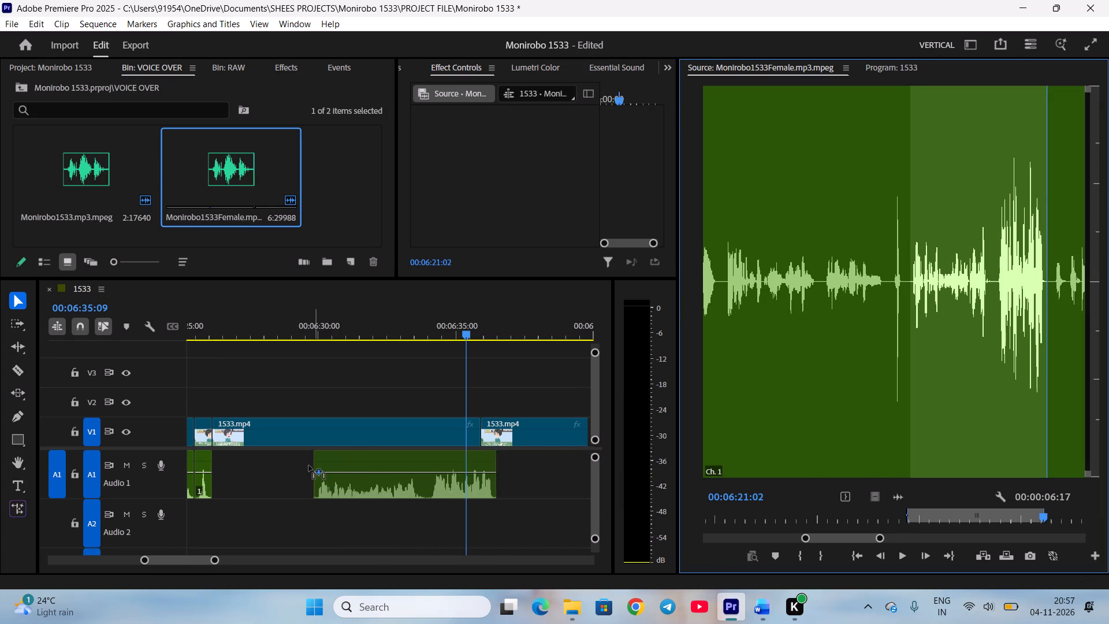
pyautogui.moveTo(309, 466); pyautogui.dragTo(246, 461)
pyautogui.moveTo(326, 490); pyautogui.dragTo(291, 488)
pyautogui.click(341, 525)
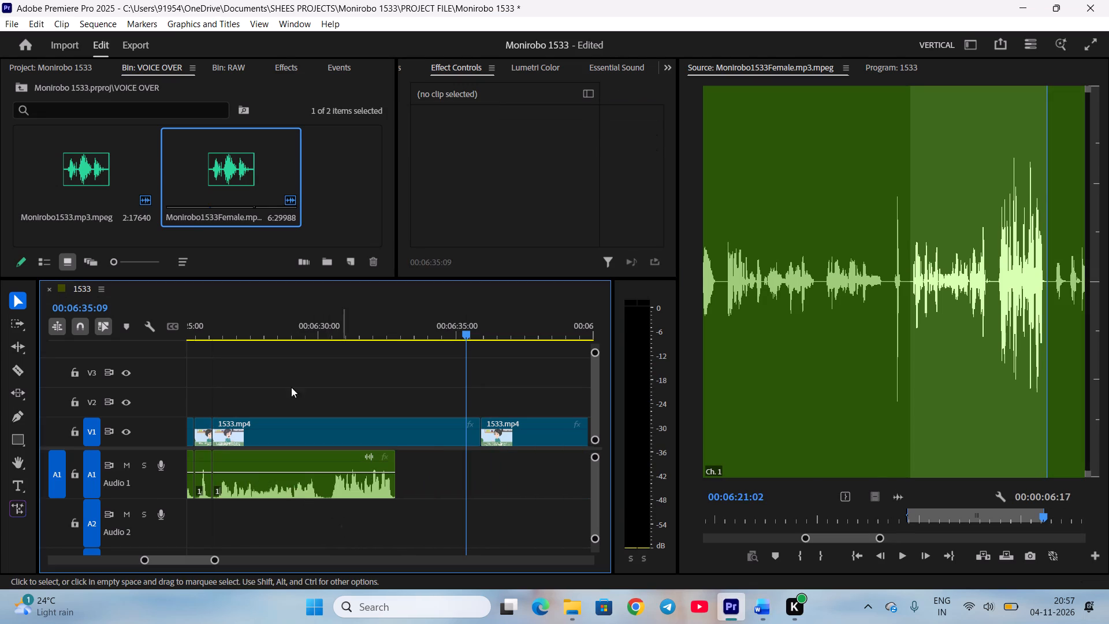
# Split the letter-tearing video clip at 00:06:32:01 and move the later part back to start at 00:06:30:07.
pyautogui.click(279, 340)
pyautogui.click(280, 337)
pyautogui.press('space')
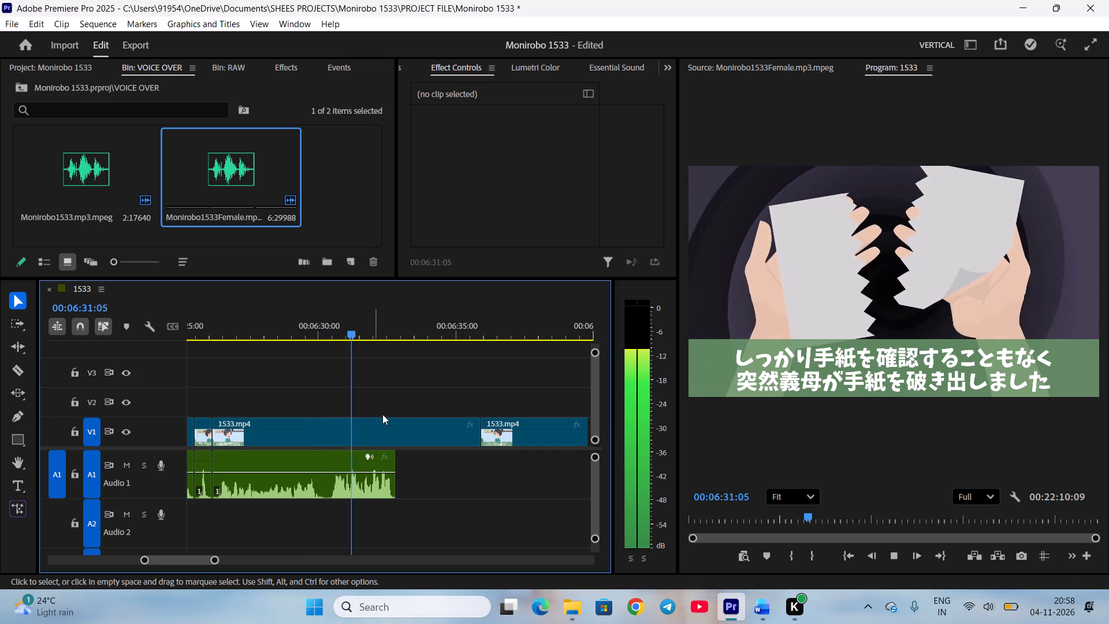
pyautogui.click(393, 426)
pyautogui.press('space')
pyautogui.scroll(5, 798, 523)
pyautogui.scroll(-3, 798, 522)
pyautogui.scroll(1, 798, 522)
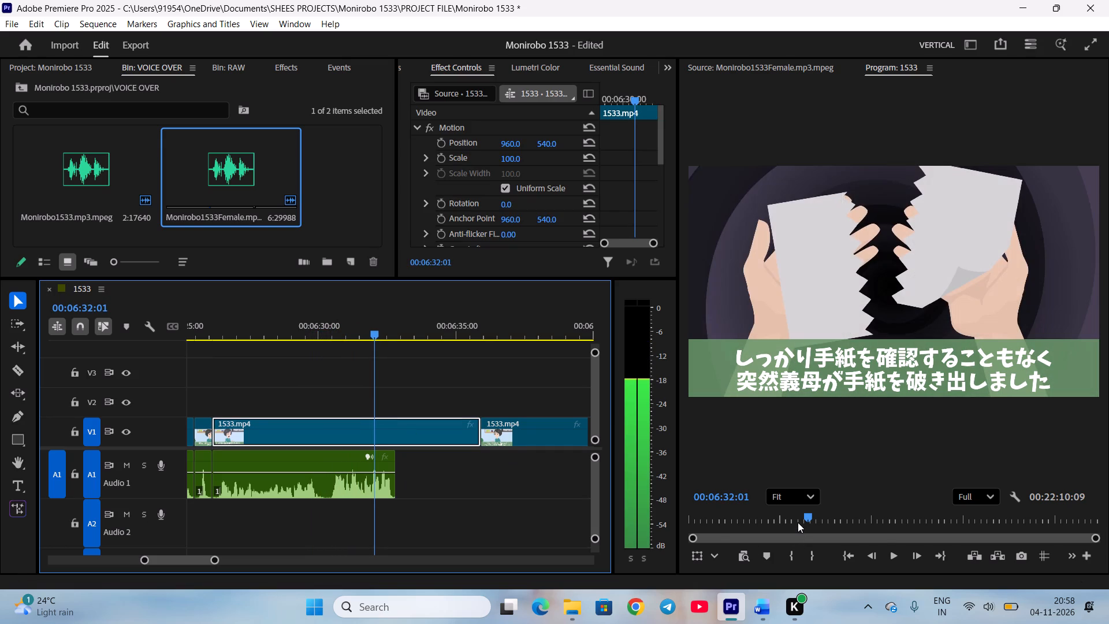
pyautogui.press('c')
pyautogui.moveTo(358, 337); pyautogui.dragTo(328, 343)
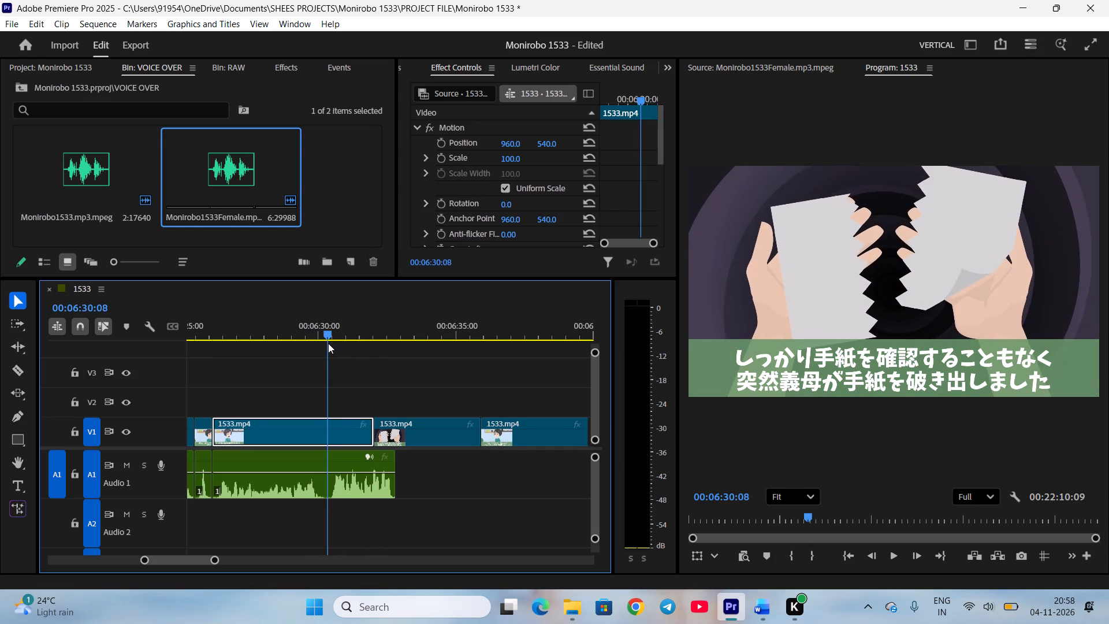
pyautogui.moveTo(328, 343); pyautogui.dragTo(328, 344)
pyautogui.moveTo(399, 427); pyautogui.dragTo(354, 428)
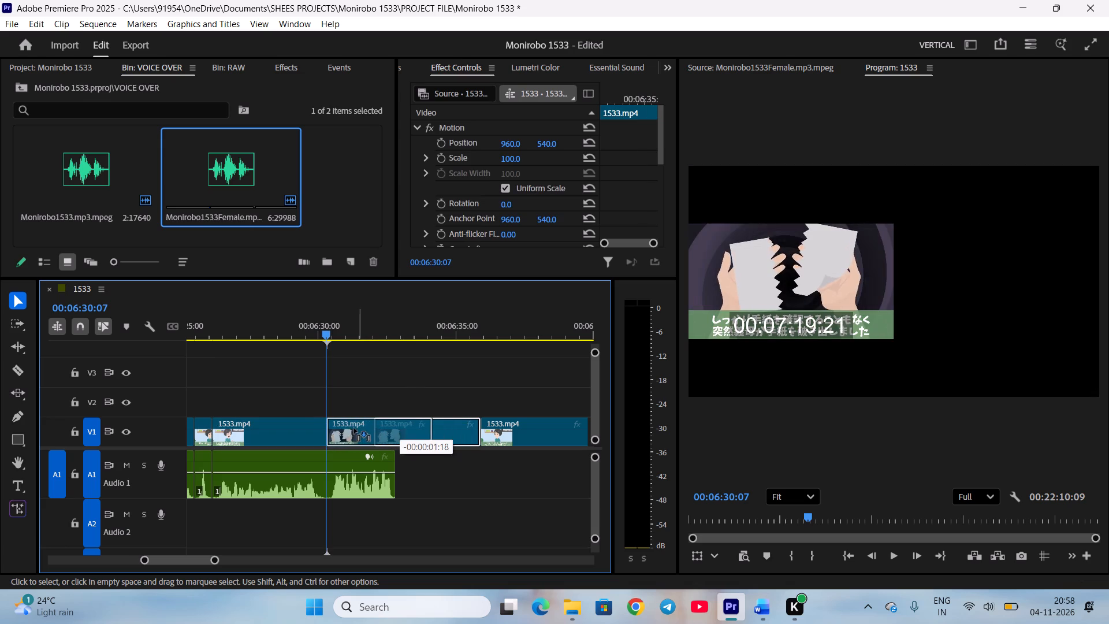
pyautogui.moveTo(354, 428); pyautogui.dragTo(353, 428)
# Play back the moved 「はぁ！？！？え、ちょっと！！」 scene and extend the end of its voice clip slightly.
pyautogui.click(365, 372)
pyautogui.press('space')
pyautogui.press('space')
pyautogui.click(397, 482)
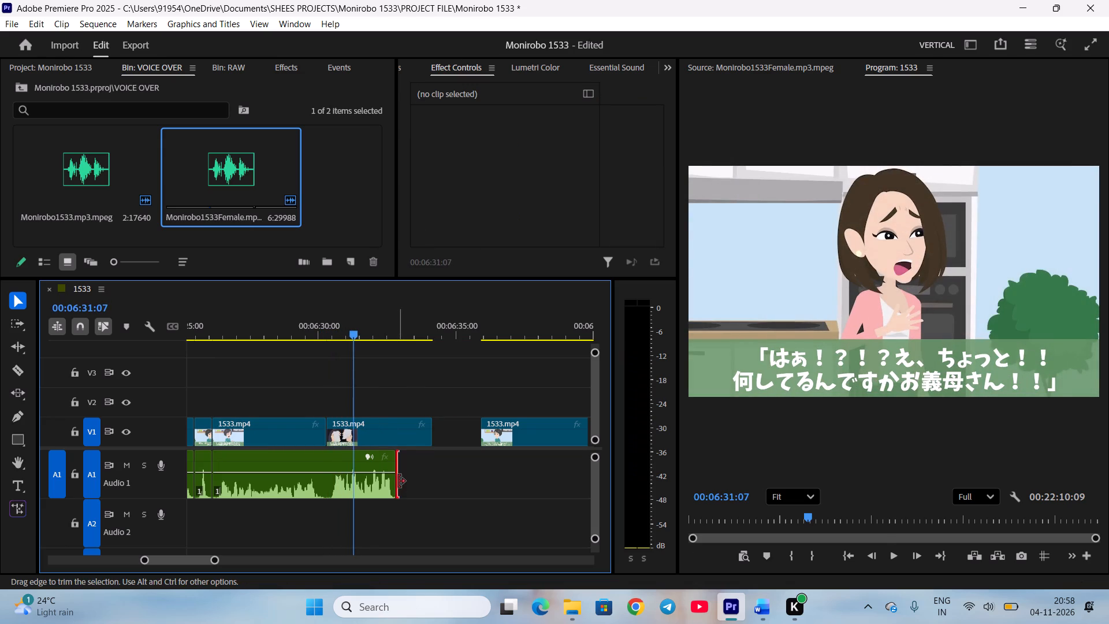
# Trim the end of the 「はぁ！？！？え、ちょっと！！」 video clip to the voice clip's end and close the gap.
pyautogui.moveTo(433, 438); pyautogui.dragTo(415, 437)
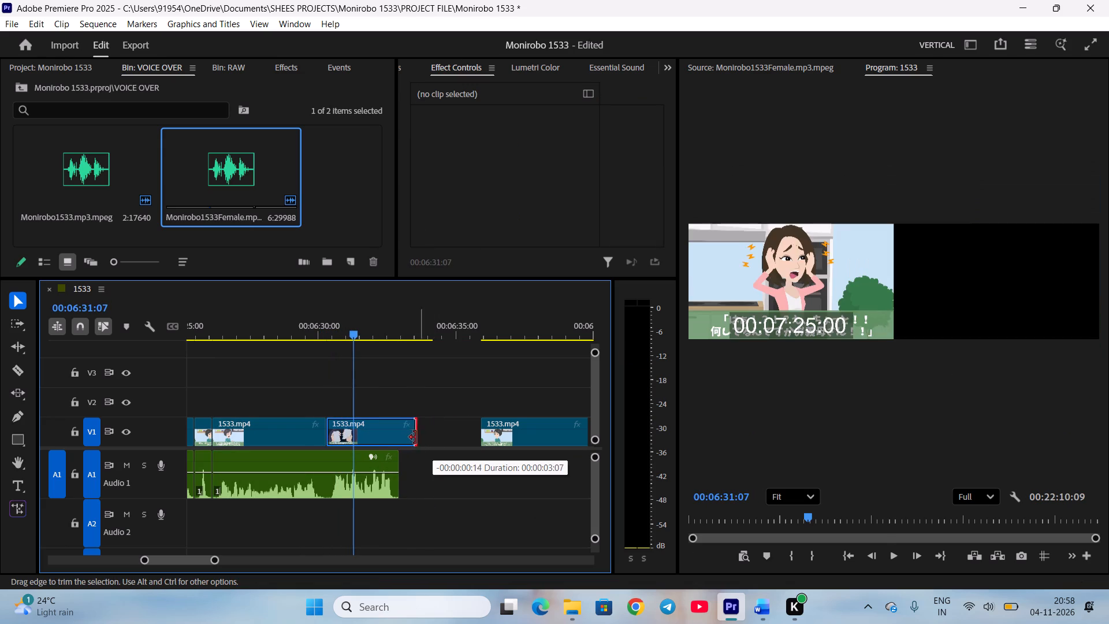
pyautogui.moveTo(415, 437); pyautogui.dragTo(397, 439)
pyautogui.press('space')
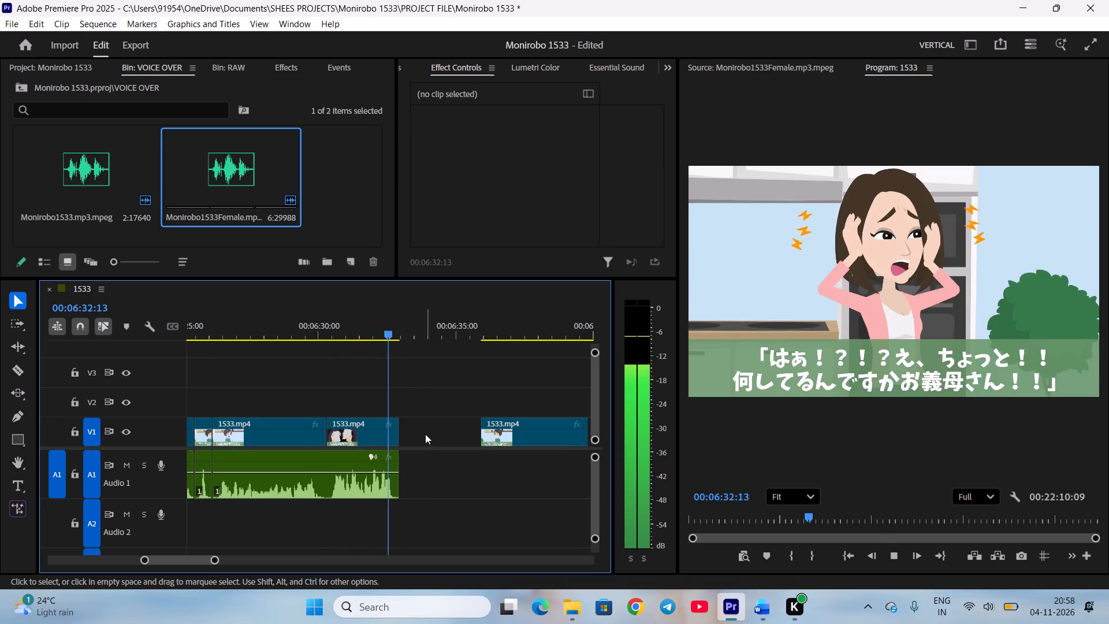
pyautogui.rightClick(429, 433)
pyautogui.click(477, 438)
# Review the 「はぁ…あのねぇエリコさん。」 scene up to 00:06:36:17 and save the project.
pyautogui.scroll(-5, 470, 457)
pyautogui.press('space')
pyautogui.scroll(-2, 431, 465)
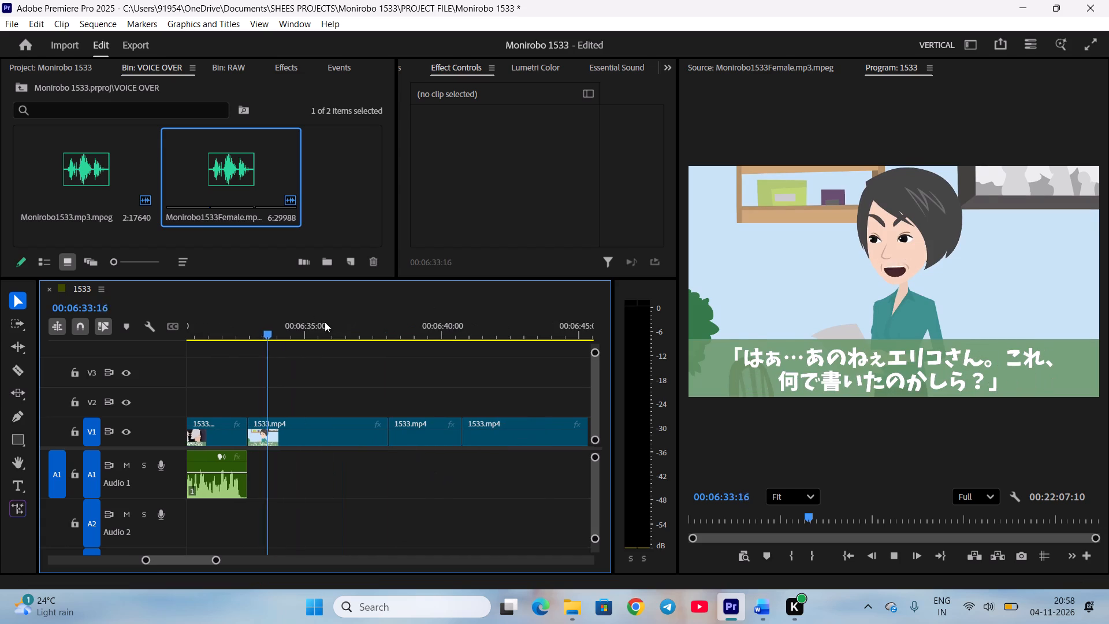
pyautogui.moveTo(308, 317); pyautogui.dragTo(353, 341)
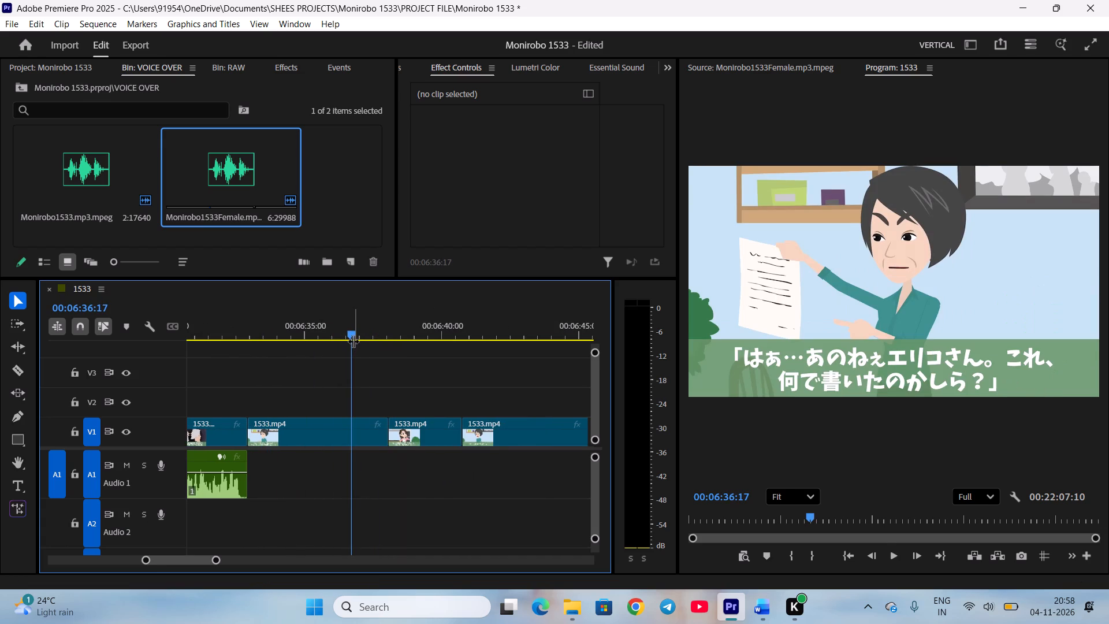
pyautogui.hotkey('ctrl', 's')
# Mark the start of the next female voice-over phrase at 00:06:21:08 and check the mother-in-law's next line in the Word script.
pyautogui.doubleClick(254, 175)
pyautogui.press('space')
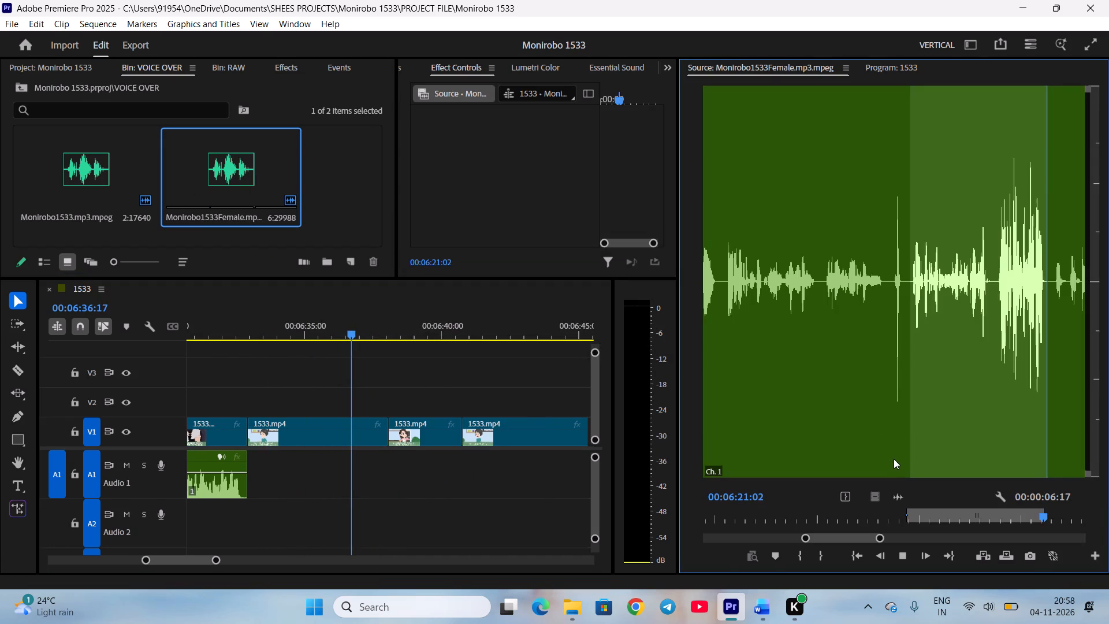
pyautogui.press('space')
pyautogui.scroll(6, 919, 481)
pyautogui.scroll(4, 962, 510)
pyautogui.press('i')
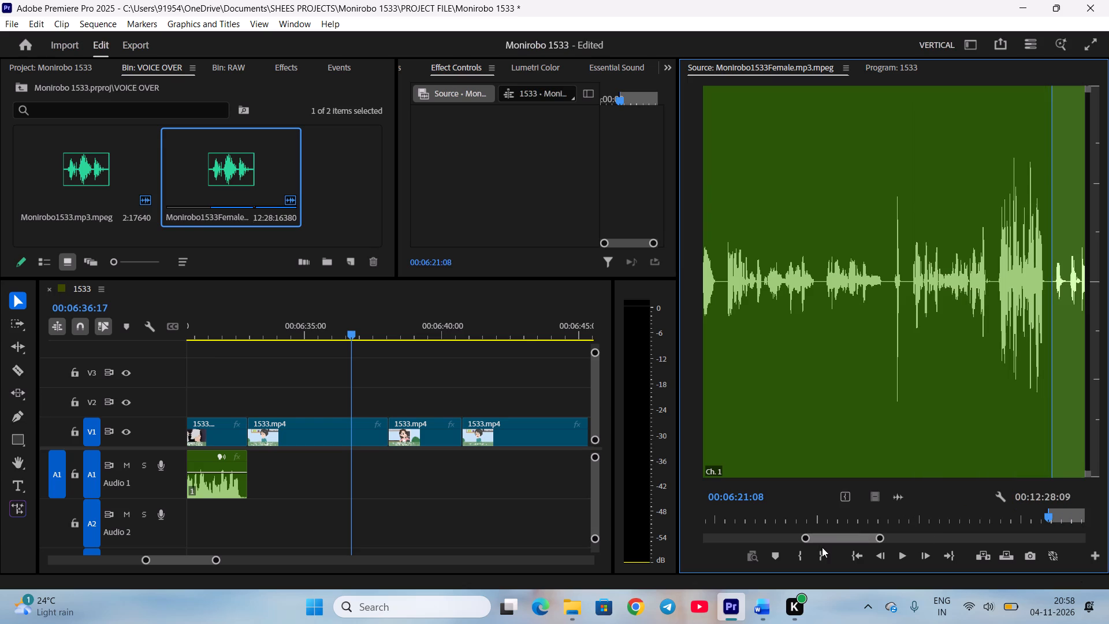
pyautogui.press('space')
pyautogui.click(768, 609)
pyautogui.click(773, 610)
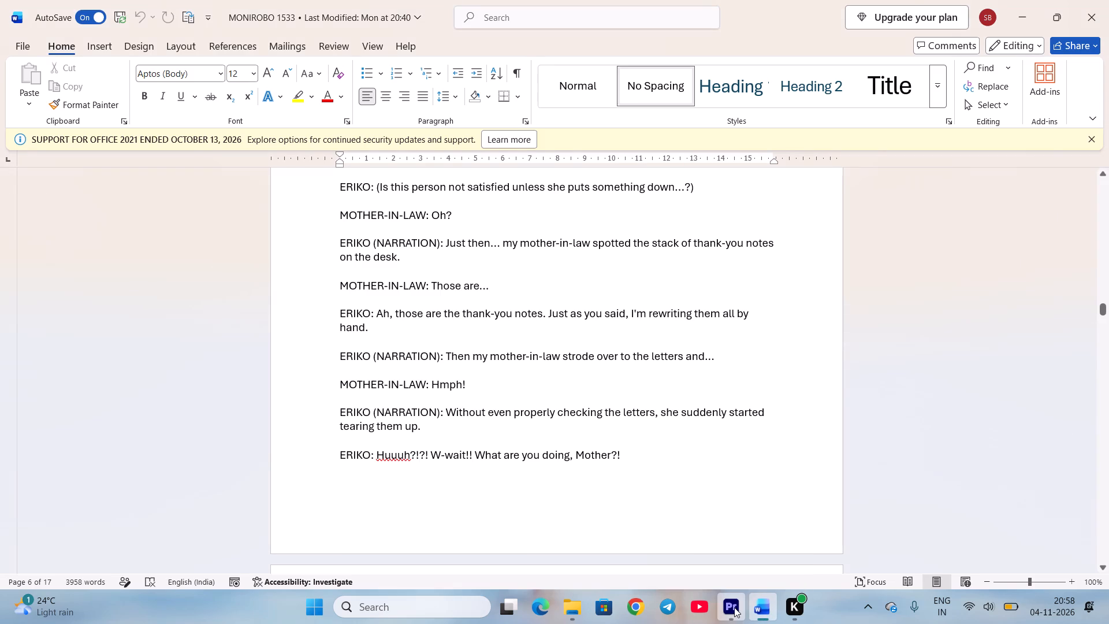
pyautogui.scroll(-11, 515, 441)
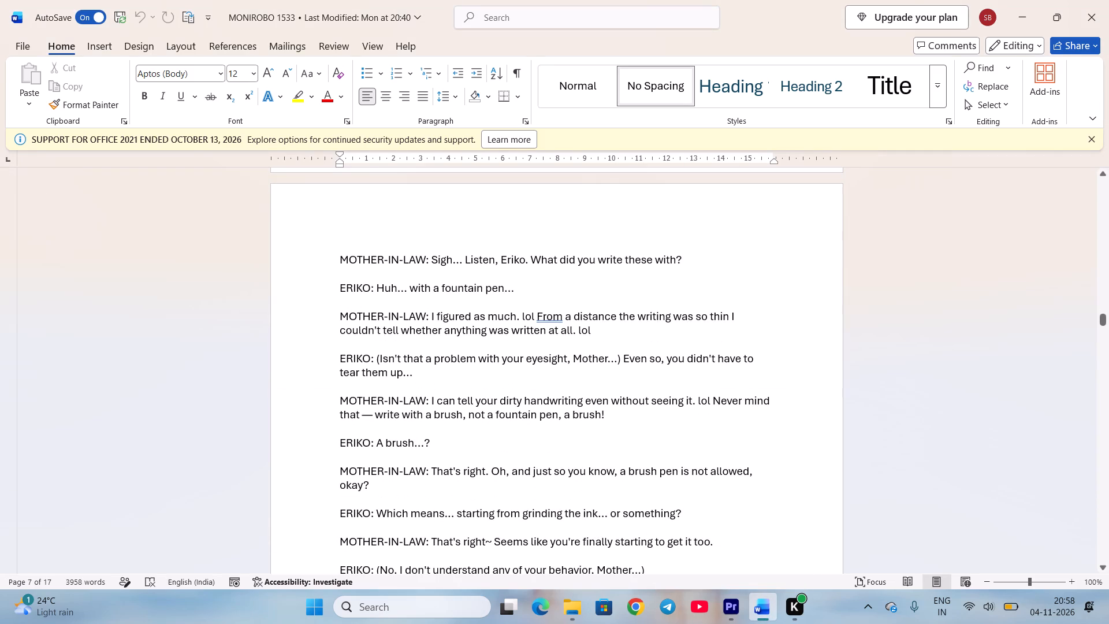
pyautogui.click(732, 608)
# Mark the phrase's end at 00:06:25:05 and append it flush after the last voice clip on Audio 1.
pyautogui.press('space')
pyautogui.scroll(5, 848, 497)
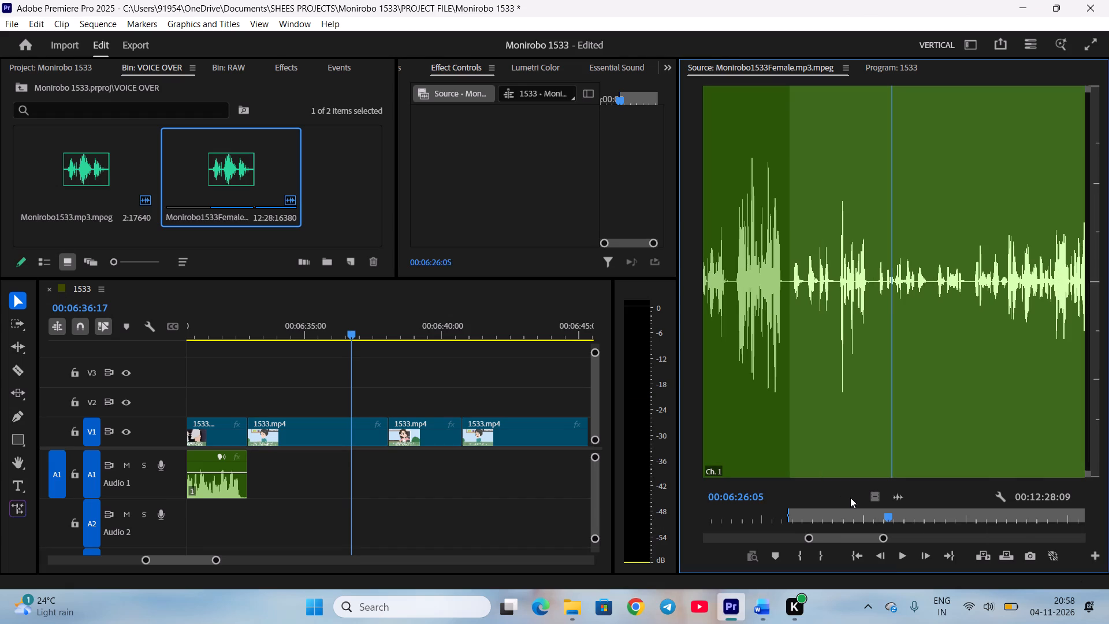
pyautogui.scroll(20, 859, 501)
pyautogui.scroll(5, 859, 501)
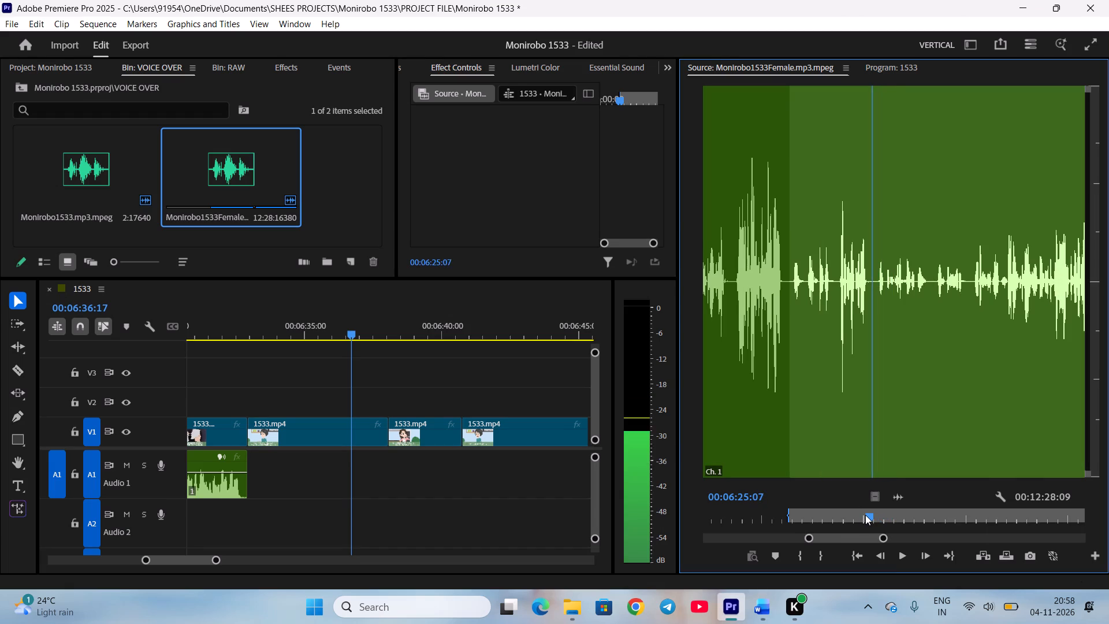
pyautogui.scroll(2, 865, 515)
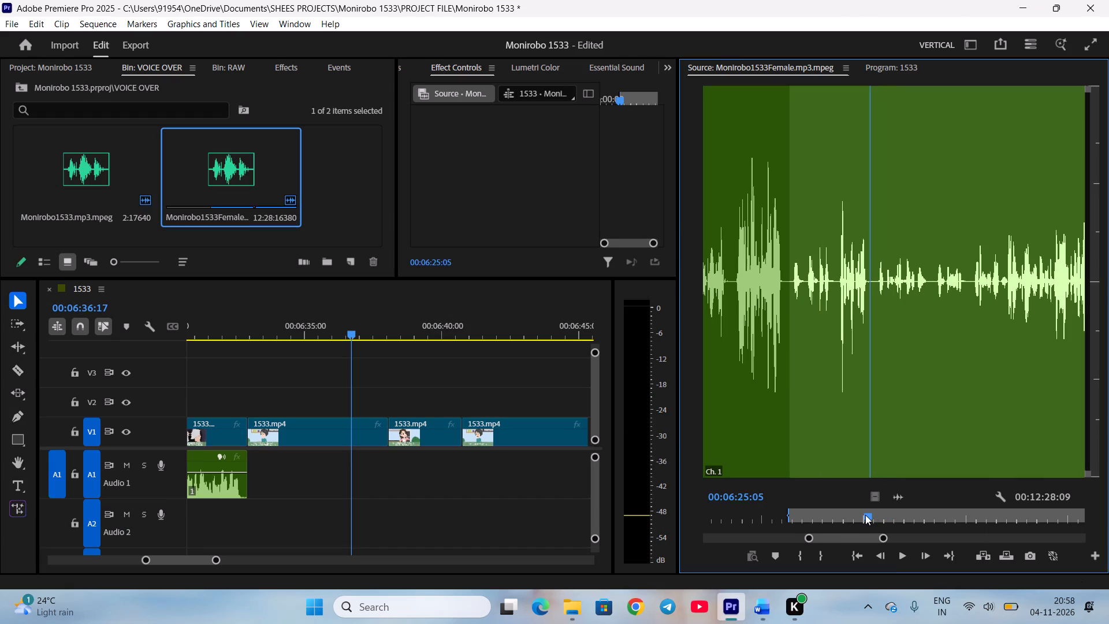
pyautogui.press('o')
pyautogui.moveTo(896, 493); pyautogui.dragTo(277, 479)
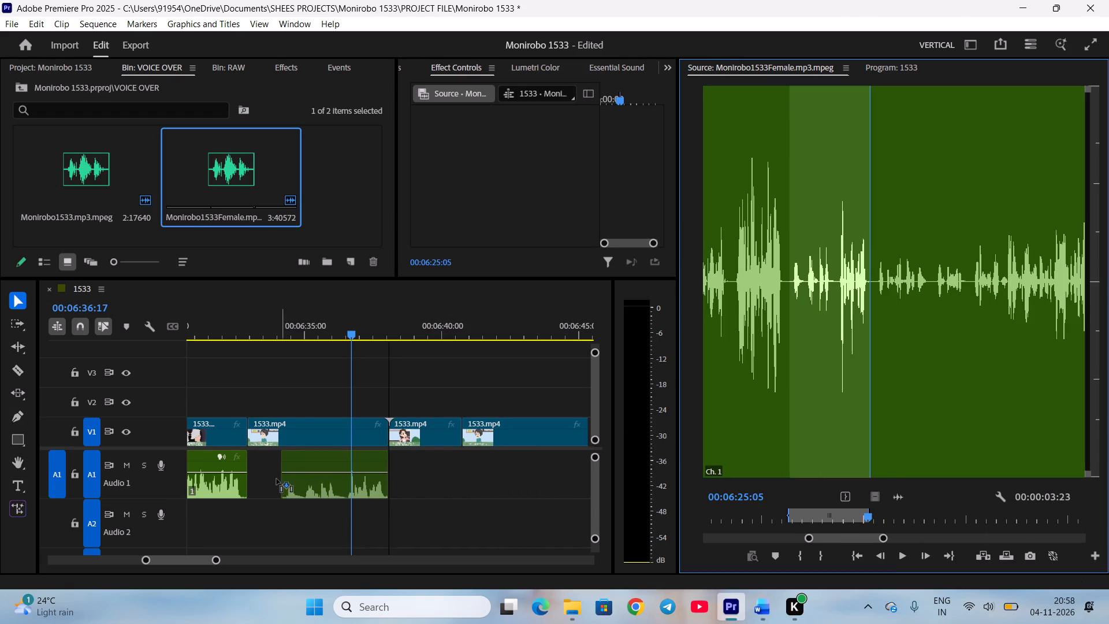
pyautogui.moveTo(277, 479); pyautogui.dragTo(254, 481)
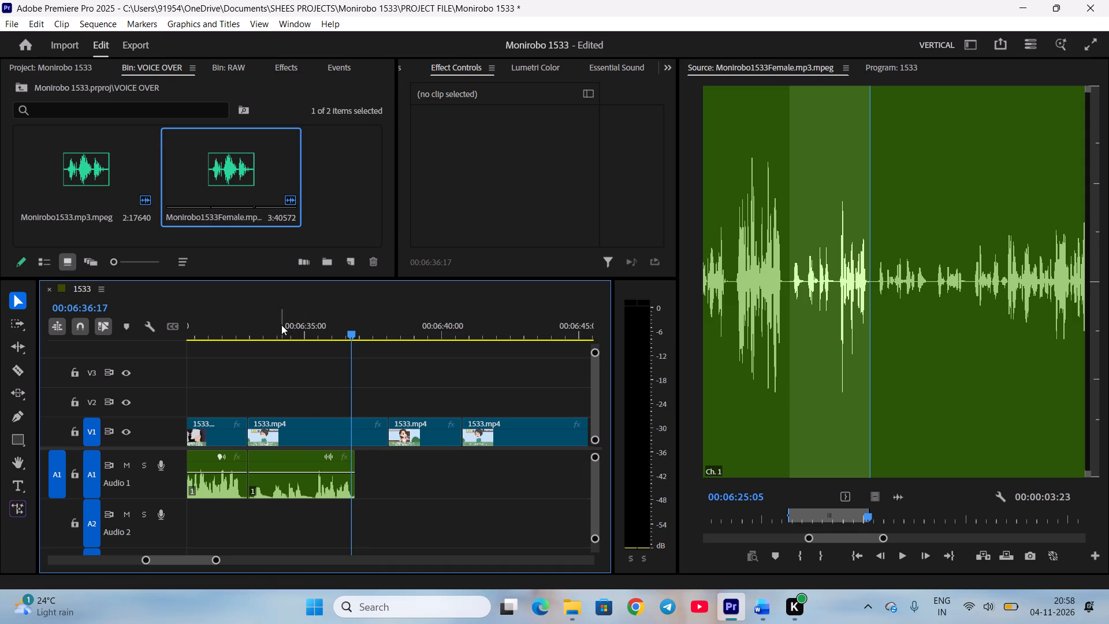
# Extend the end of the newly placed voice clip by about two frames and play it back.
pyautogui.click(280, 322)
pyautogui.press('space')
pyautogui.press('space')
pyautogui.click(356, 491)
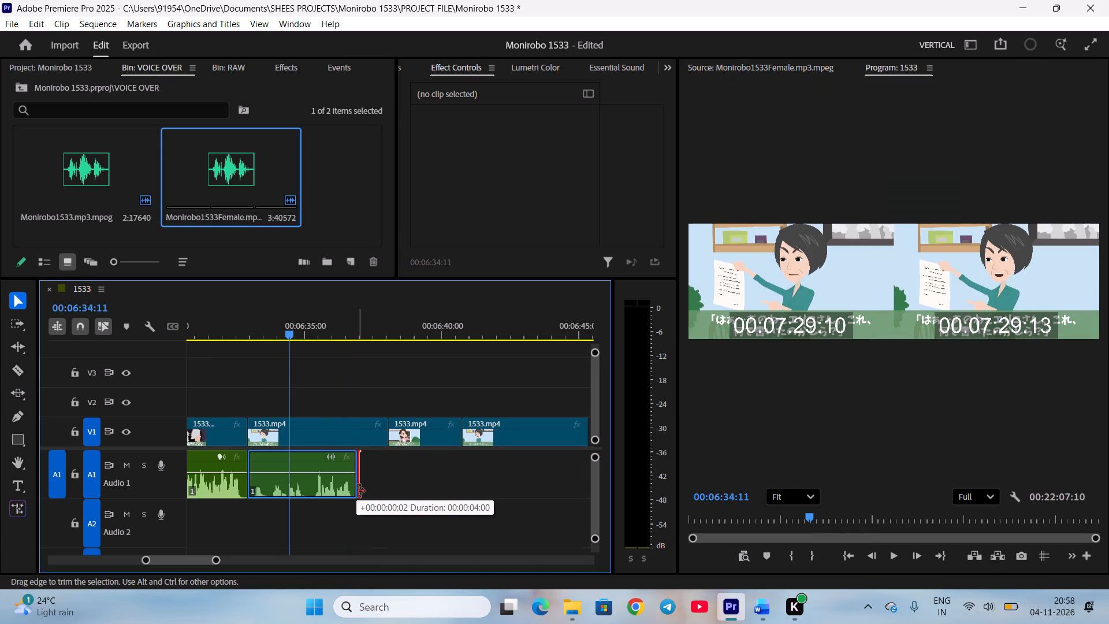
pyautogui.click(379, 508)
pyautogui.press('space')
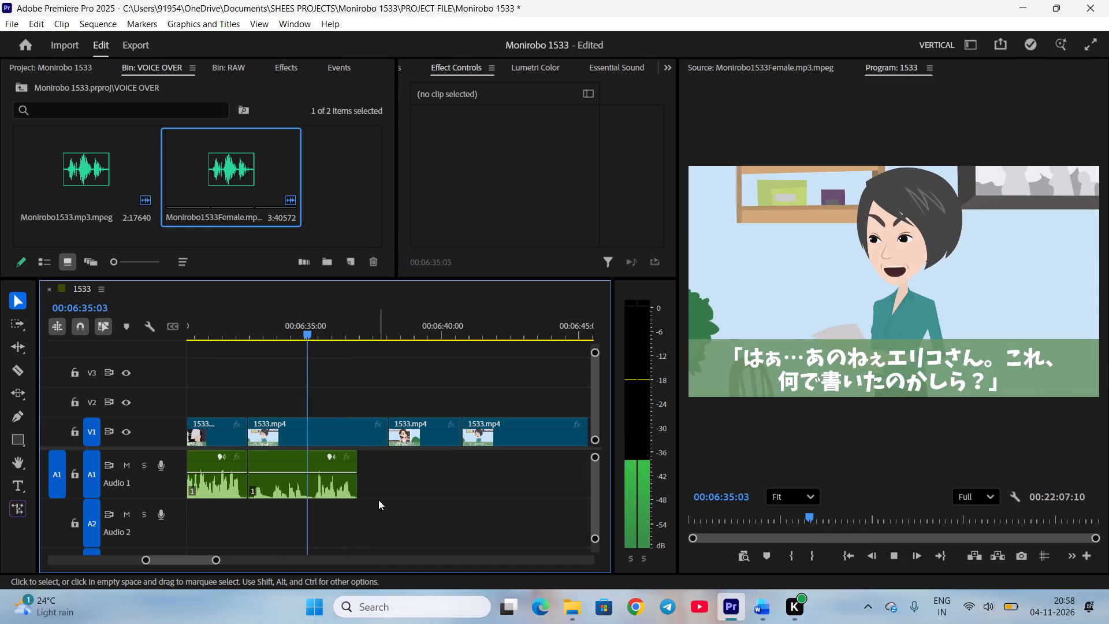
pyautogui.scroll(5, 412, 510)
pyautogui.press('space')
pyautogui.scroll(4, 417, 508)
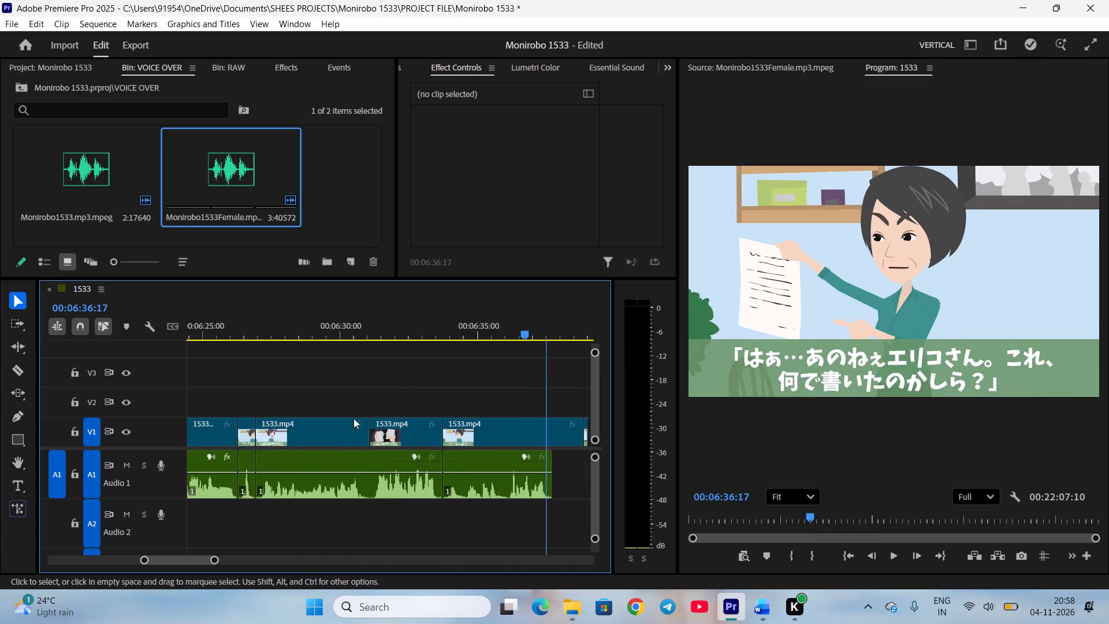
# Split the long voice clip at 00:06:30:07 and raise the narration part's gain by 10 dB.
pyautogui.click(314, 323)
pyautogui.press('space')
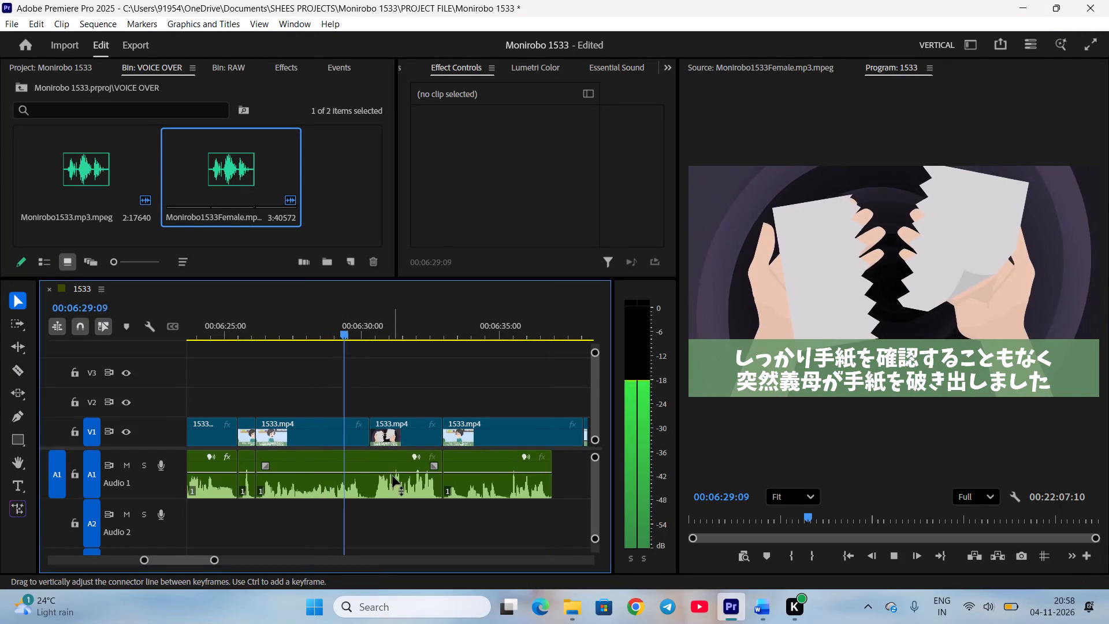
pyautogui.press('space')
pyautogui.click(400, 495)
pyautogui.press('c')
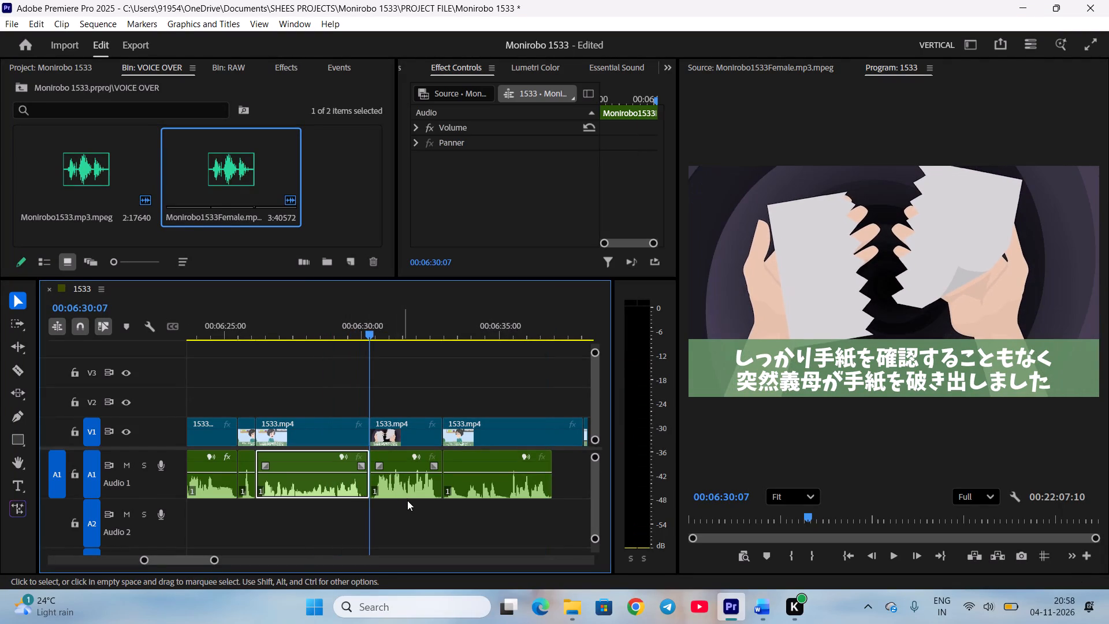
pyautogui.press('g')
pyautogui.write('10')
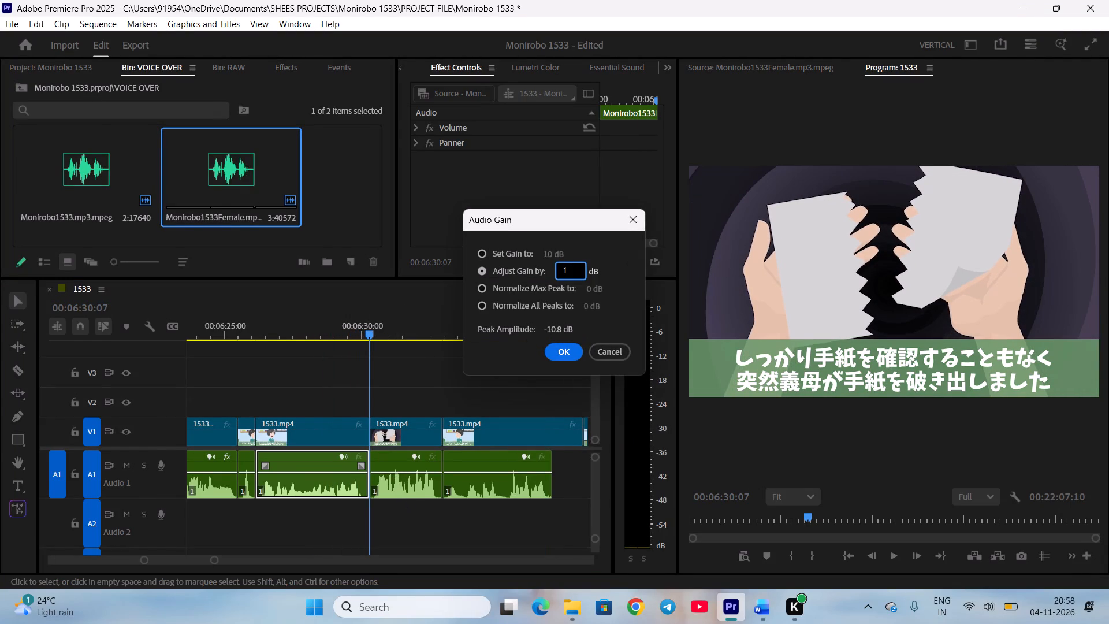
pyautogui.press('Return')
# Listen to the 「はぁ！？！？え、ちょっと！！」 voice clip and raise its gain by 4 dB.
pyautogui.scroll(-3, 415, 506)
pyautogui.press('space')
pyautogui.click(396, 522)
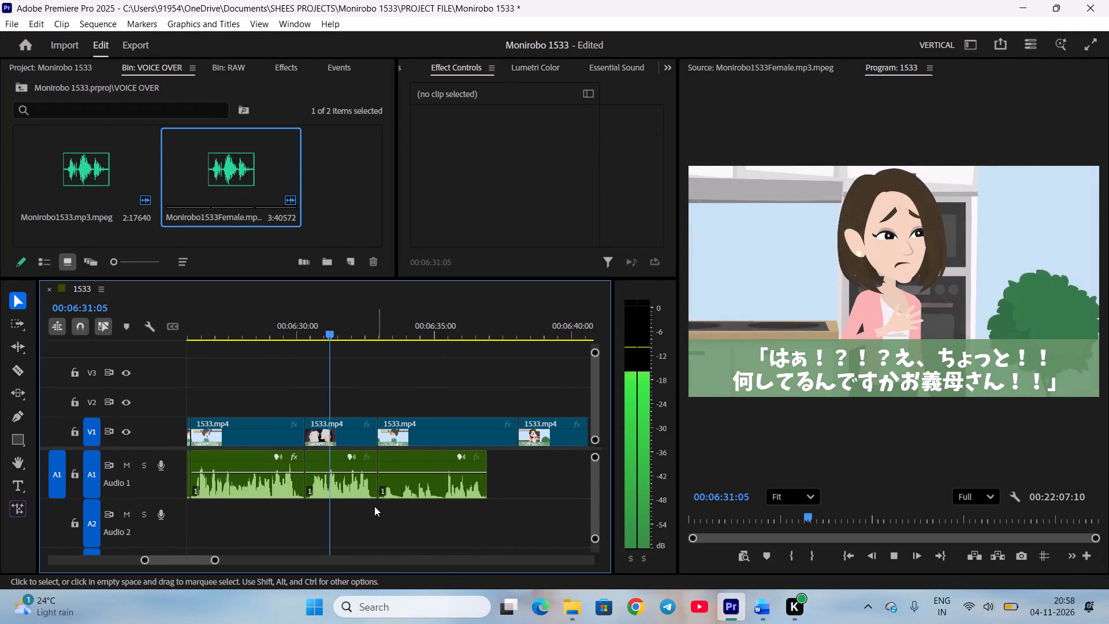
pyautogui.press('space')
pyautogui.click(355, 486)
pyautogui.press('g')
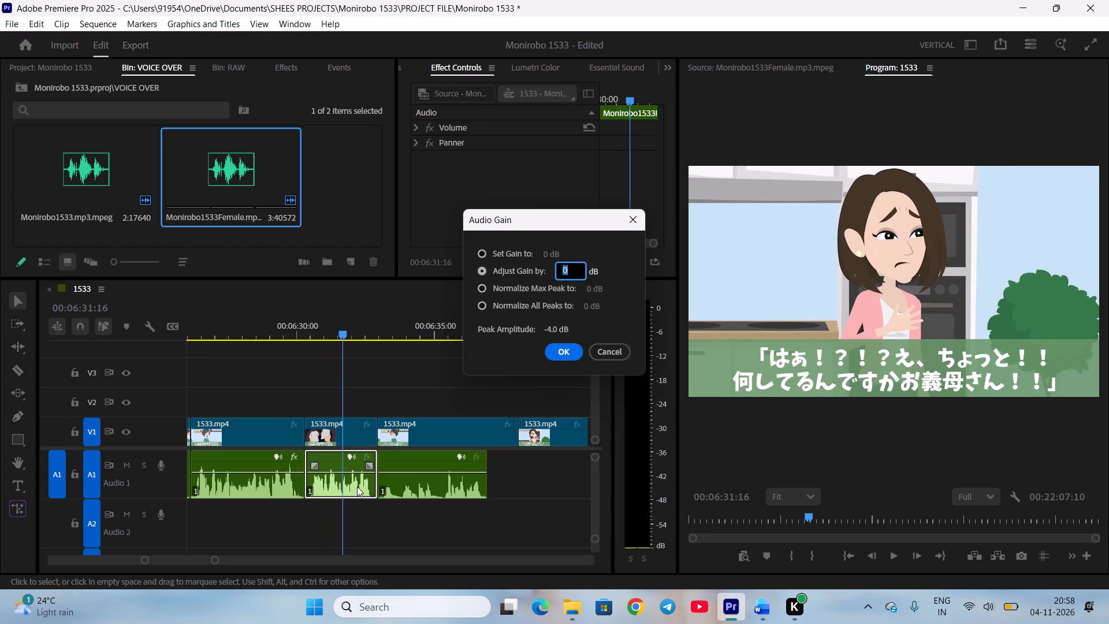
pyautogui.press('4')
pyautogui.press('Return')
# Raise the gain of the 「はぁ…あのねぇエリコさん。」 voice clip by 10 dB and play it back.
pyautogui.click(395, 511)
pyautogui.press('space')
pyautogui.scroll(-3, 395, 508)
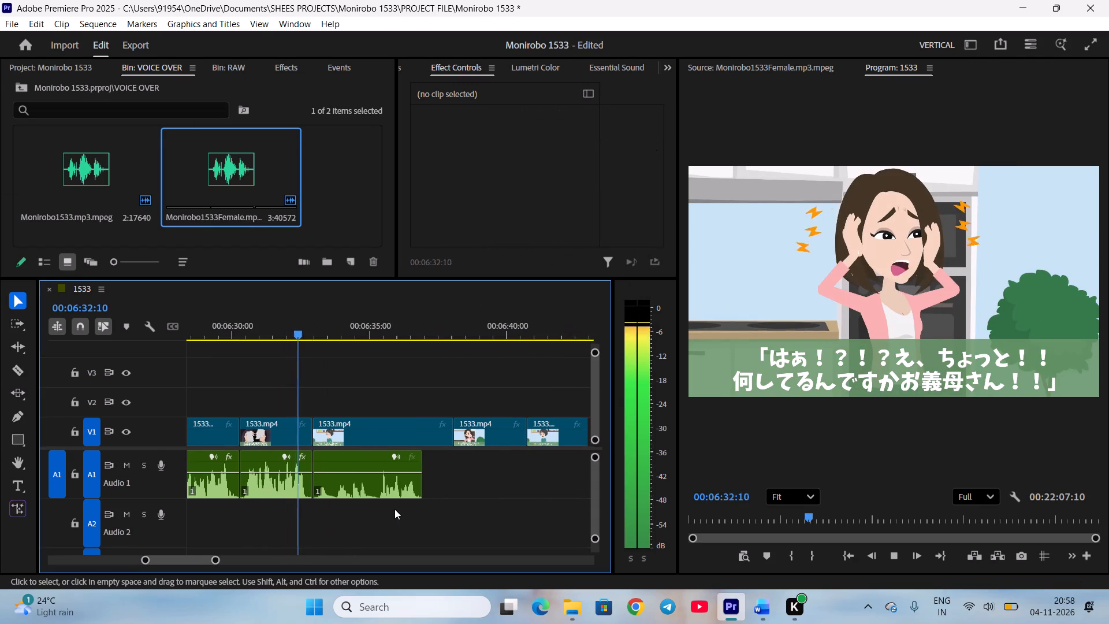
pyautogui.press('space')
pyautogui.click(388, 488)
pyautogui.write('g1')
pyautogui.press('0')
pyautogui.press('Return')
pyautogui.click(403, 512)
pyautogui.press('space')
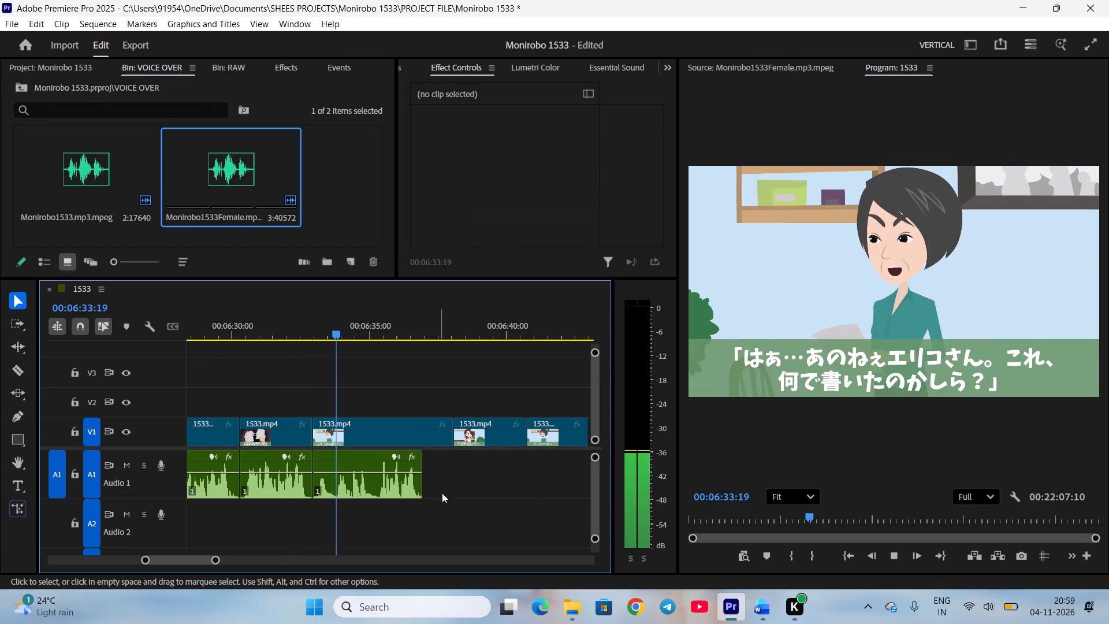
# Trim the end of the 「はぁ…あのねぇエリコさん。」 video clip to the voice clip's end and close the gap.
pyautogui.moveTo(446, 432); pyautogui.dragTo(415, 435)
pyautogui.rightClick(436, 433)
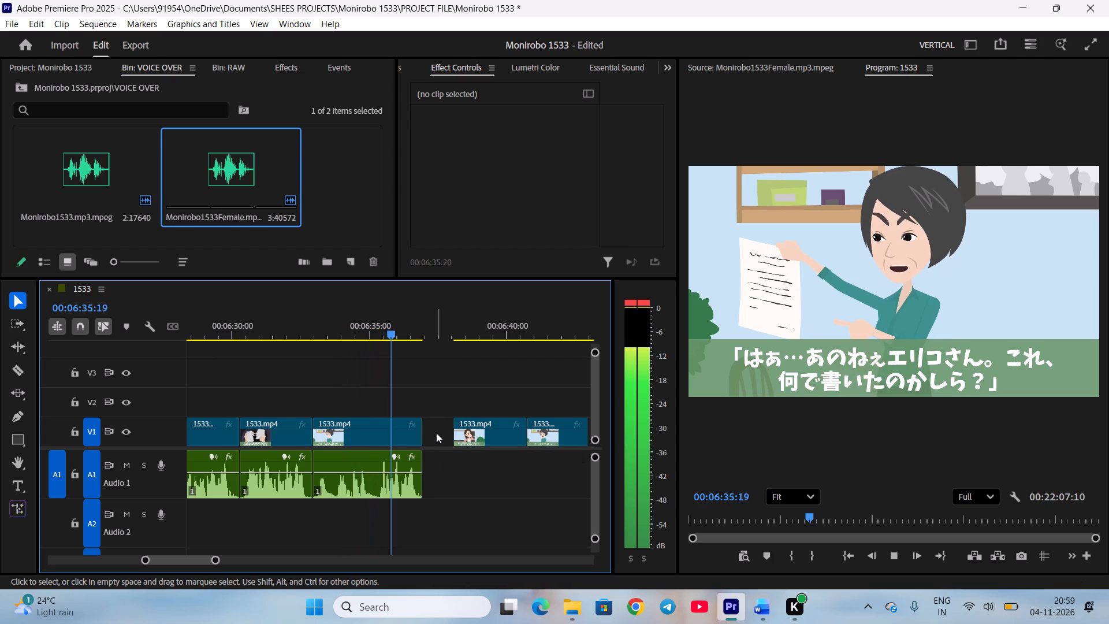
pyautogui.click(468, 443)
# Review the 「え…万年筆ですけど…」 scene up to 00:06:38:09 and save the project.
pyautogui.scroll(-8, 458, 447)
pyautogui.press('space')
pyautogui.press('space')
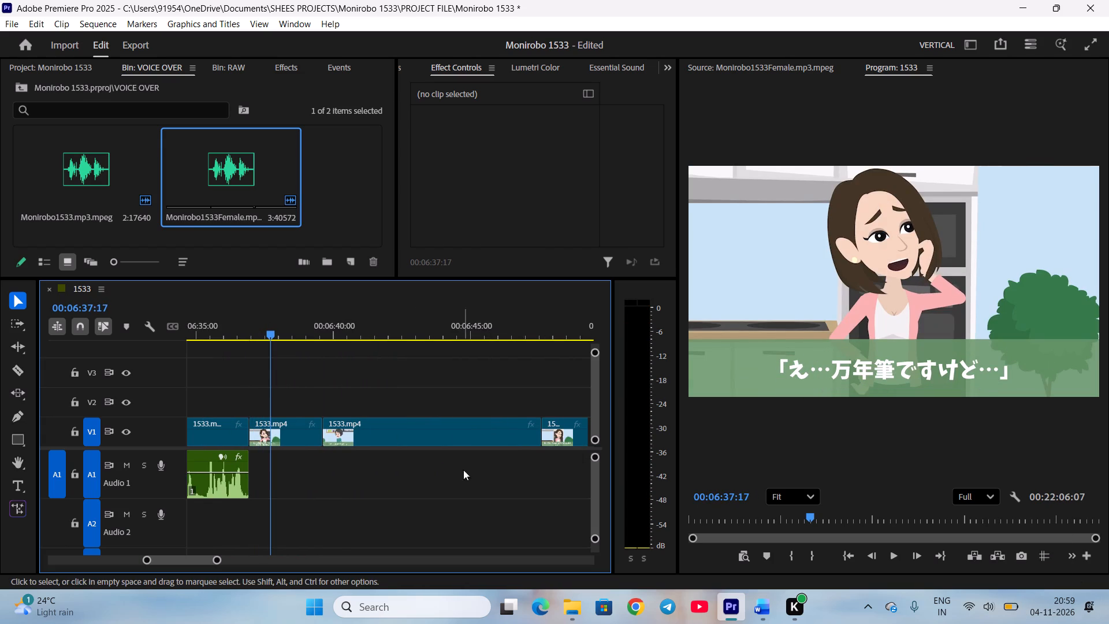
pyautogui.scroll(-2, 426, 474)
pyautogui.press('space')
pyautogui.press('space')
pyautogui.hotkey('ctrl', 's')
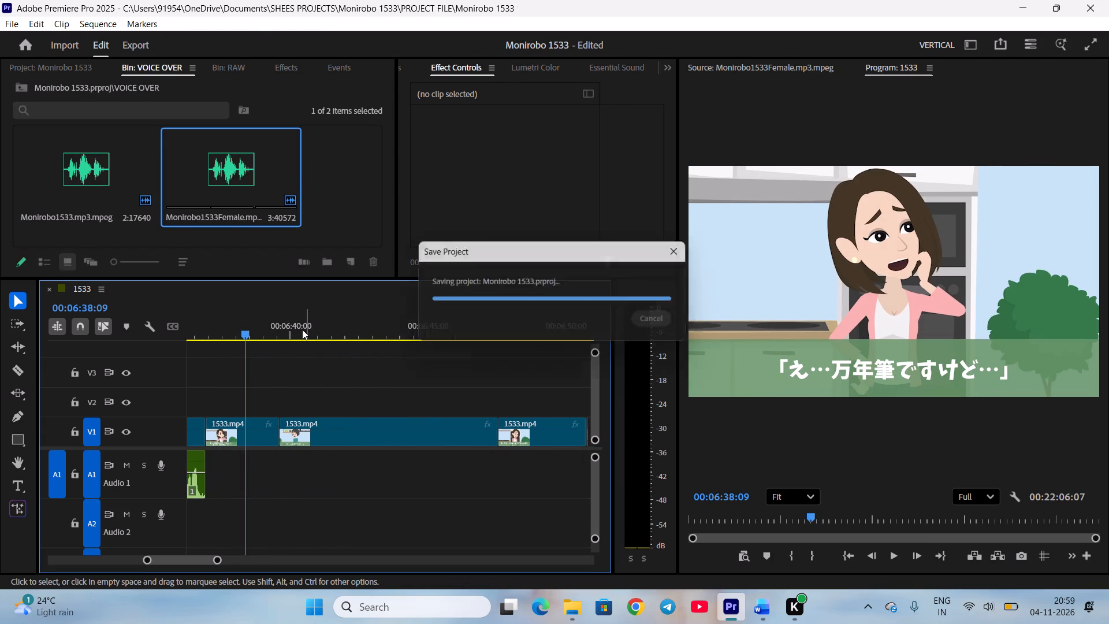
# Mark the female voice-over from about 00:06:25:12 to 00:06:28:03 and add it at the end of the voice clips on Audio 1.
pyautogui.doubleClick(248, 174)
pyautogui.scroll(-5, 944, 490)
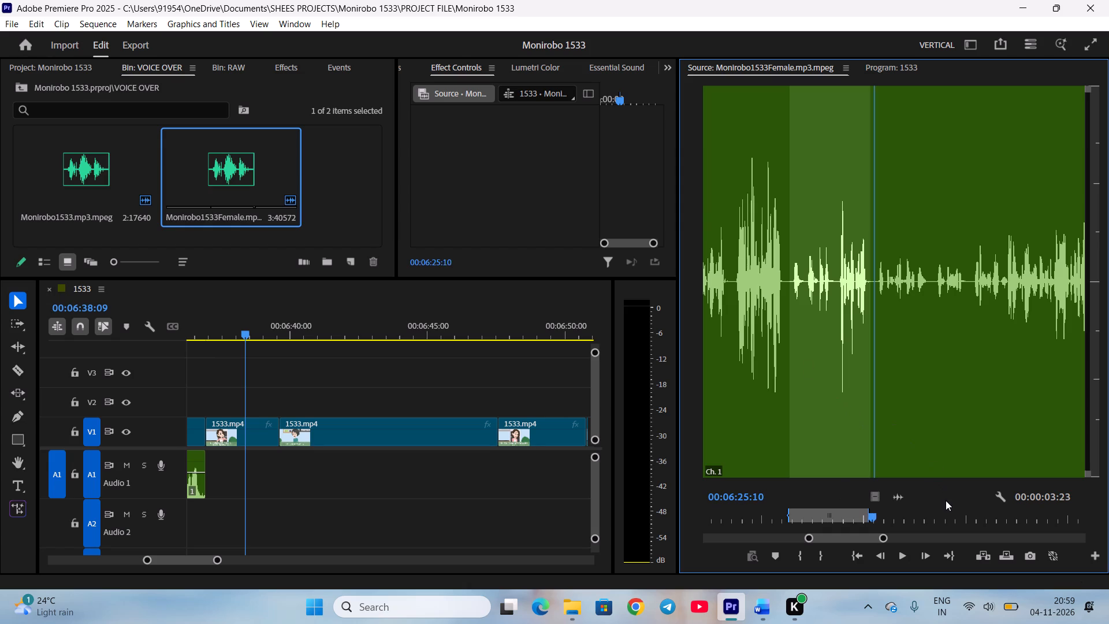
pyautogui.scroll(-2, 946, 504)
pyautogui.press('i')
pyautogui.press('space')
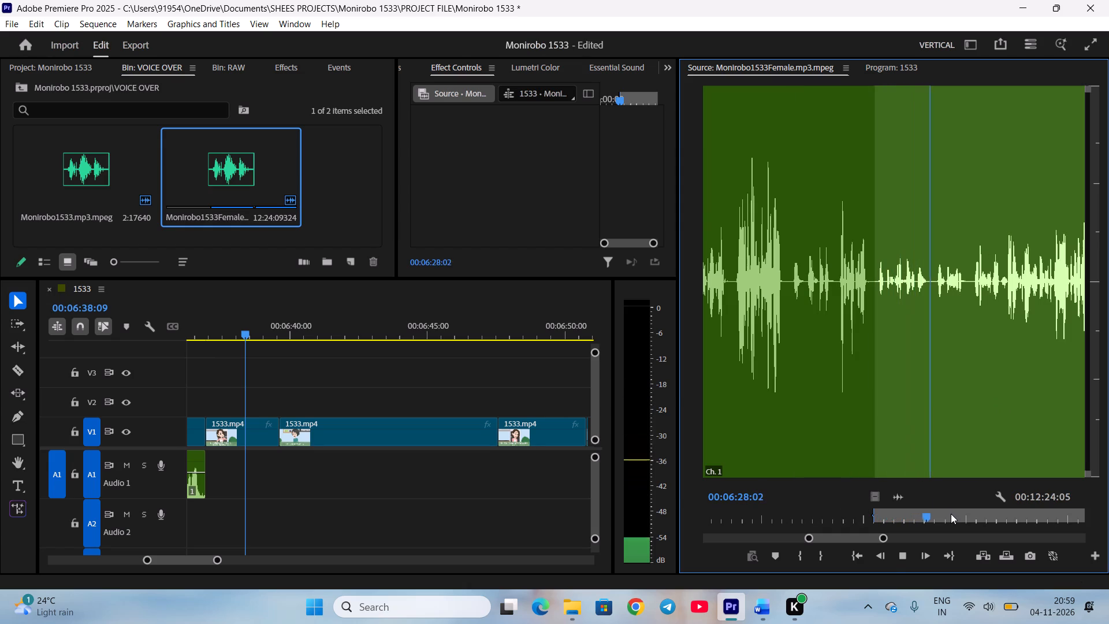
pyautogui.press('space')
pyautogui.press('o')
pyautogui.moveTo(901, 489); pyautogui.dragTo(891, 492)
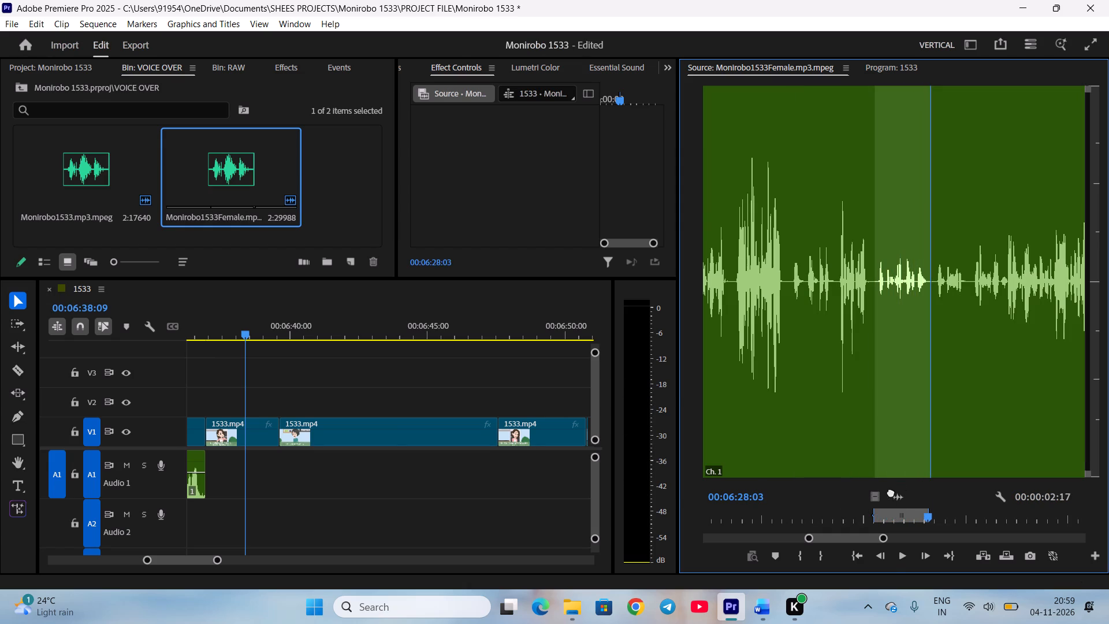
pyautogui.moveTo(891, 492); pyautogui.dragTo(213, 467)
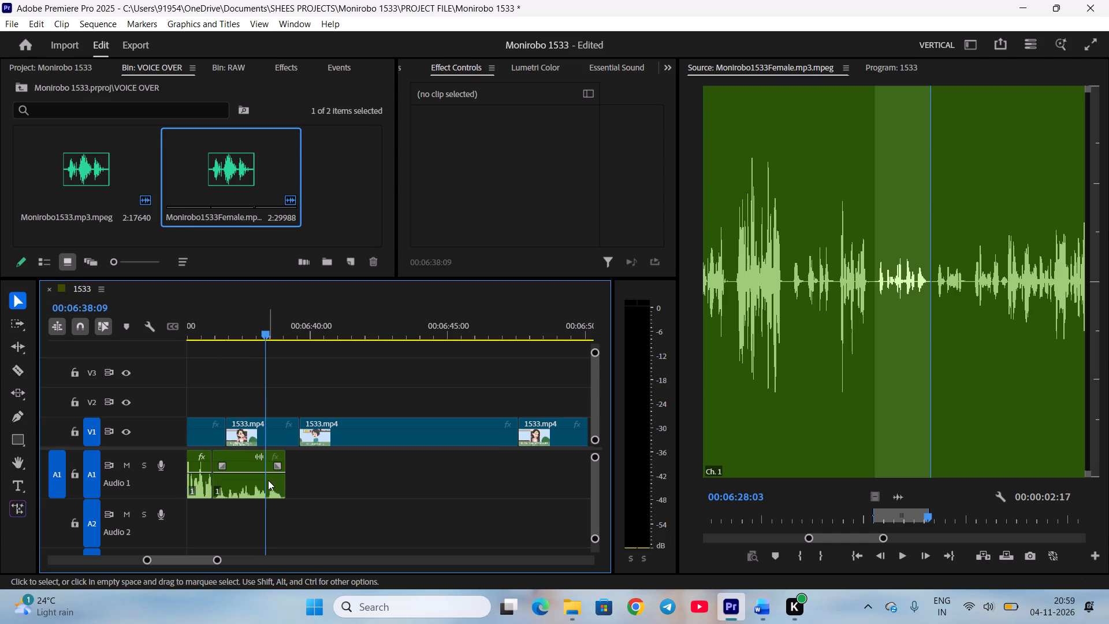
# Undo the last voice clip placement and add the marked phrase on Audio 1 at the start of the 「え…万年筆ですけど…」 scene.
pyautogui.hotkey('ctrl', 'z')
pyautogui.moveTo(898, 496); pyautogui.dragTo(527, 476)
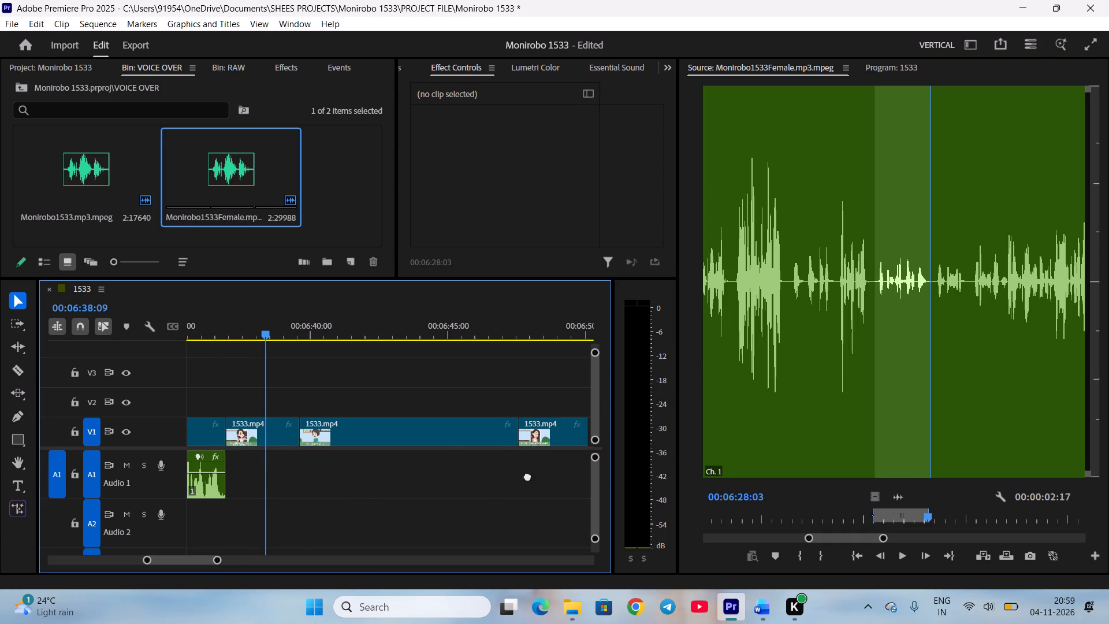
pyautogui.moveTo(527, 476); pyautogui.dragTo(229, 468)
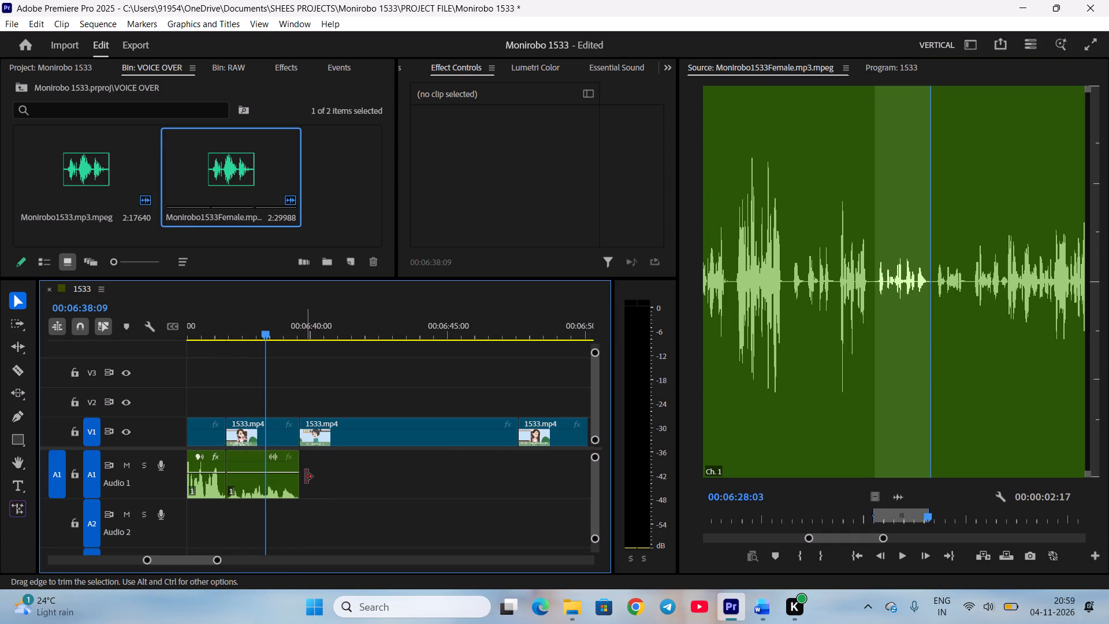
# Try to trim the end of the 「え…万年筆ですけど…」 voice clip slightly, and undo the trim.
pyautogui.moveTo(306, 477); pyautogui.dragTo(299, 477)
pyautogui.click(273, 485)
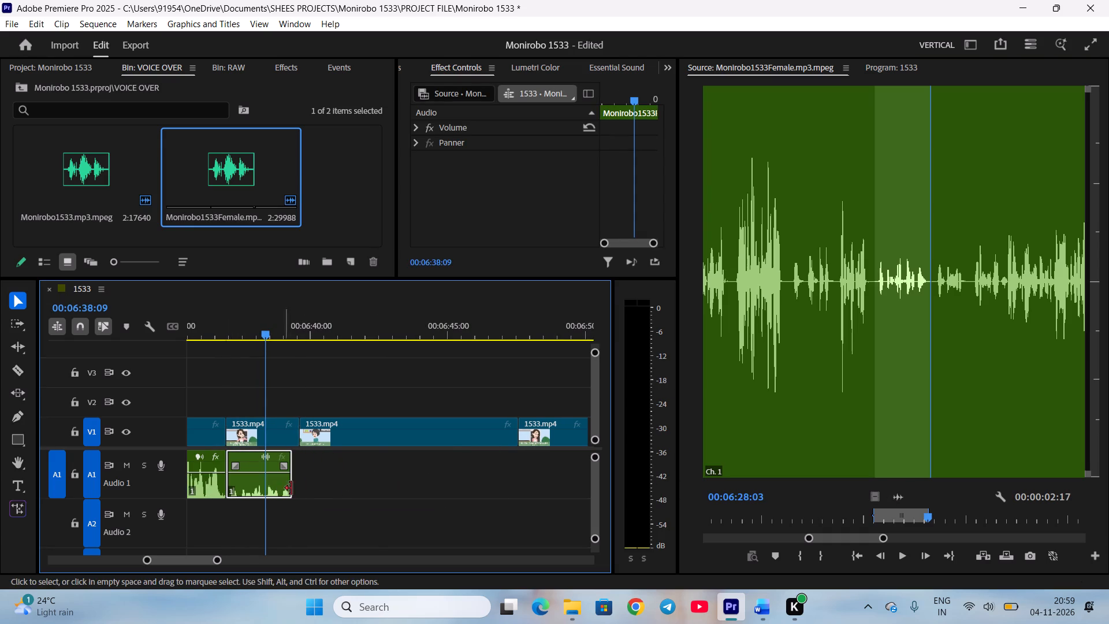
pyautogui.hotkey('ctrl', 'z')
# Save the project, raise the gain of the 「え…万年筆ですけど…」 voice clip by 10 dB and play it back.
pyautogui.click(300, 518)
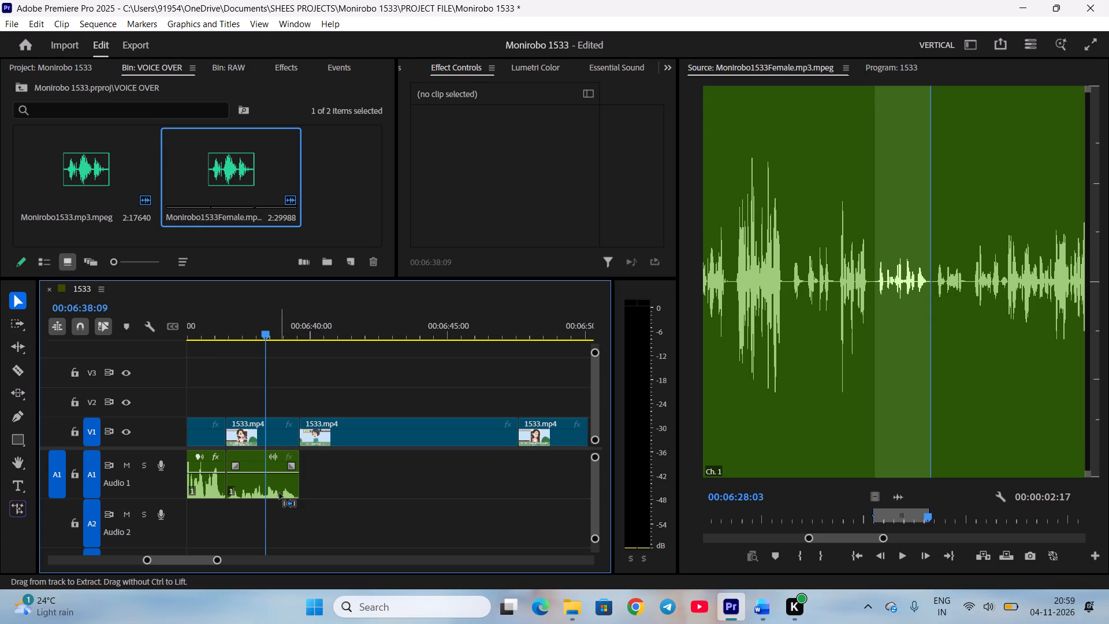
pyautogui.hotkey('ctrl', 's')
pyautogui.click(275, 488)
pyautogui.press('g')
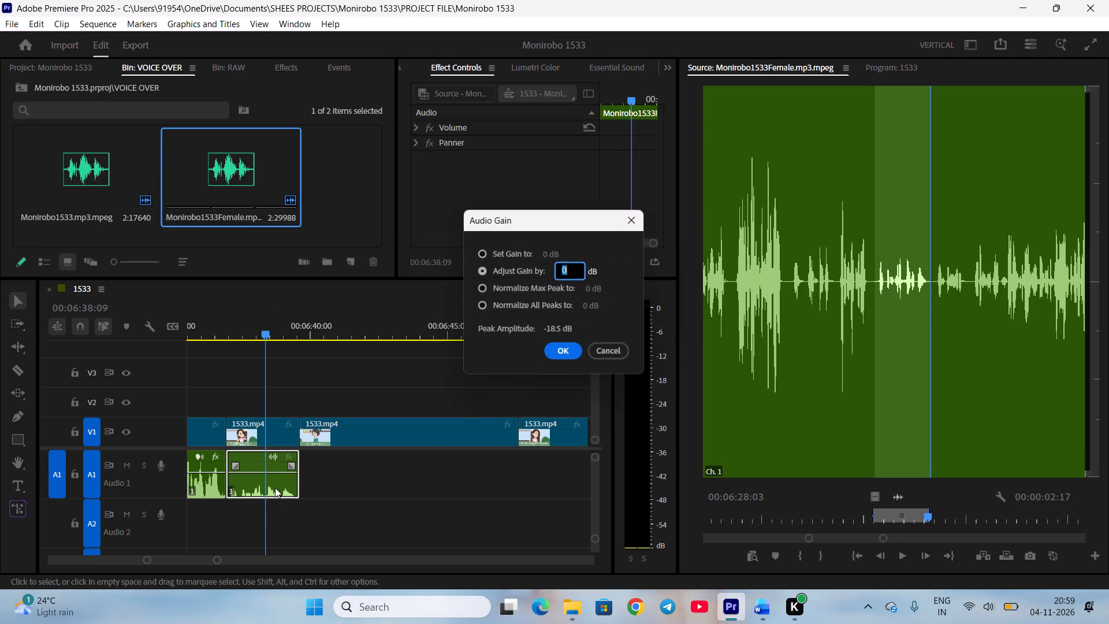
pyautogui.press('1')
pyautogui.press('0')
pyautogui.press('Return')
pyautogui.click(351, 519)
pyautogui.press('space')
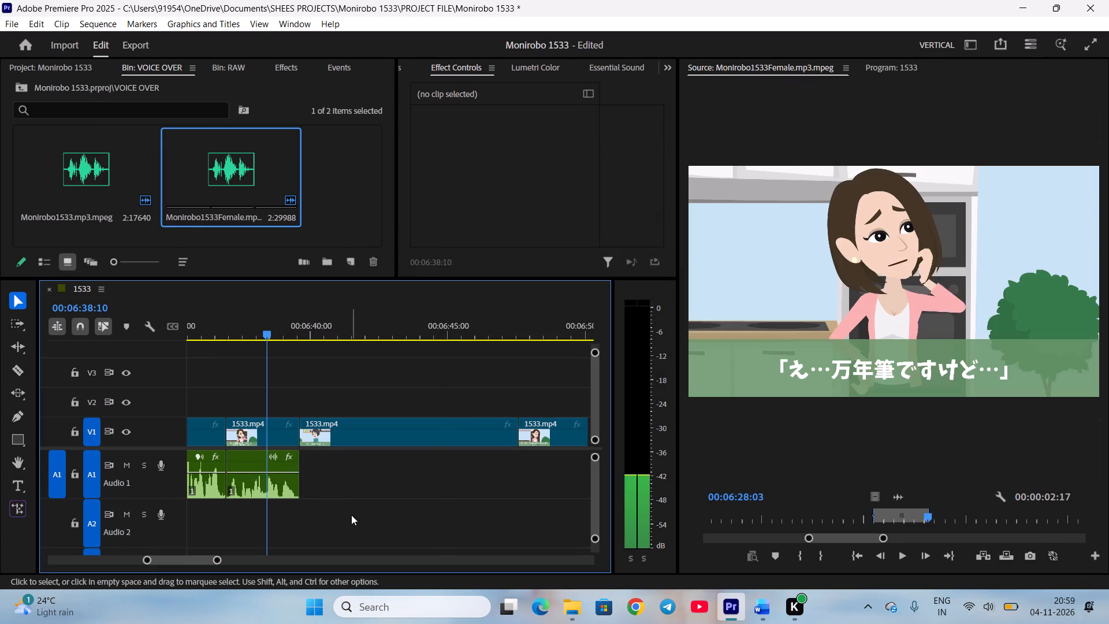
# Review the 「そんなことだろうと…」 scene up to 00:06:46:03 and save the project.
pyautogui.scroll(-3, 352, 512)
pyautogui.moveTo(290, 323); pyautogui.dragTo(332, 336)
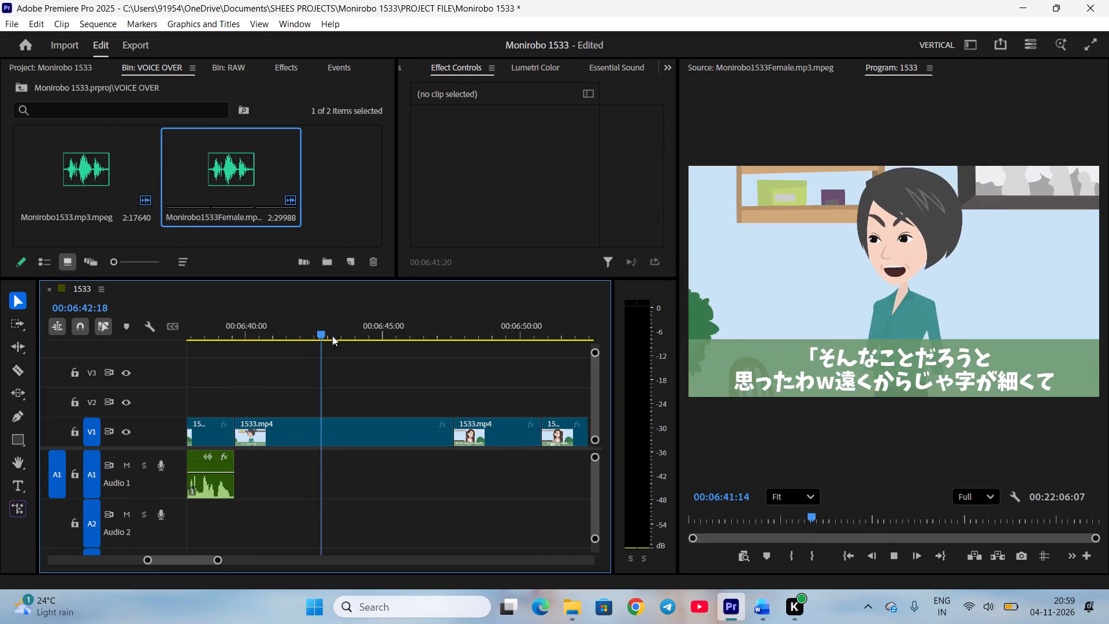
pyautogui.moveTo(332, 336); pyautogui.dragTo(415, 351)
pyautogui.hotkey('ctrl', 's')
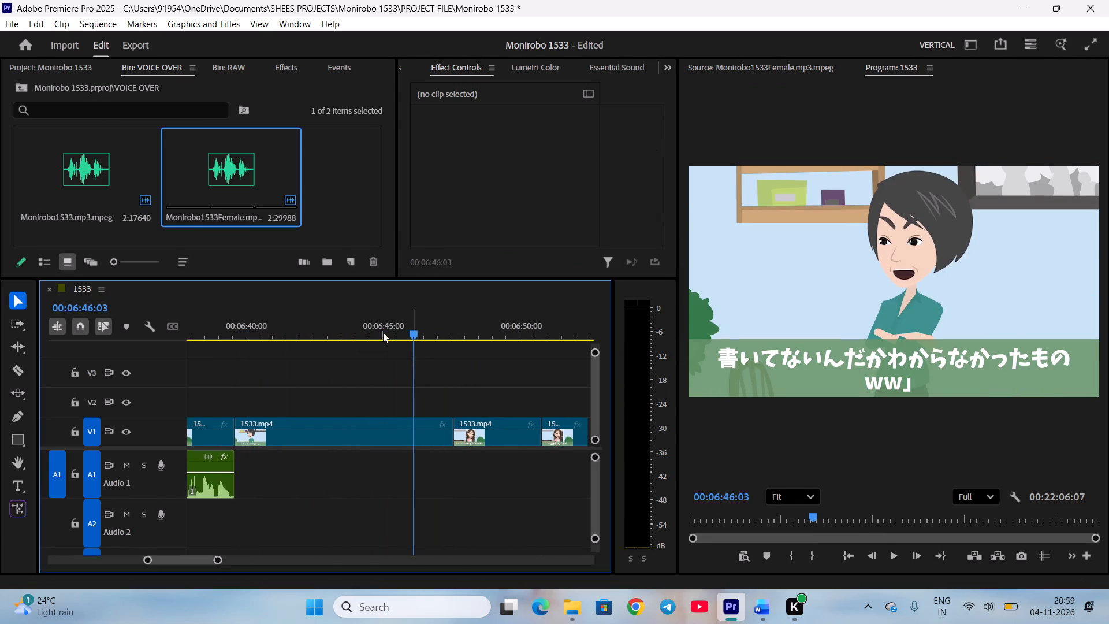
# Mark the start of the next female voice-over phrase at 00:06:28:07 and listen to it while checking the Word script.
pyautogui.click(245, 173)
pyautogui.click(245, 173)
pyautogui.scroll(-2, 941, 479)
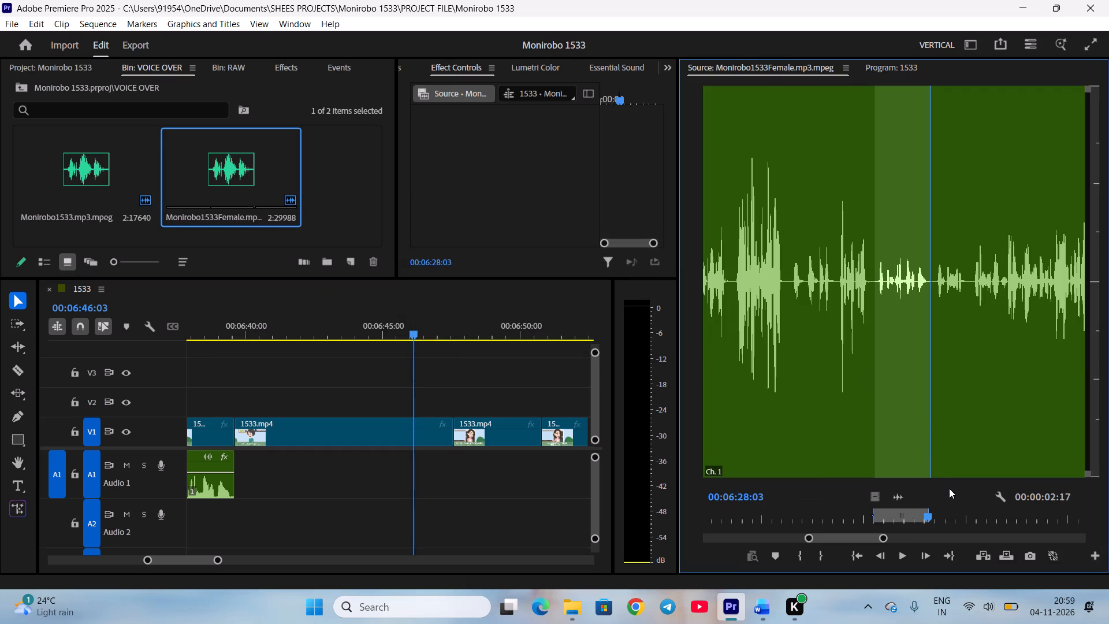
pyautogui.scroll(-8, 949, 488)
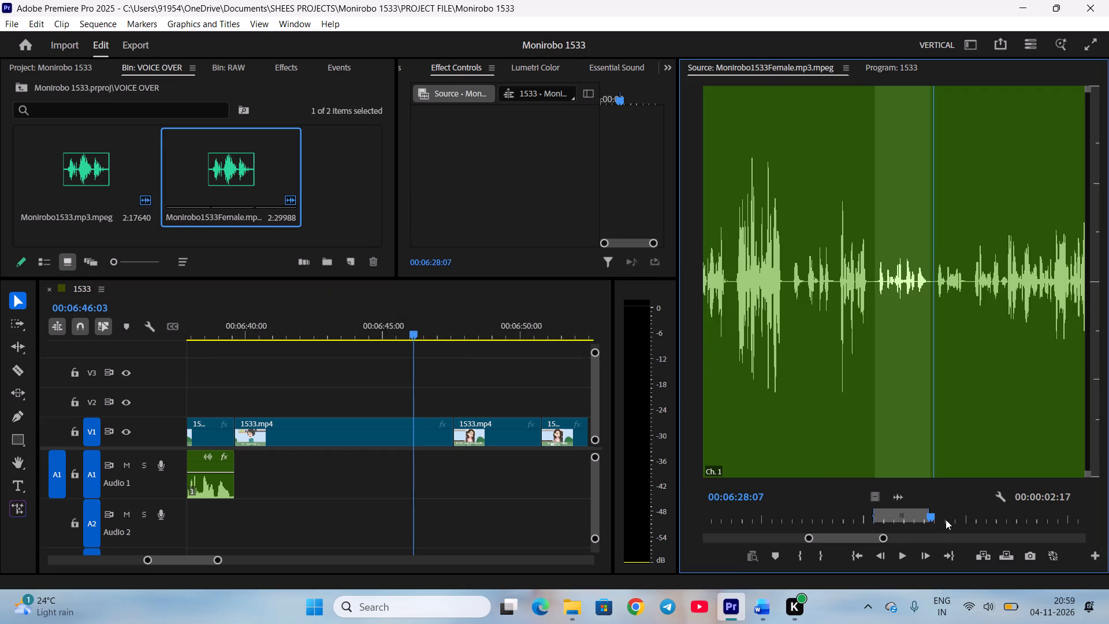
pyautogui.press('i')
pyautogui.press('space')
pyautogui.click(756, 610)
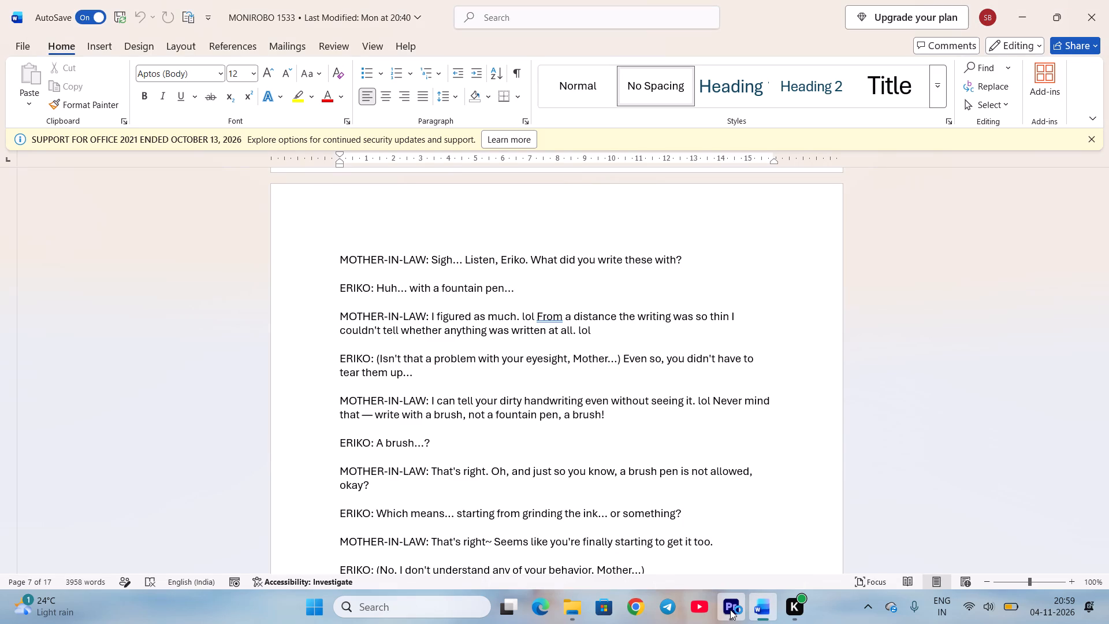
pyautogui.click(730, 610)
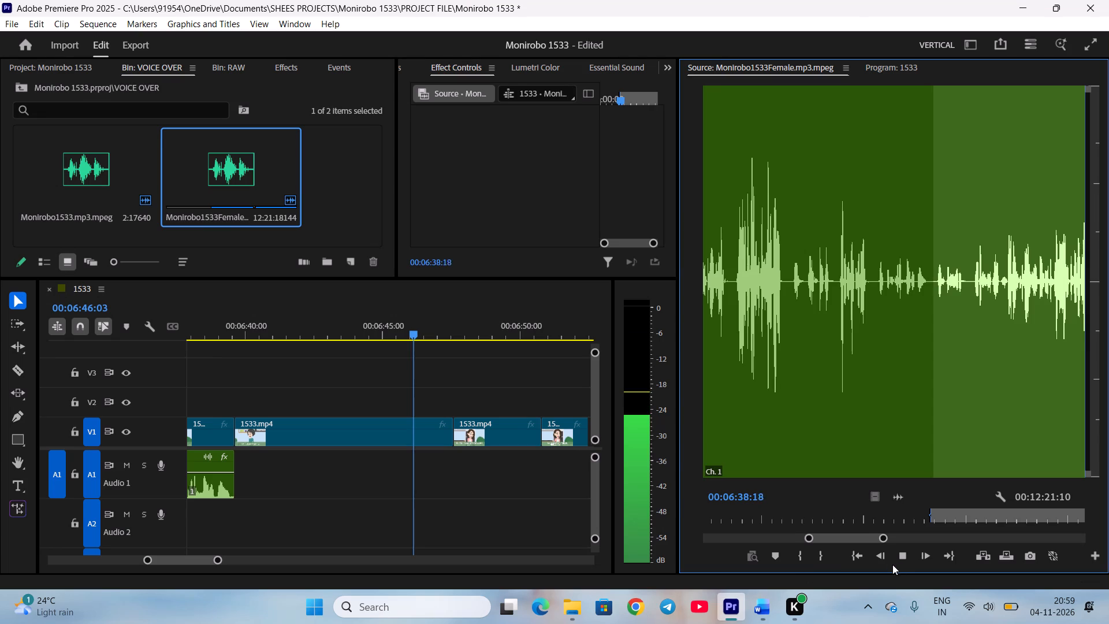
# Mark the phrase's end at 00:06:36:14 and add it on Audio 1 at the start of the 「そんなことだろうと…」 scene.
pyautogui.click(900, 562)
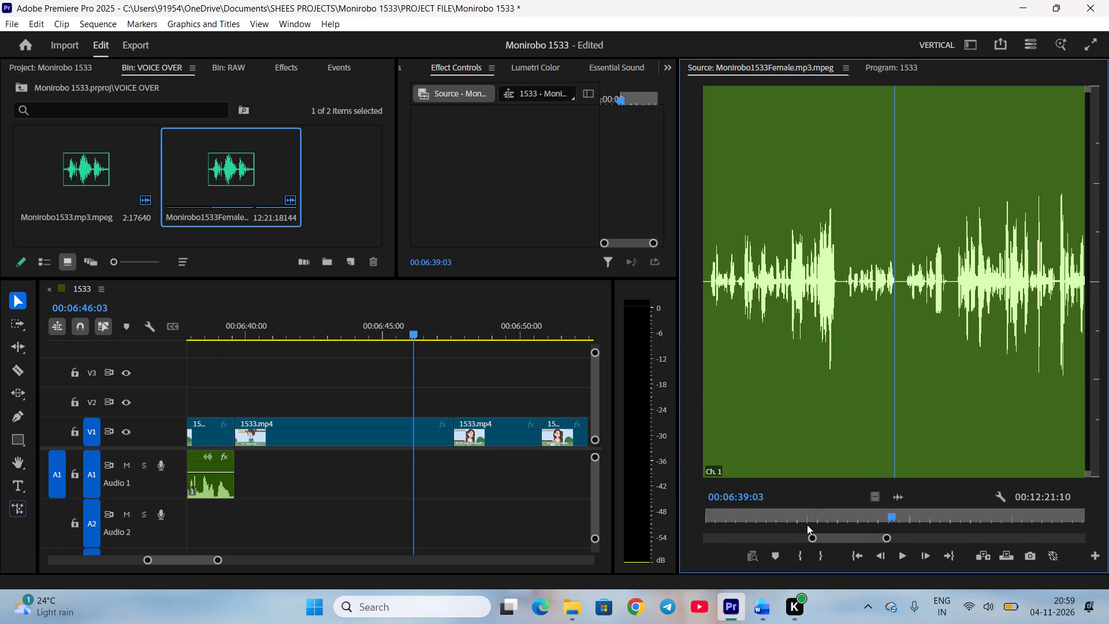
pyautogui.click(807, 525)
pyautogui.press('space')
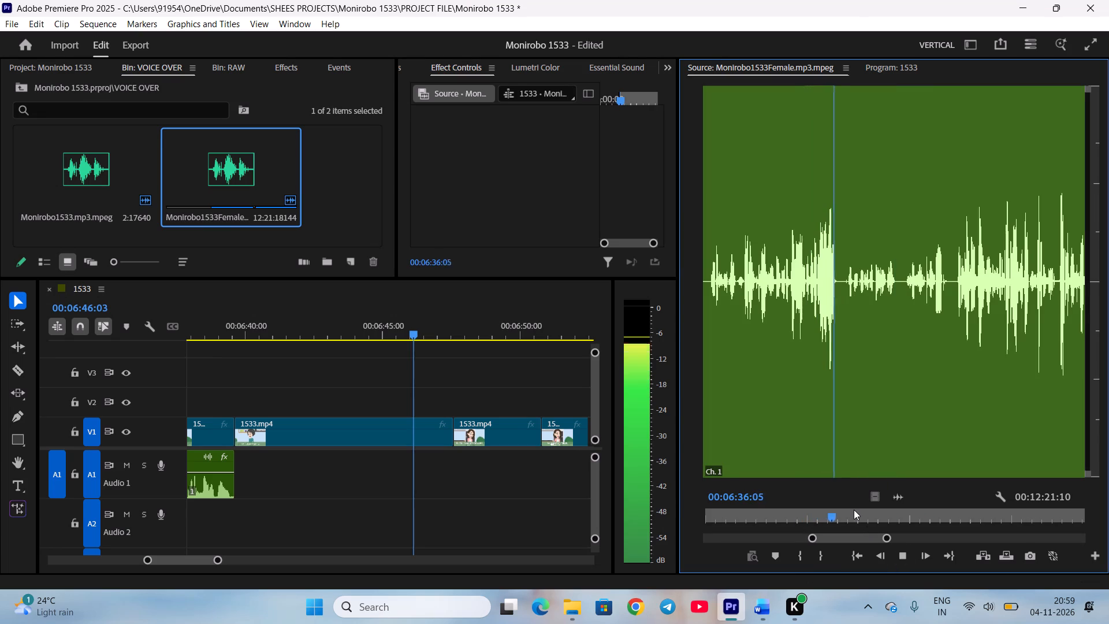
pyautogui.press('space')
pyautogui.scroll(2, 854, 510)
pyautogui.press('o')
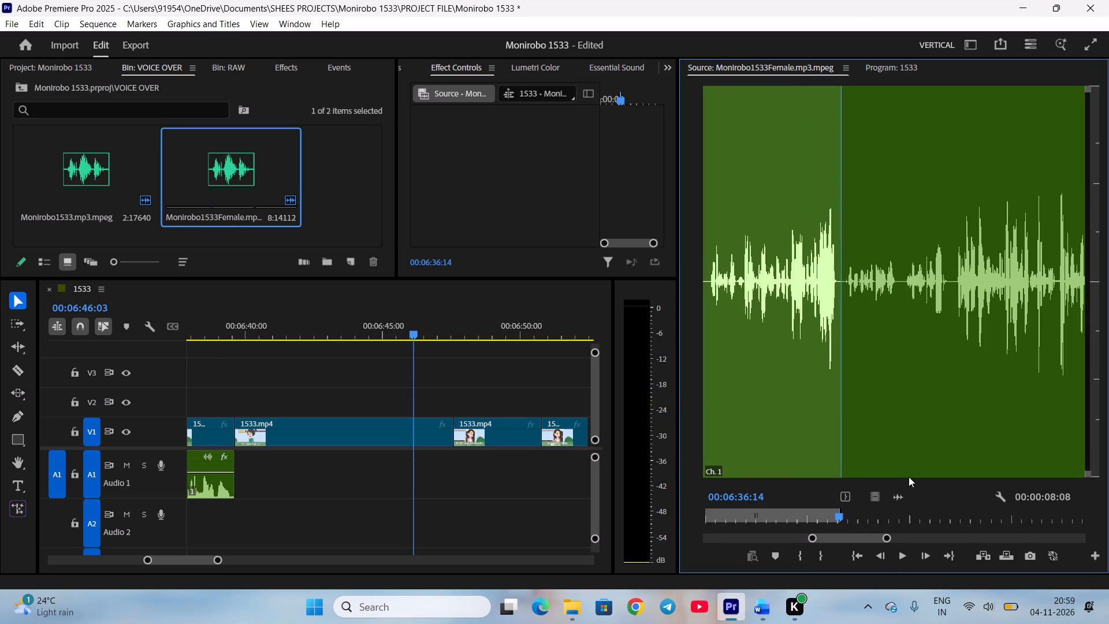
pyautogui.moveTo(898, 495); pyautogui.dragTo(273, 465)
pyautogui.moveTo(369, 488); pyautogui.dragTo(367, 488)
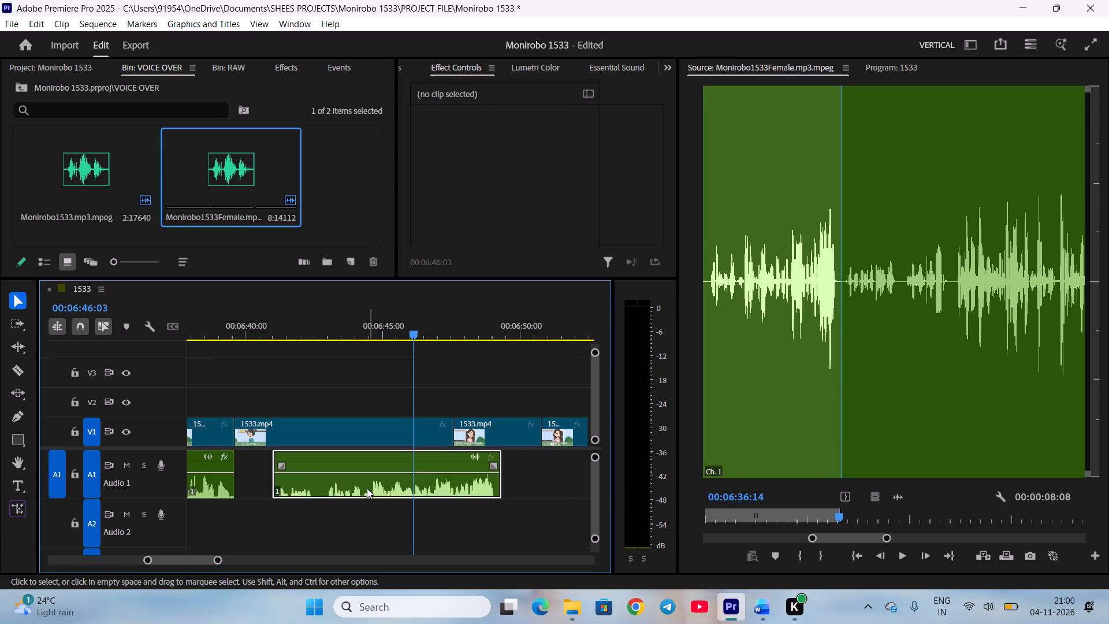
pyautogui.moveTo(367, 488); pyautogui.dragTo(331, 484)
pyautogui.click(390, 511)
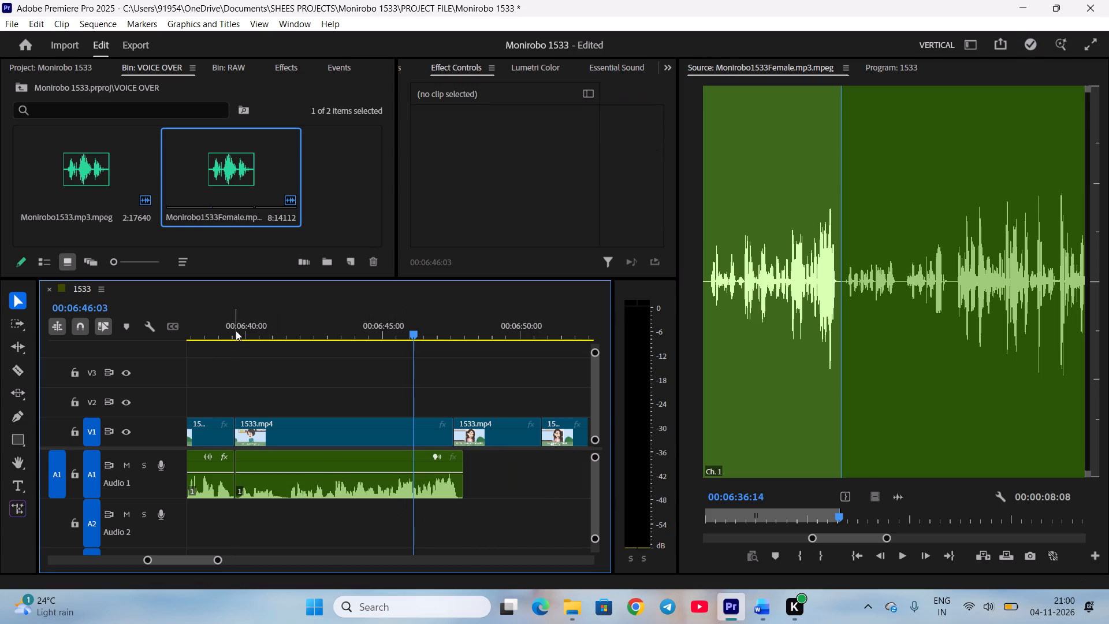
# Play the 「そんなことだろうと…」 scene with its voice clip and compare the dialogue with the Word script.
pyautogui.click(236, 329)
pyautogui.press('space')
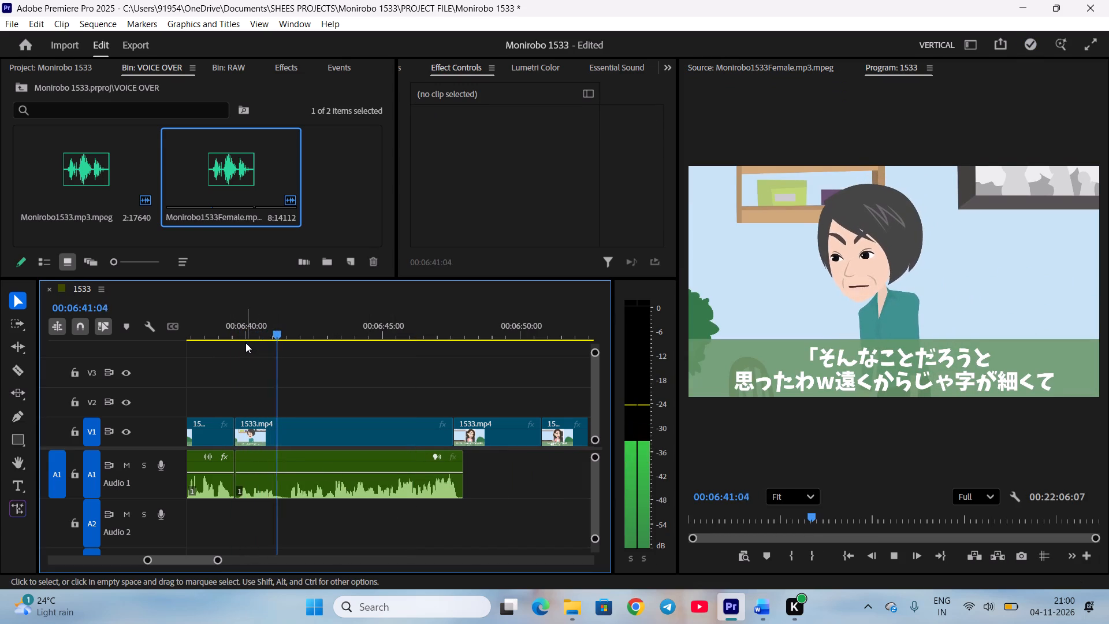
pyautogui.scroll(-4, 321, 357)
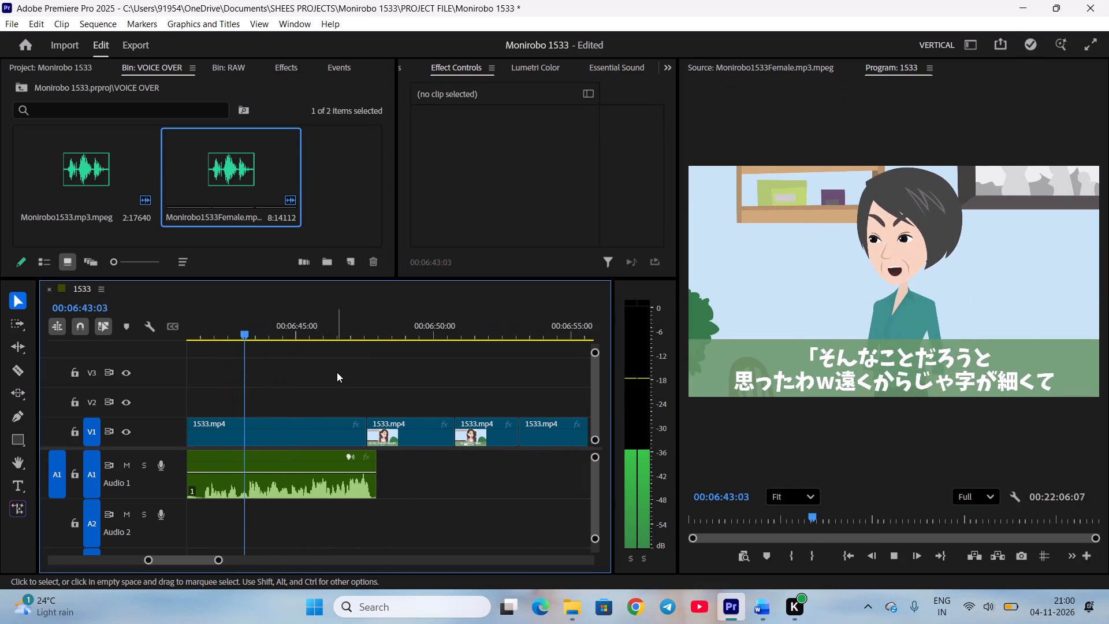
pyautogui.press('space')
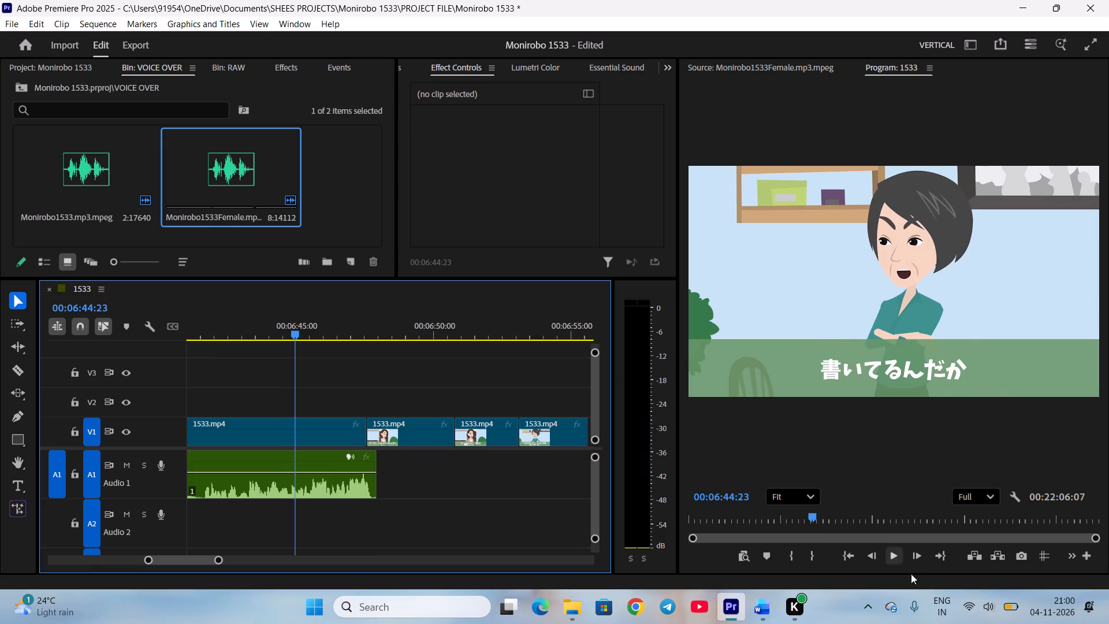
pyautogui.click(759, 612)
pyautogui.scroll(-3, 619, 380)
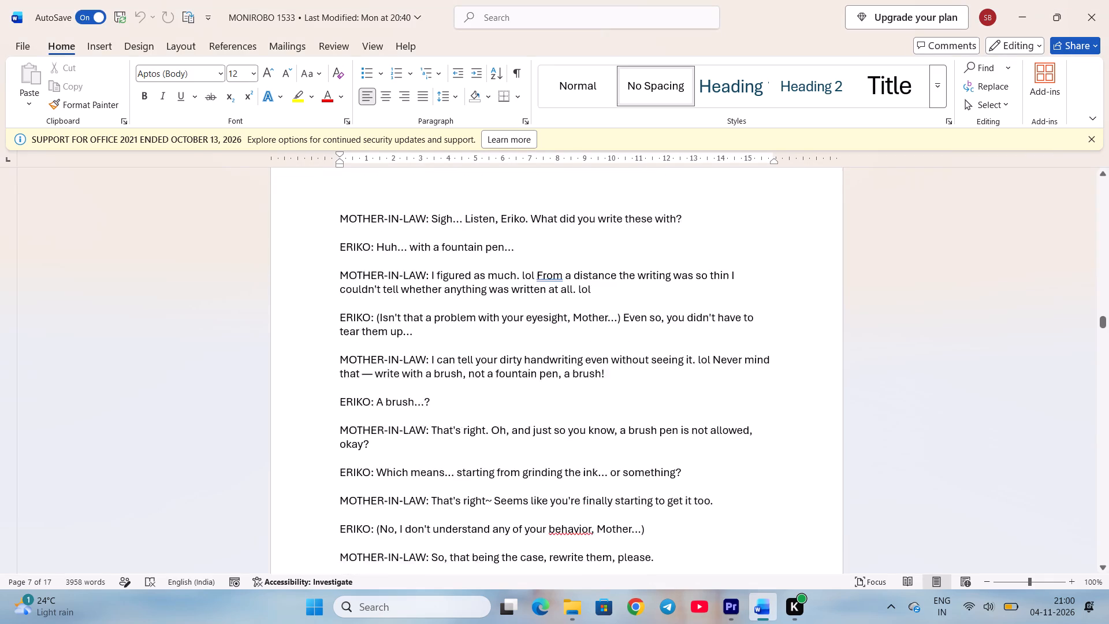
pyautogui.scroll(1, 659, 415)
pyautogui.click(728, 612)
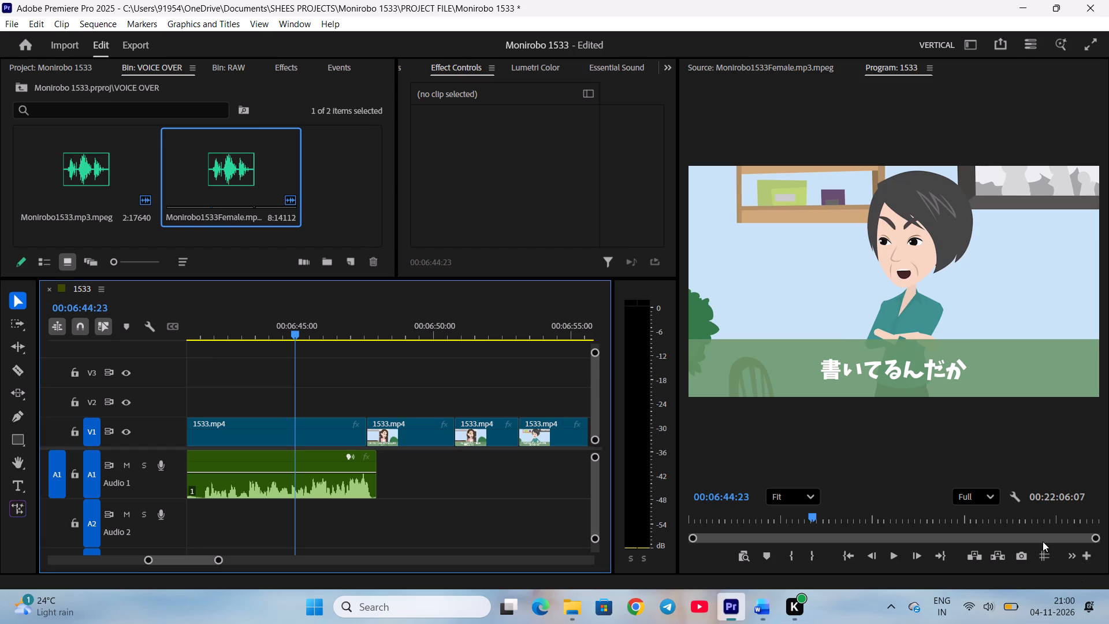
# Shift all clips following the 「そんなことだろうと…」 video clip about 2 seconds later to open a gap after it.
pyautogui.click(16, 326)
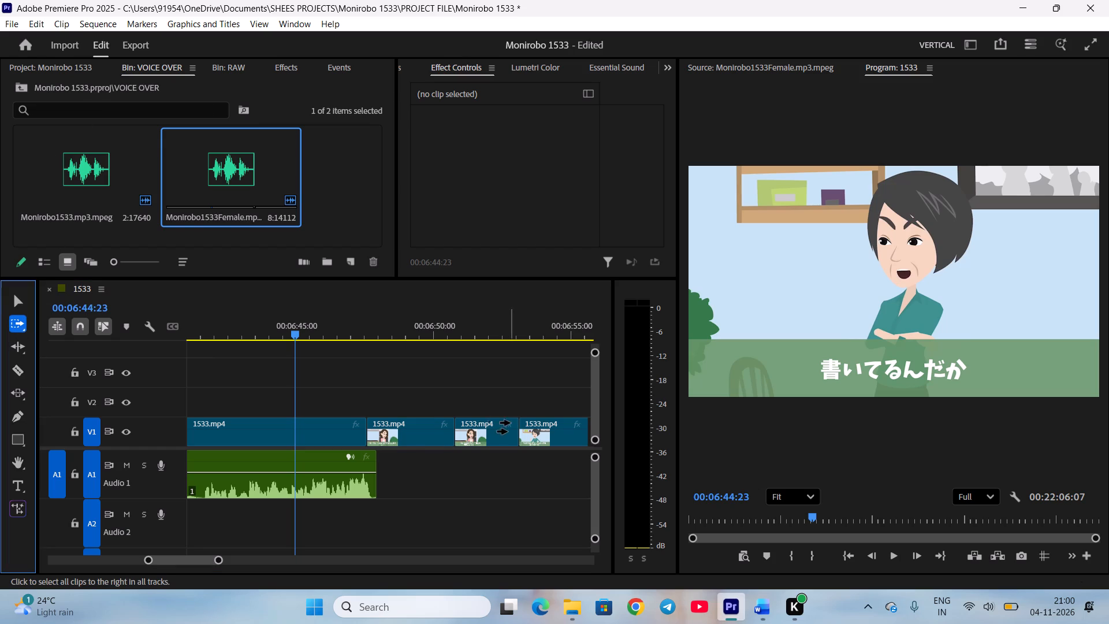
pyautogui.moveTo(416, 432); pyautogui.dragTo(474, 432)
pyautogui.press('v')
pyautogui.click(431, 376)
pyautogui.scroll(3, 490, 380)
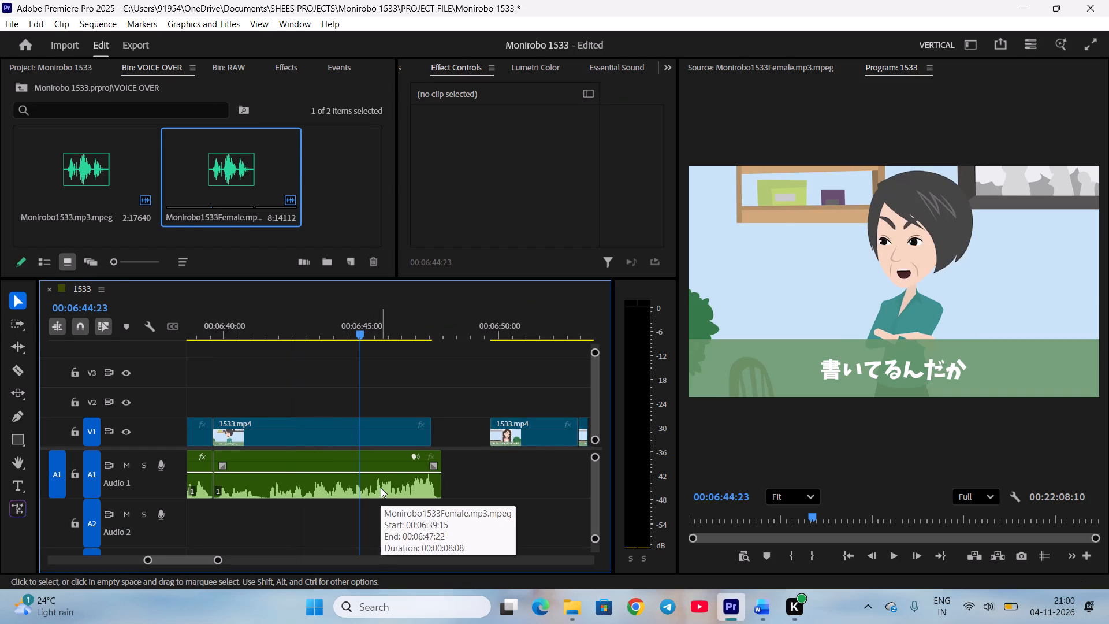
# Set the duration of the 「そんなことだろうと…」 video clip to 00:00:08:08 to match its voice clip.
pyautogui.rightClick(340, 424)
pyautogui.click(405, 425)
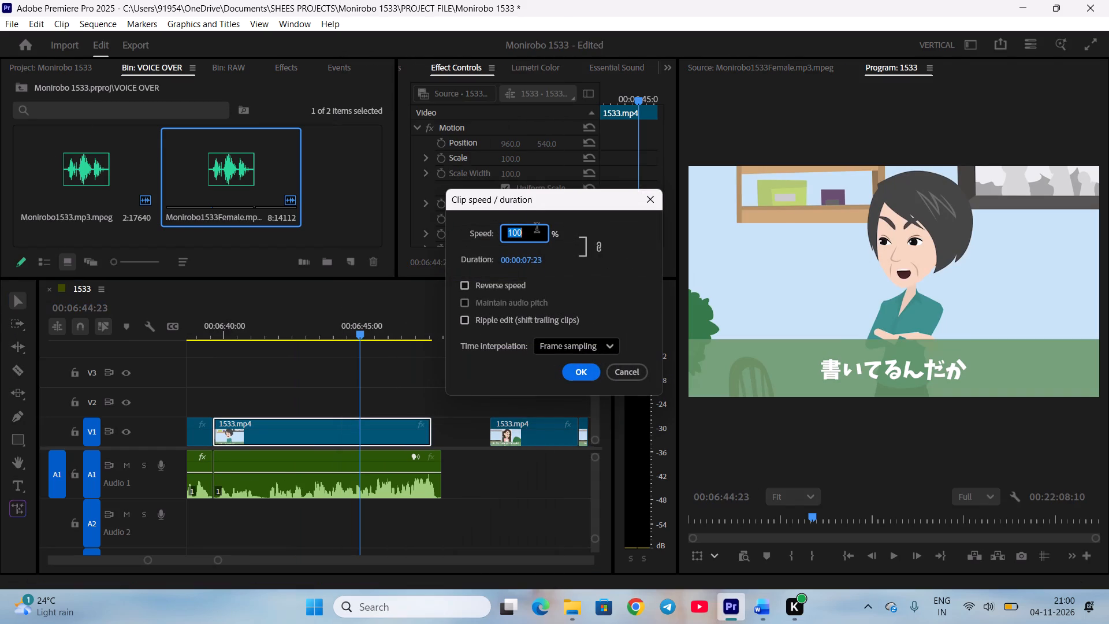
pyautogui.click(533, 259)
pyautogui.doubleClick(559, 258)
pyautogui.click(556, 257)
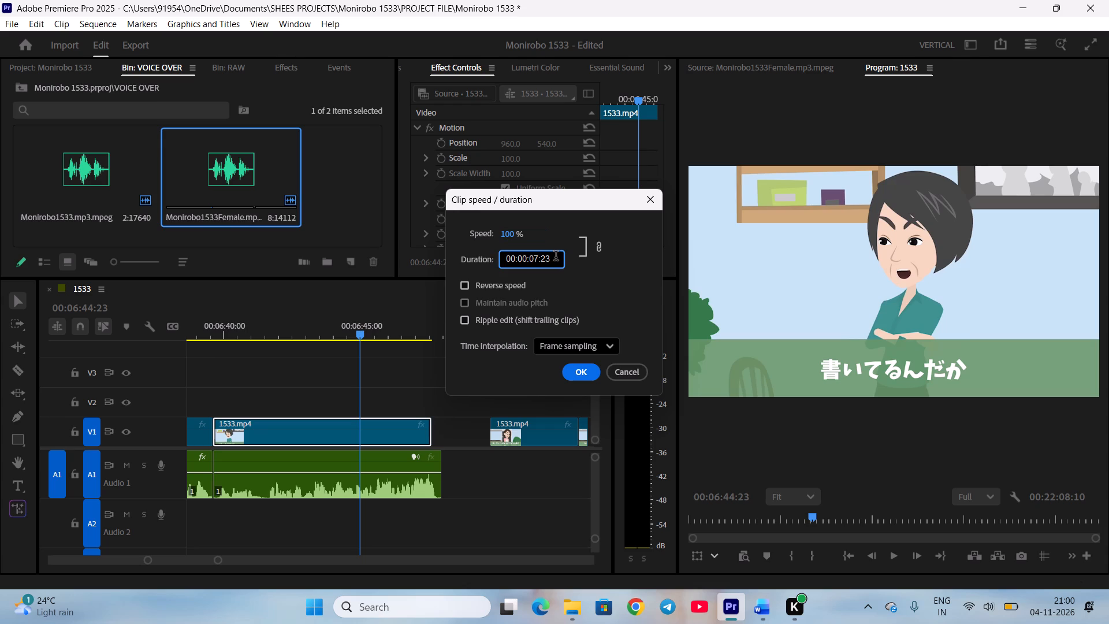
pyautogui.press('BackSpace')
pyautogui.press('BackSpace')
pyautogui.write('08')
pyautogui.press('Left')
pyautogui.press('Left')
pyautogui.press('Left')
pyautogui.press('BackSpace')
pyautogui.press('8')
pyautogui.press('Return')
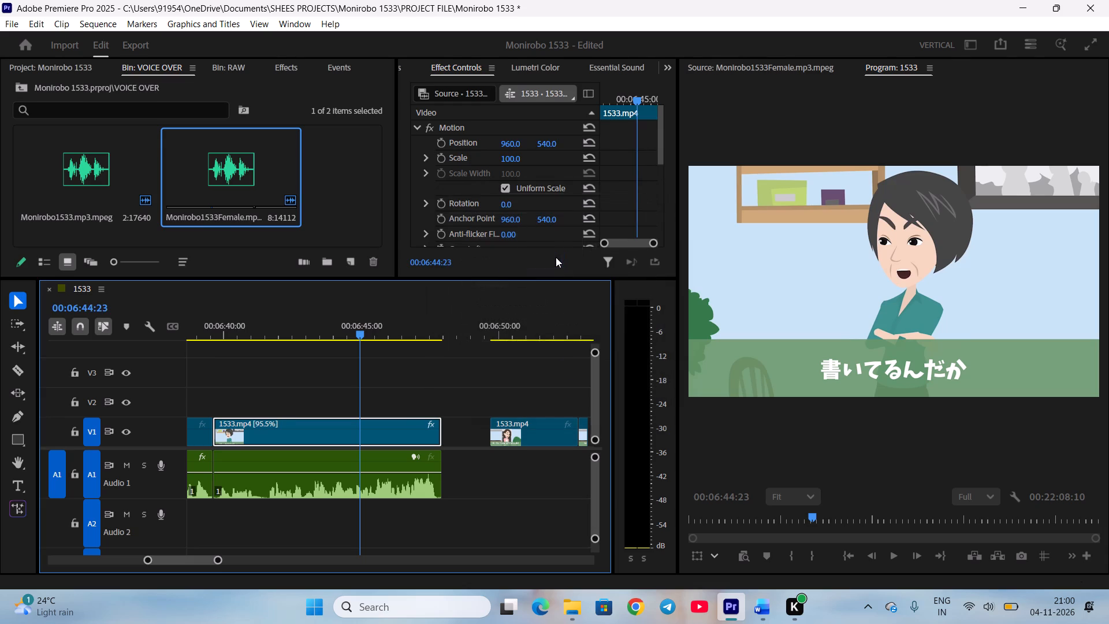
# Close the gap after the slowed 「そんなことだろうと…」 video clip and play into the following scene.
pyautogui.press('space')
pyautogui.click(267, 370)
pyautogui.scroll(-5, 281, 370)
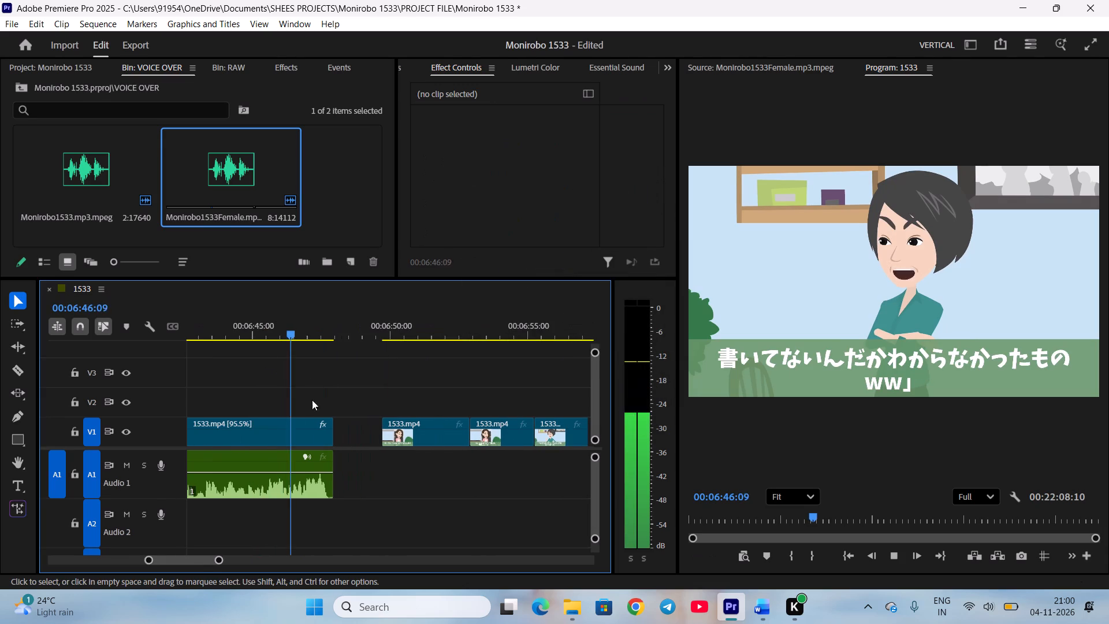
pyautogui.rightClick(351, 427)
pyautogui.click(390, 439)
pyautogui.scroll(-3, 392, 445)
pyautogui.press('space')
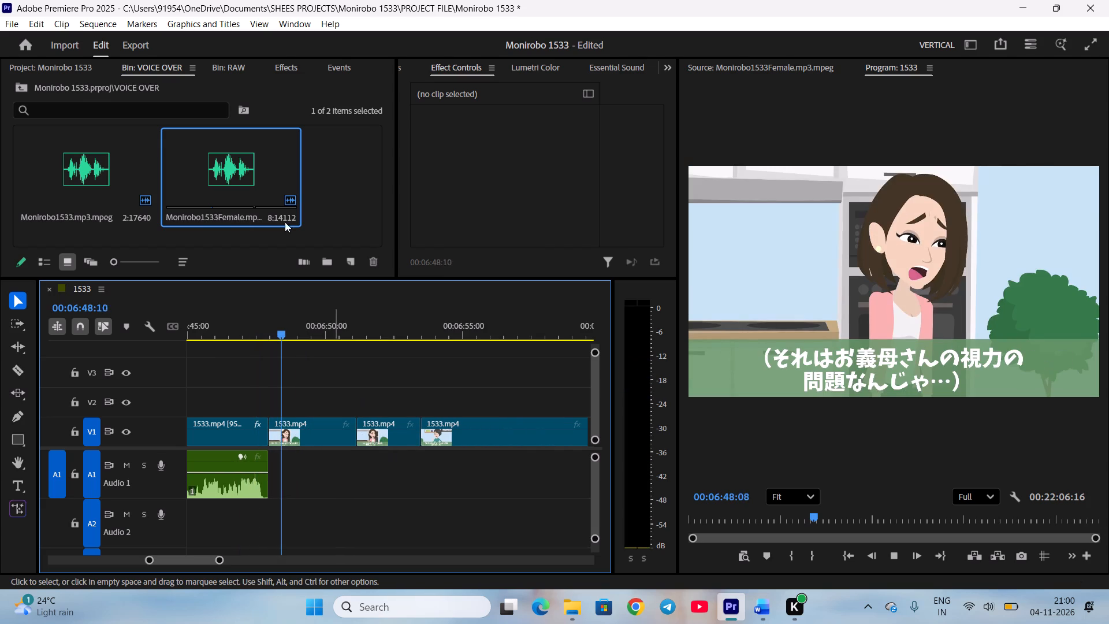
pyautogui.press('space')
# Mark the female voice-over from about 00:06:36:17 to 00:06:39:09 and add it at the start of the 「（それはお義母さんの視力の問題なんじゃ…）」 scene on Audio 1.
pyautogui.doubleClick(213, 161)
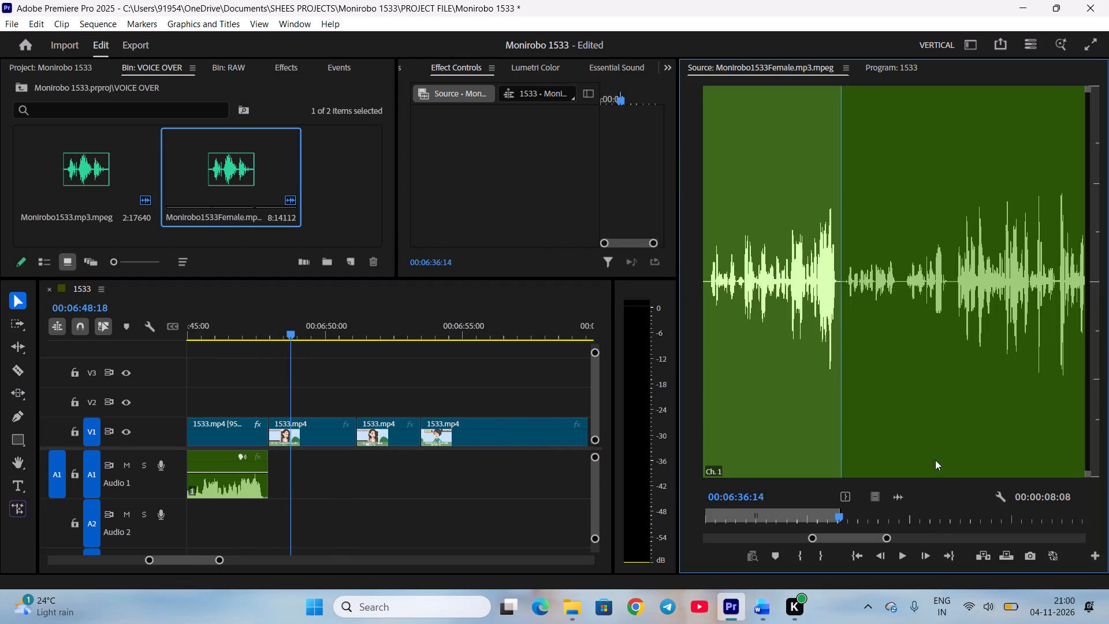
pyautogui.scroll(-3, 934, 519)
pyautogui.press('i')
pyautogui.press('space')
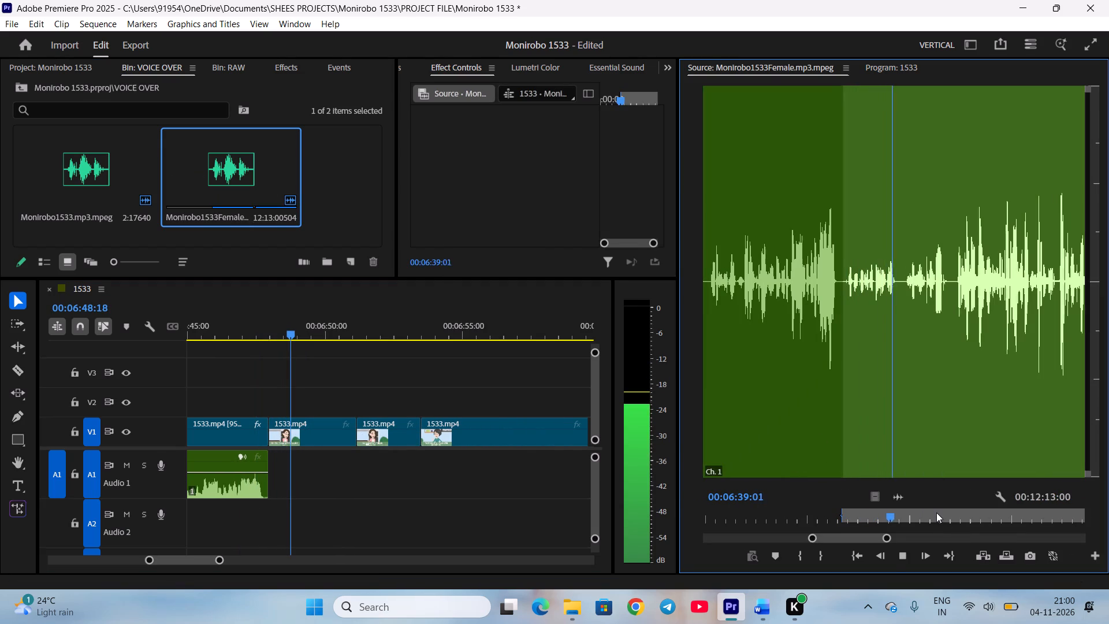
pyautogui.press('space')
pyautogui.scroll(-1, 937, 512)
pyautogui.press('o')
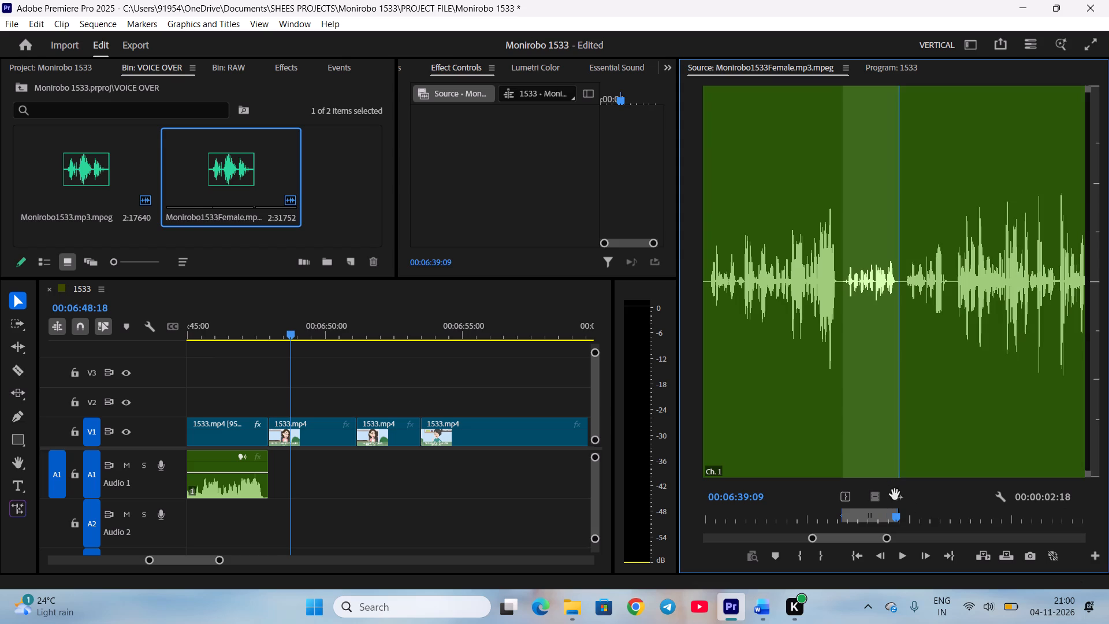
pyautogui.moveTo(895, 495); pyautogui.dragTo(271, 470)
# Raise the gain of the 「（それはお義母さんの視力の問題なんじゃ…）」 voice clip by 10 dB.
pyautogui.click(319, 488)
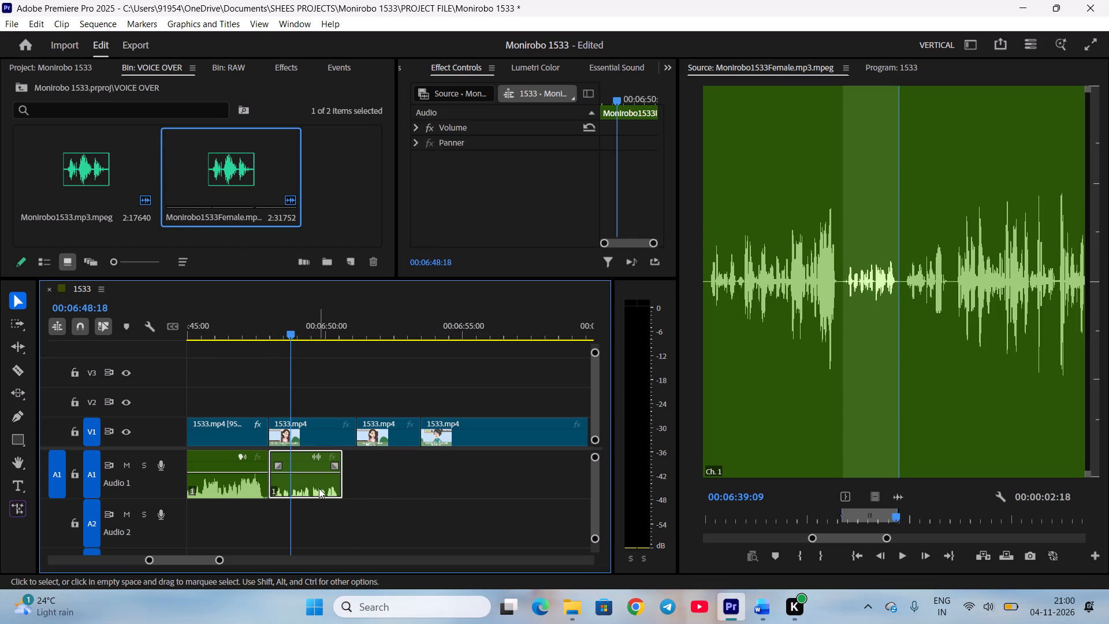
pyautogui.write('g10')
pyautogui.press('Return')
pyautogui.click(378, 520)
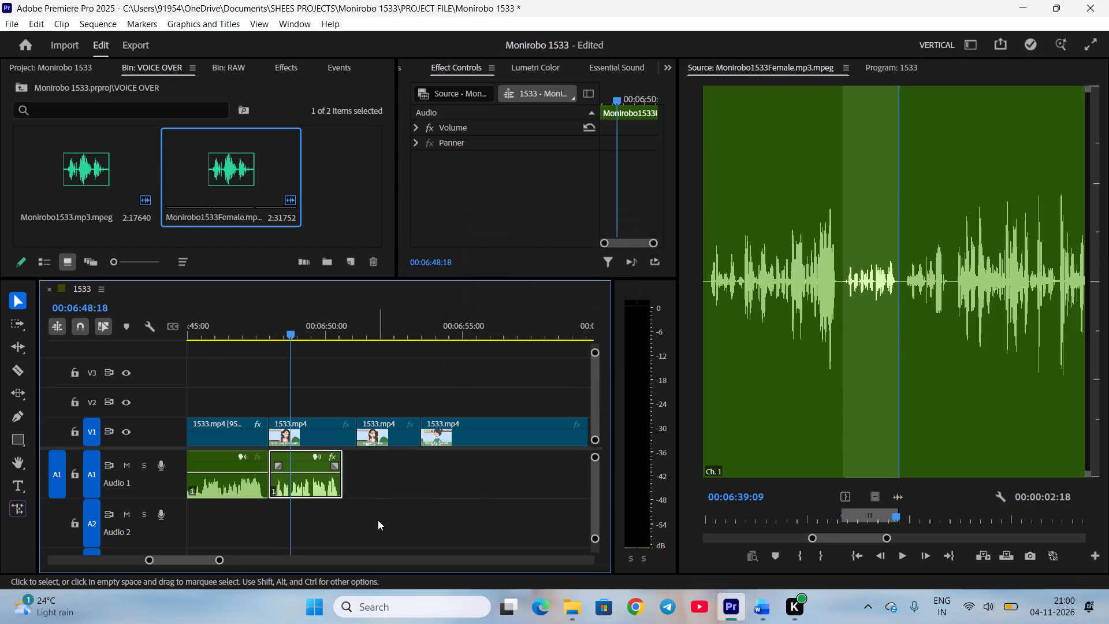
# Trim the 「（それはお義母さんの視力の問題なんじゃ…）」 video clip to the end of its voice clip and close the gap.
pyautogui.press('space')
pyautogui.scroll(-2, 381, 502)
pyautogui.moveTo(309, 434); pyautogui.dragTo(298, 434)
pyautogui.press('space')
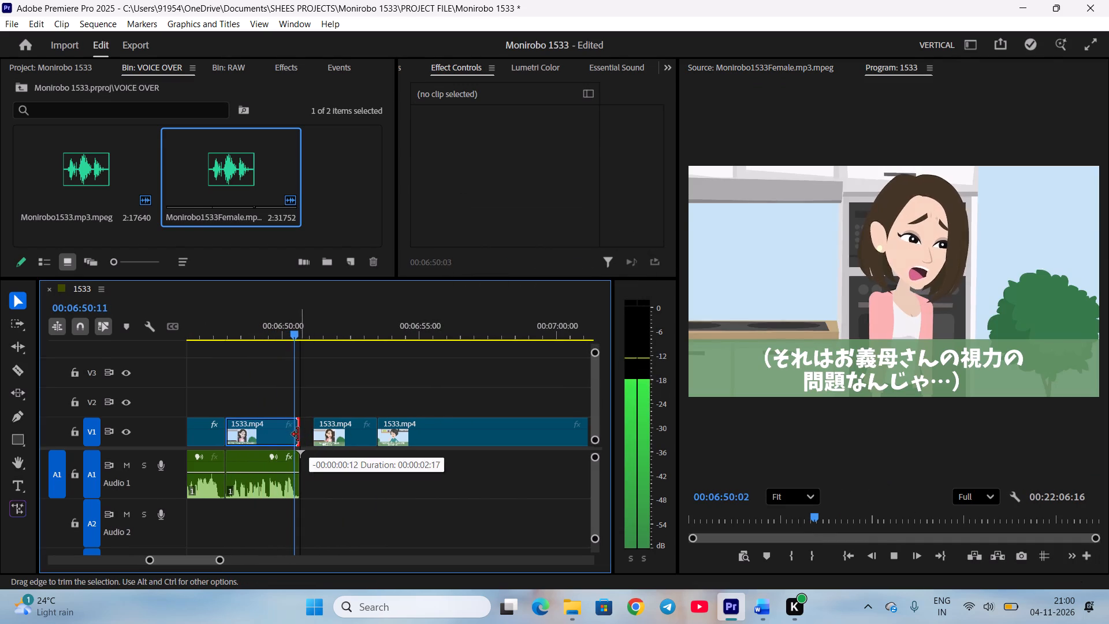
pyautogui.moveTo(298, 434); pyautogui.dragTo(297, 434)
pyautogui.rightClick(306, 429)
pyautogui.click(332, 442)
pyautogui.scroll(-3, 332, 443)
# Mark the female voice-over from about 00:06:39:14 to 00:06:41:21 for the 「だからって破かなくても…」 scene.
pyautogui.press('space')
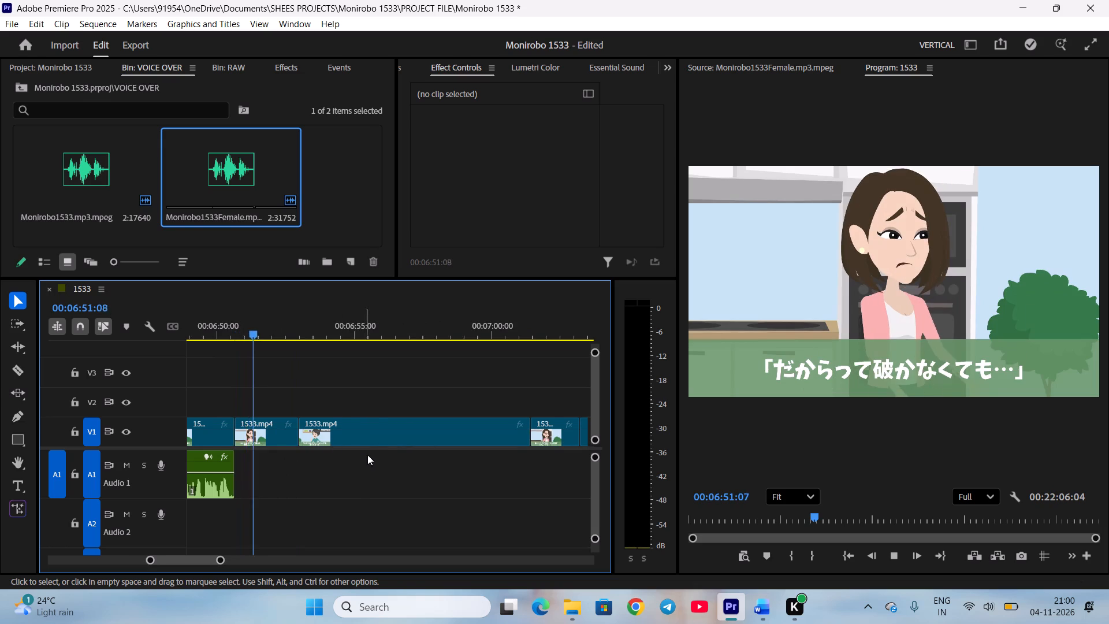
pyautogui.scroll(3, 370, 455)
pyautogui.press('space')
pyautogui.doubleClick(216, 180)
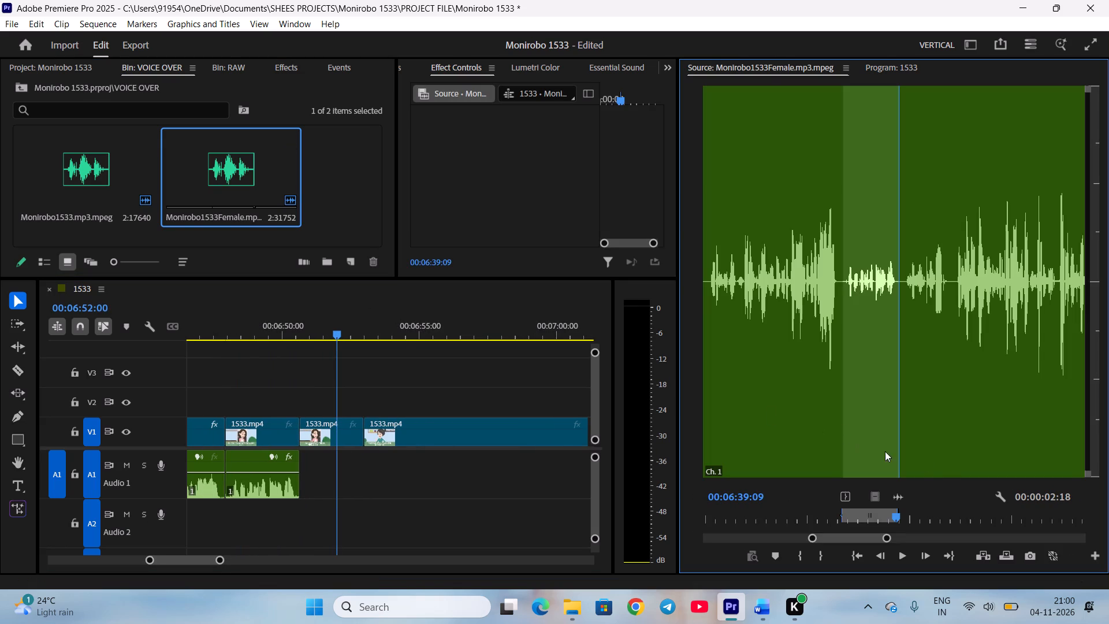
pyautogui.scroll(-8, 938, 469)
pyautogui.scroll(-3, 940, 520)
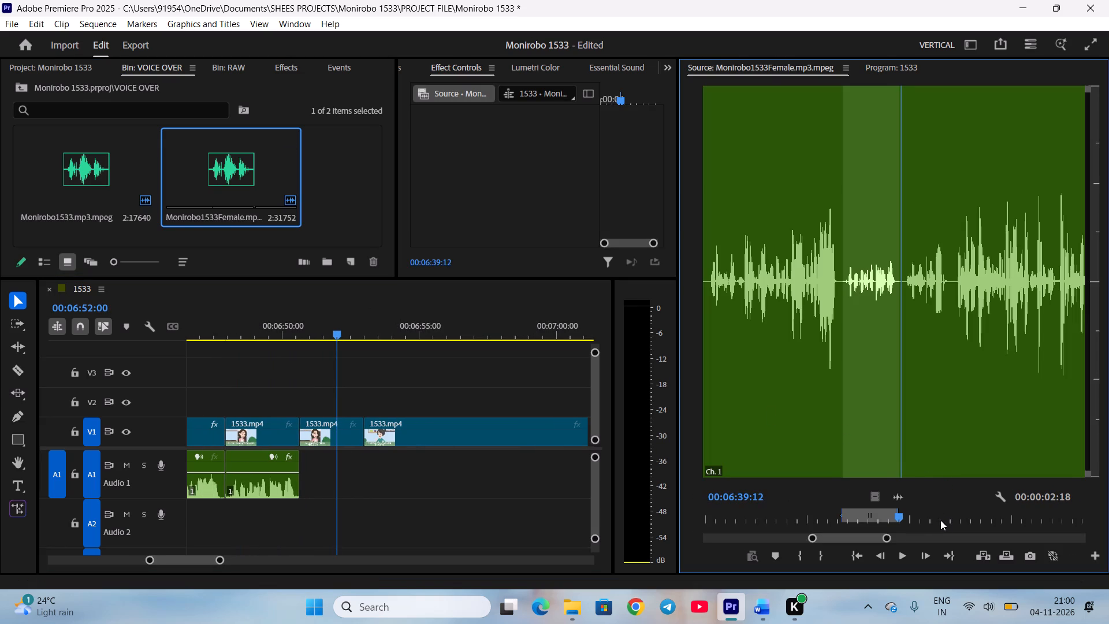
pyautogui.scroll(-2, 940, 520)
pyautogui.press('i')
pyautogui.press('space')
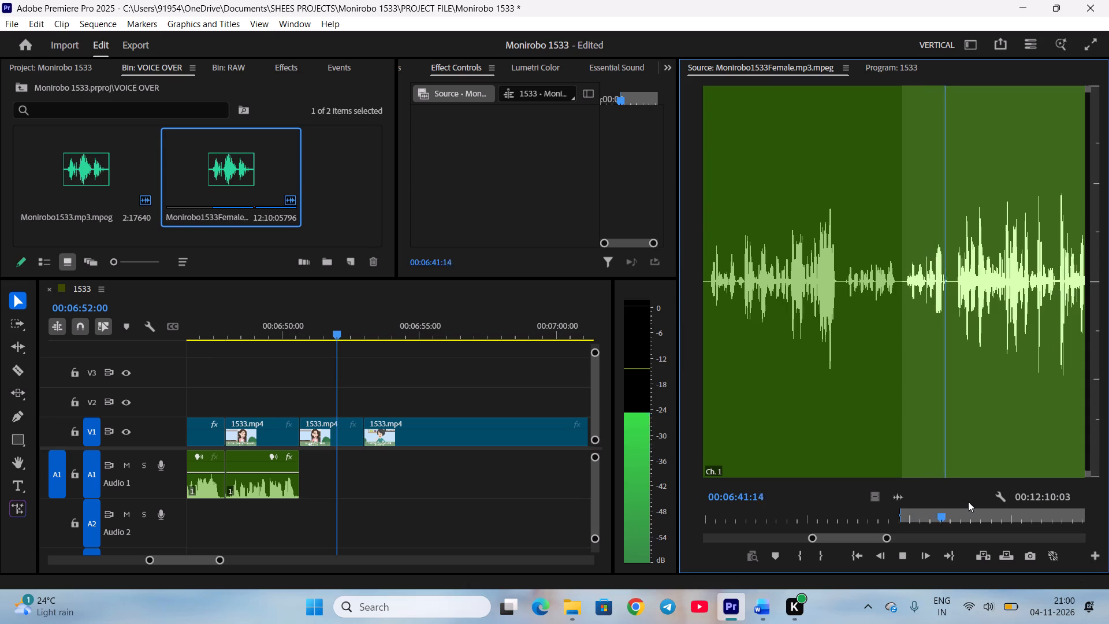
pyautogui.press('space')
pyautogui.scroll(2, 969, 500)
pyautogui.press('o')
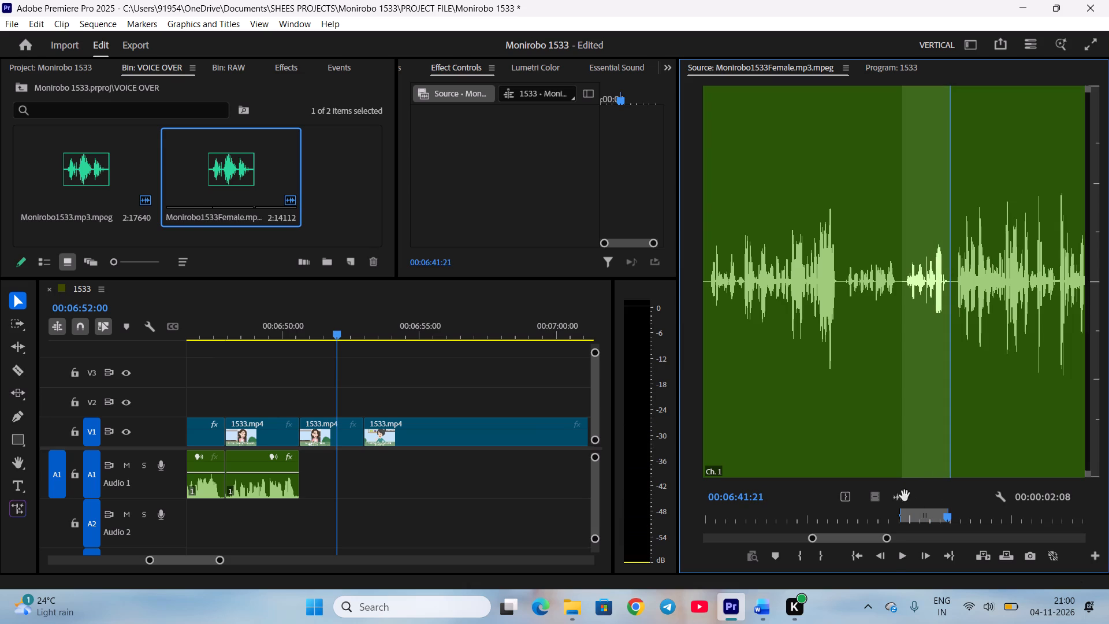
# Add the marked phrase at the start of the 「だからって破かなくても…」 scene on Audio 1, aligning its end with the video clip.
pyautogui.moveTo(902, 492); pyautogui.dragTo(388, 488)
pyautogui.moveTo(422, 484); pyautogui.dragTo(345, 483)
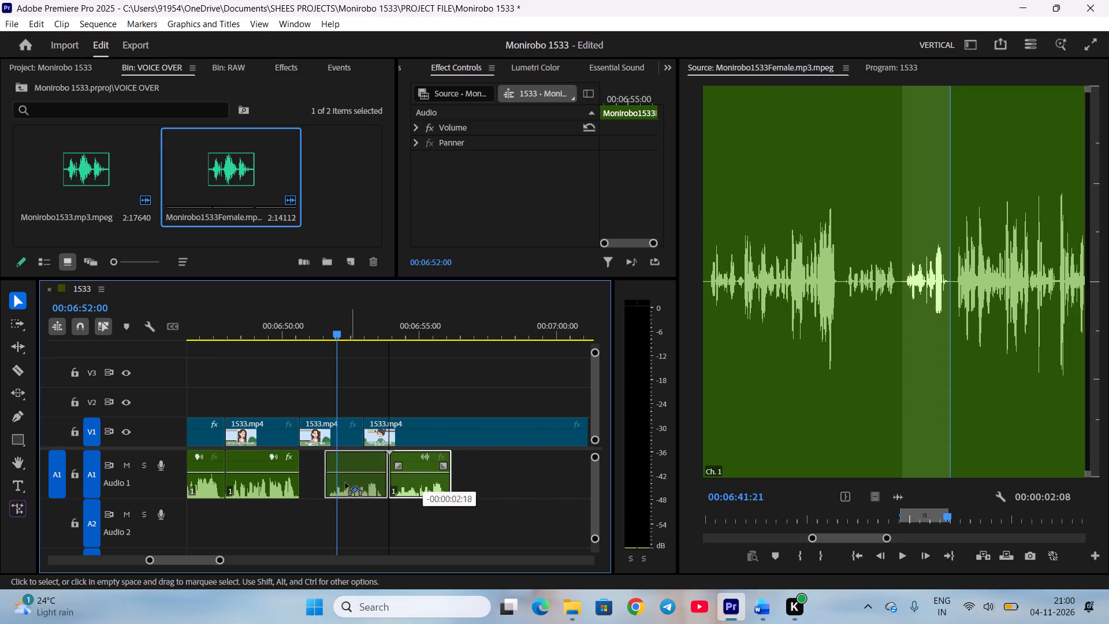
pyautogui.moveTo(345, 483); pyautogui.dragTo(328, 484)
pyautogui.click(396, 495)
pyautogui.moveTo(372, 479); pyautogui.dragTo(366, 478)
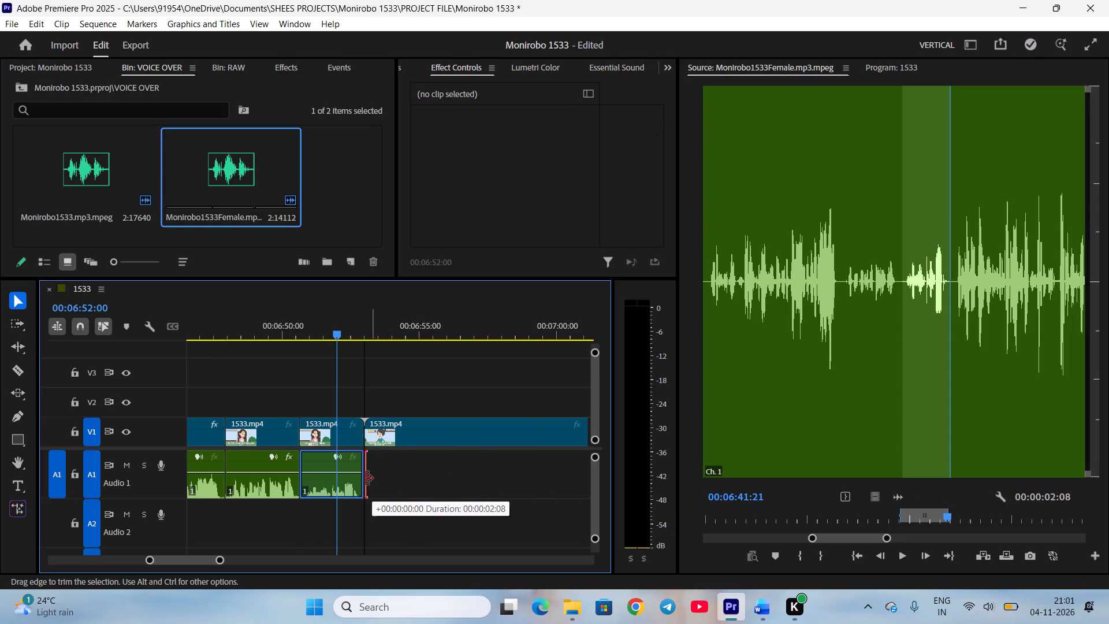
pyautogui.moveTo(366, 478); pyautogui.dragTo(367, 478)
pyautogui.click(377, 492)
# Raise the gain of the 「だからって破かなくても…」 voice clip by 9 dB.
pyautogui.click(347, 484)
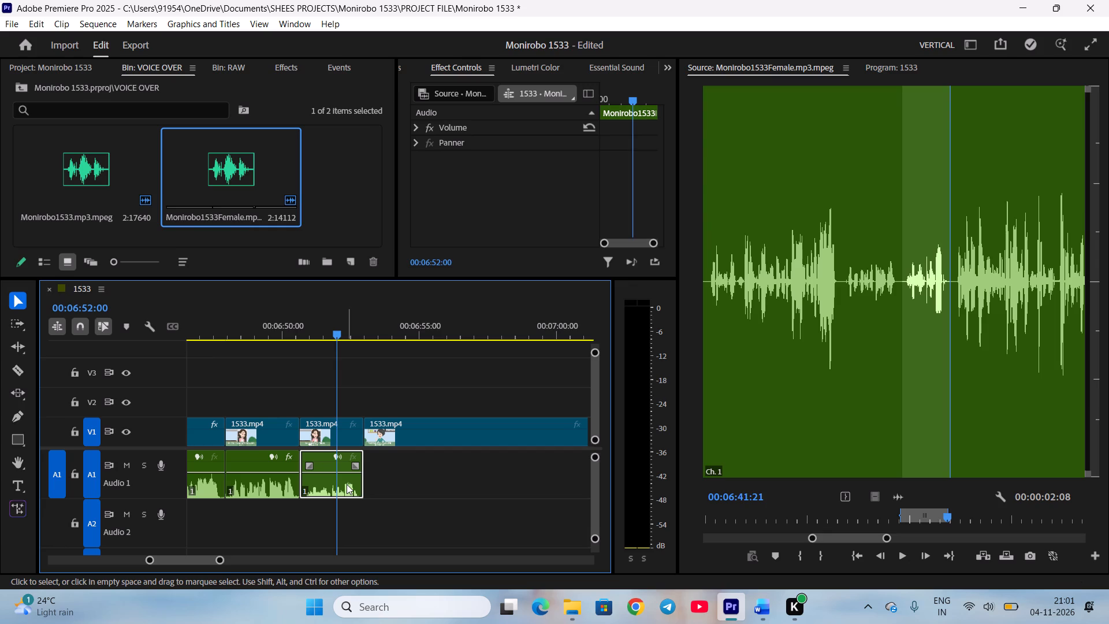
pyautogui.press('g')
pyautogui.press('9')
pyautogui.press('Return')
pyautogui.click(379, 511)
# Using the Word script, mark the female voice-over from about 00:06:42:02 to 00:06:50:05 for the 「それより、万年筆じゃなくて筆で…」 scene.
pyautogui.press('space')
pyautogui.scroll(-7, 386, 506)
pyautogui.moveTo(267, 326); pyautogui.dragTo(358, 348)
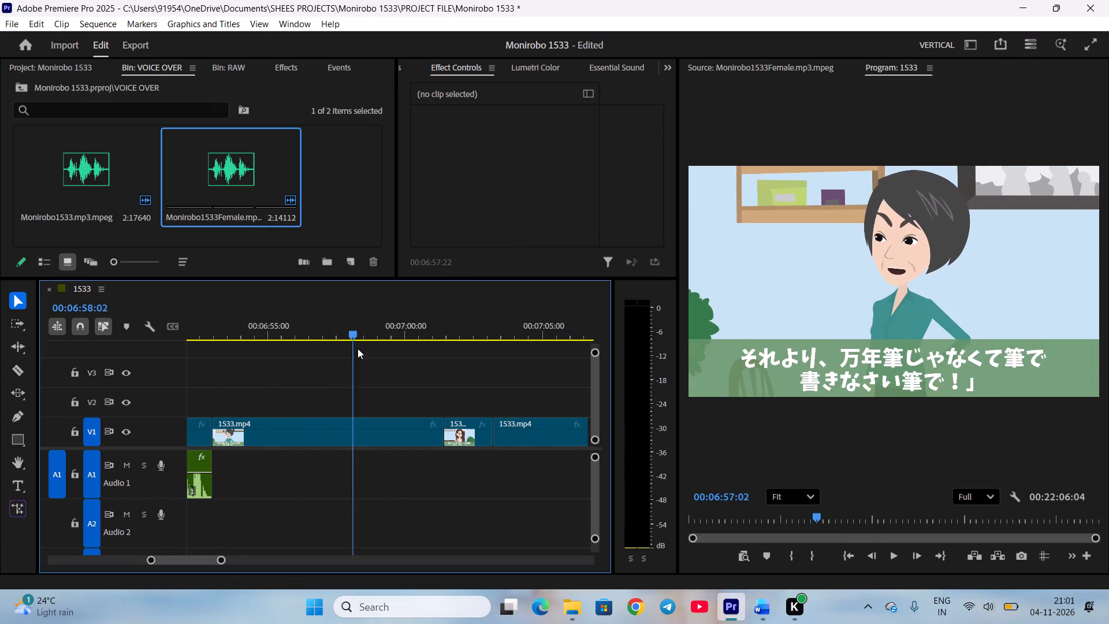
pyautogui.moveTo(358, 348); pyautogui.dragTo(415, 383)
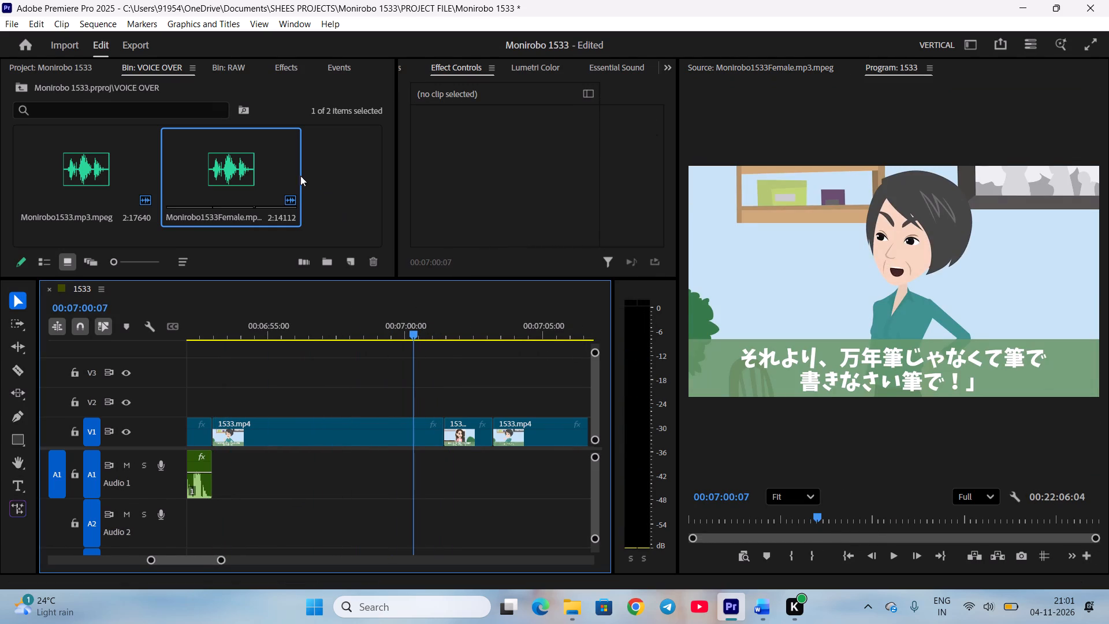
pyautogui.click(255, 168)
pyautogui.doubleClick(255, 168)
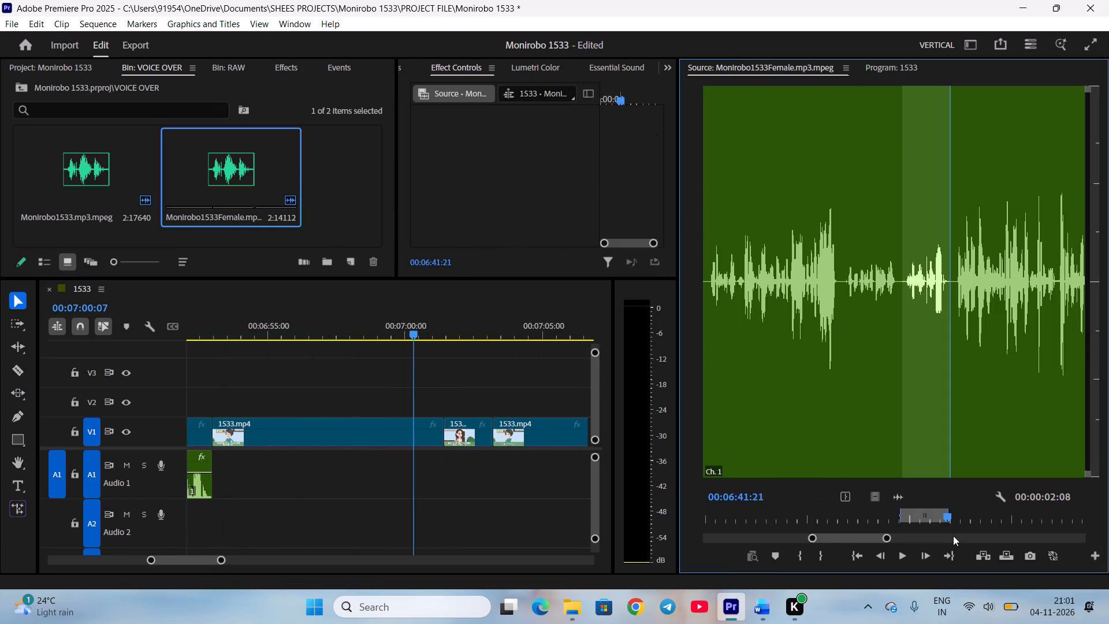
pyautogui.scroll(-6, 960, 518)
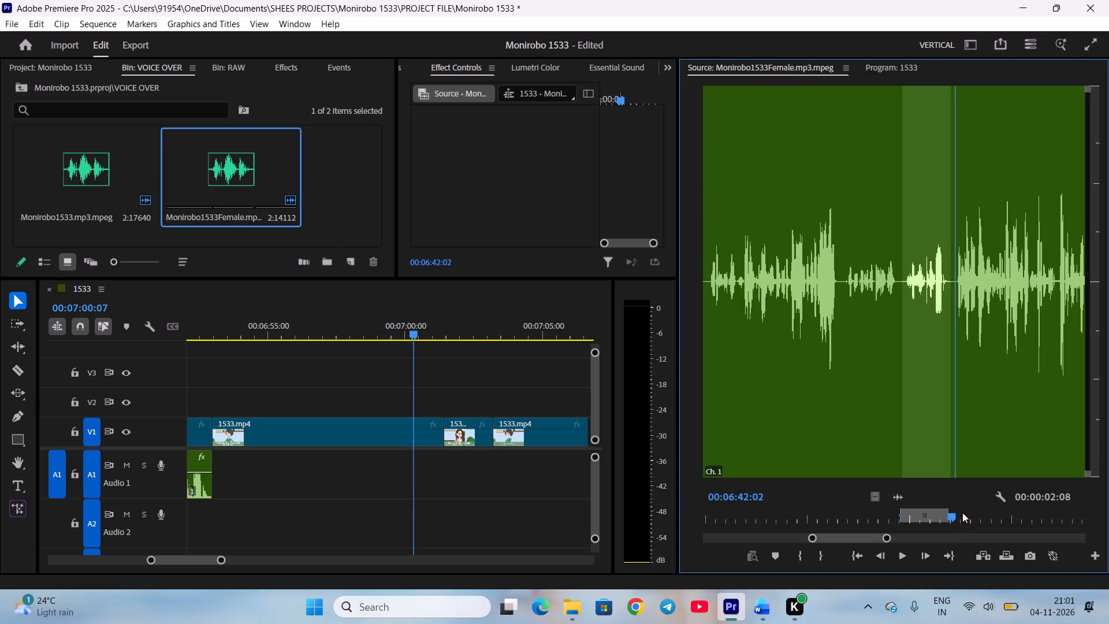
pyautogui.press('i')
pyautogui.press('space')
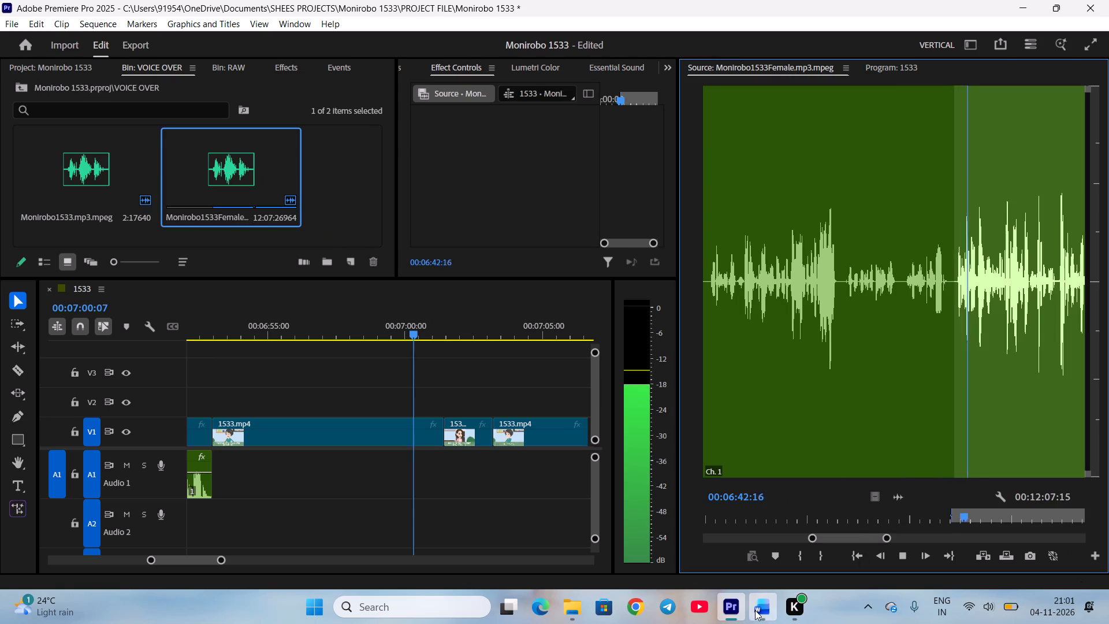
pyautogui.click(755, 610)
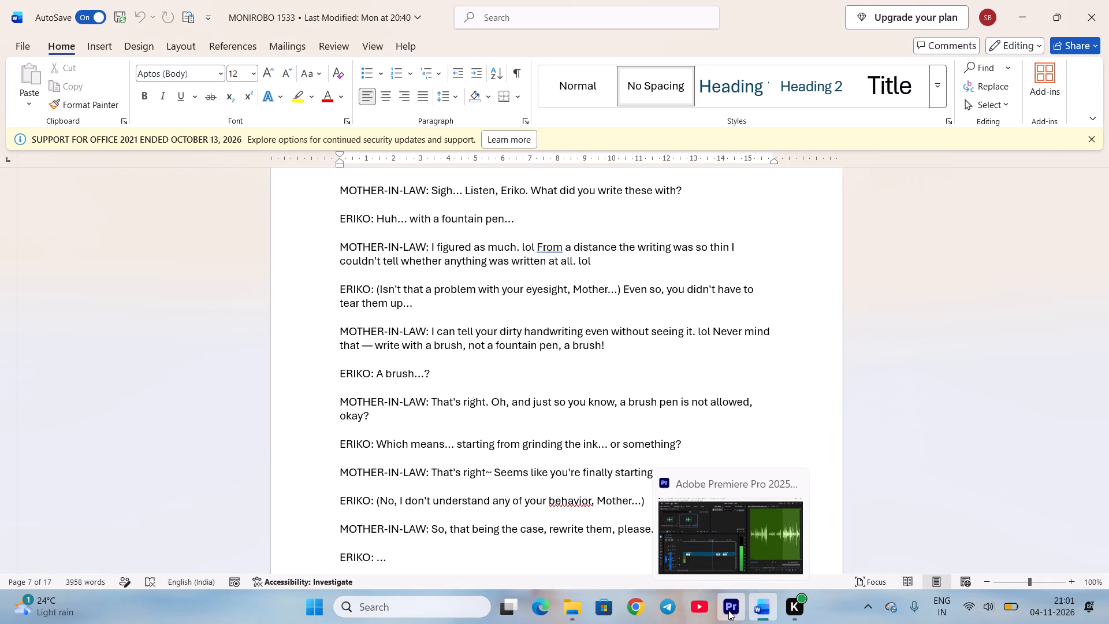
pyautogui.press('space')
pyautogui.press('space')
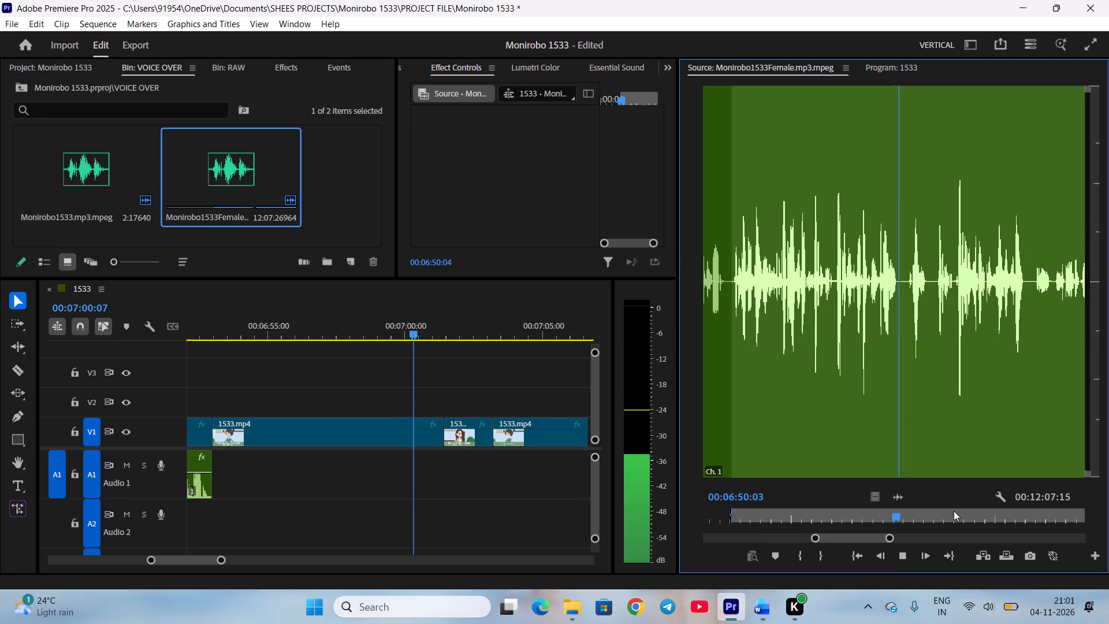
pyautogui.press('space')
pyautogui.scroll(4, 952, 507)
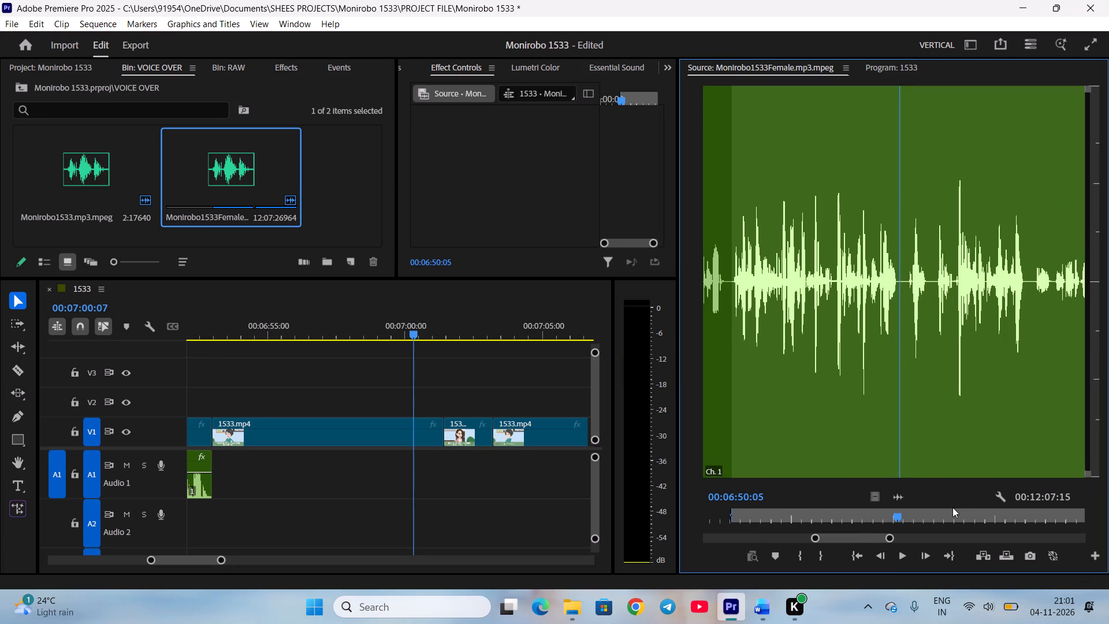
pyautogui.press('o')
# Add the marked phrase at the start of the 「それより、万年筆じゃなくて筆で…」 video clip on Audio 1 and adjust its end shortly after the speech.
pyautogui.moveTo(898, 497); pyautogui.dragTo(214, 457)
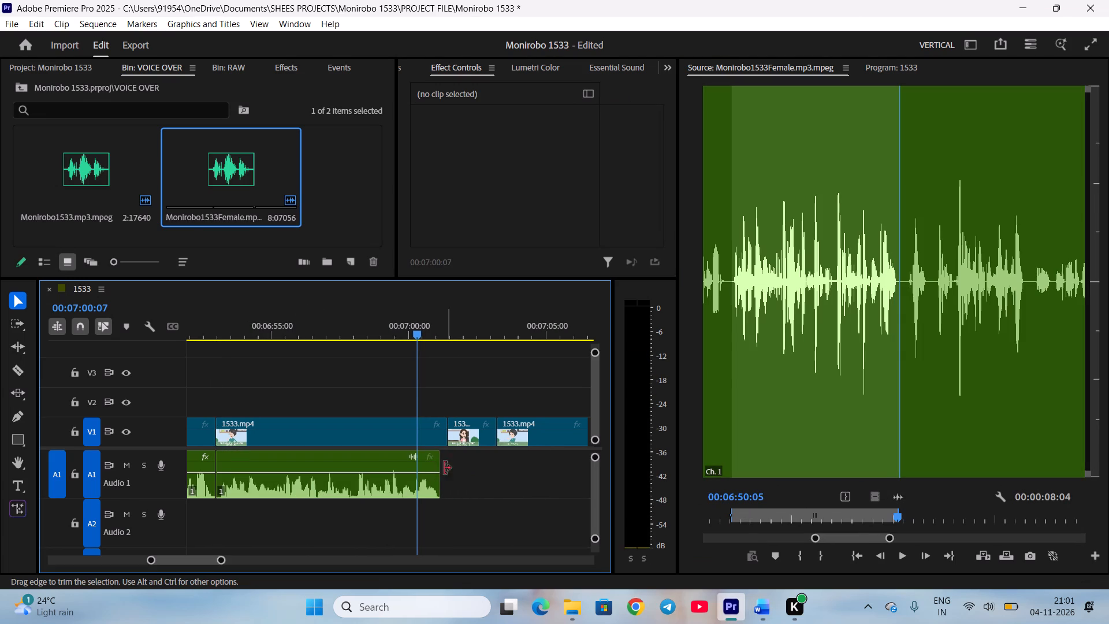
pyautogui.click(442, 489)
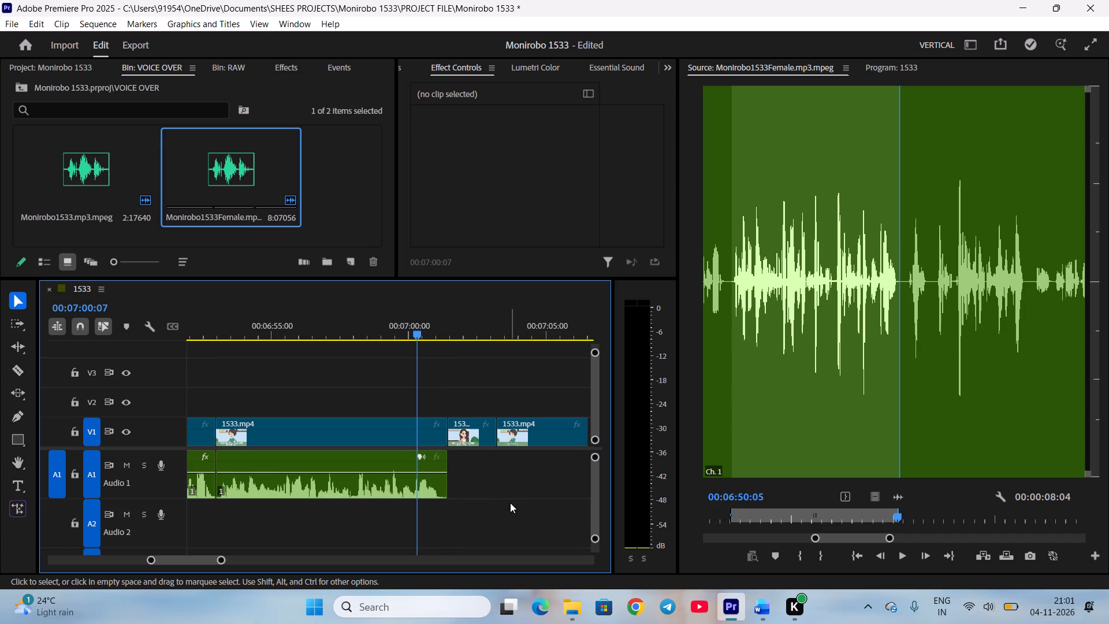
pyautogui.press('=')
pyautogui.moveTo(462, 476); pyautogui.dragTo(452, 475)
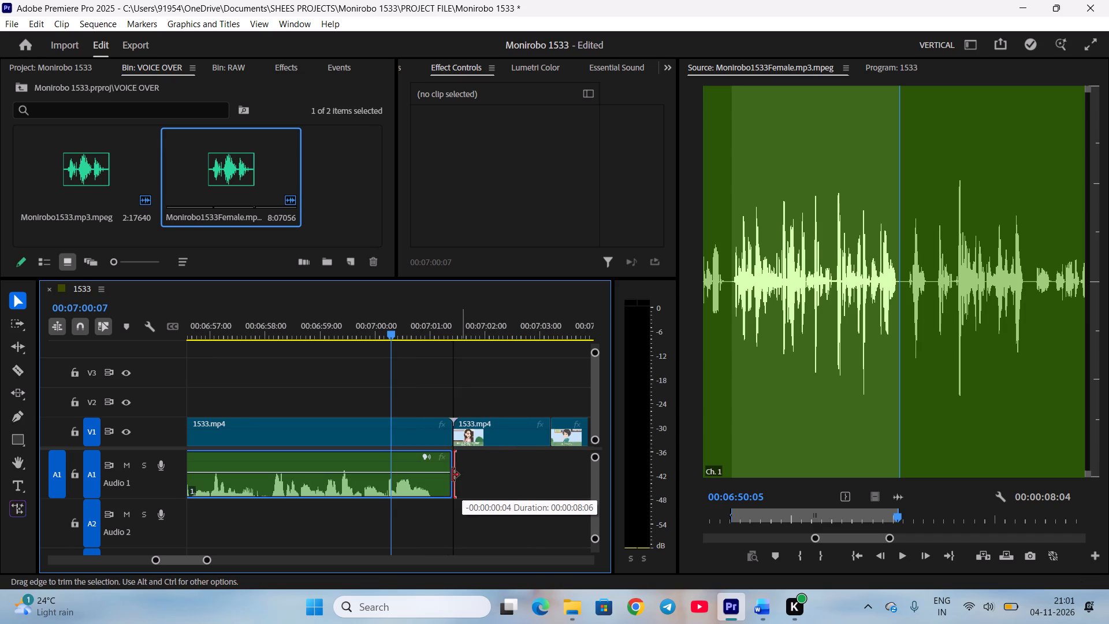
pyautogui.moveTo(452, 475); pyautogui.dragTo(451, 476)
# Trim the 「それより、万年筆じゃなくて筆で…」 video clip to the end of its voice clip and close the gap.
pyautogui.moveTo(451, 436); pyautogui.dragTo(437, 436)
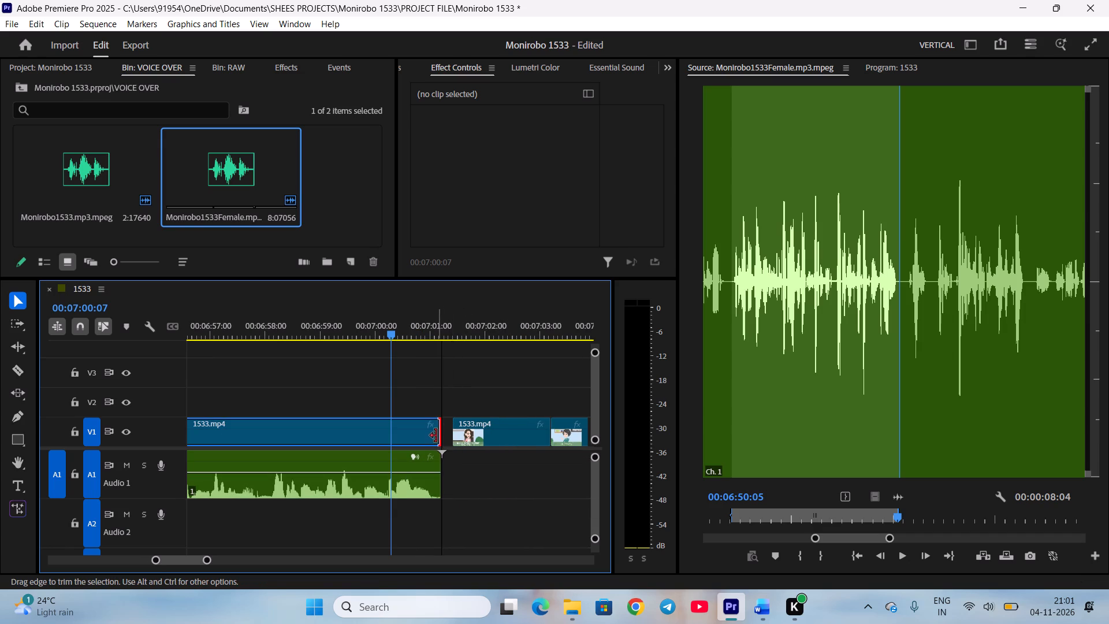
pyautogui.rightClick(444, 430)
pyautogui.click(453, 433)
pyautogui.scroll(-8, 452, 449)
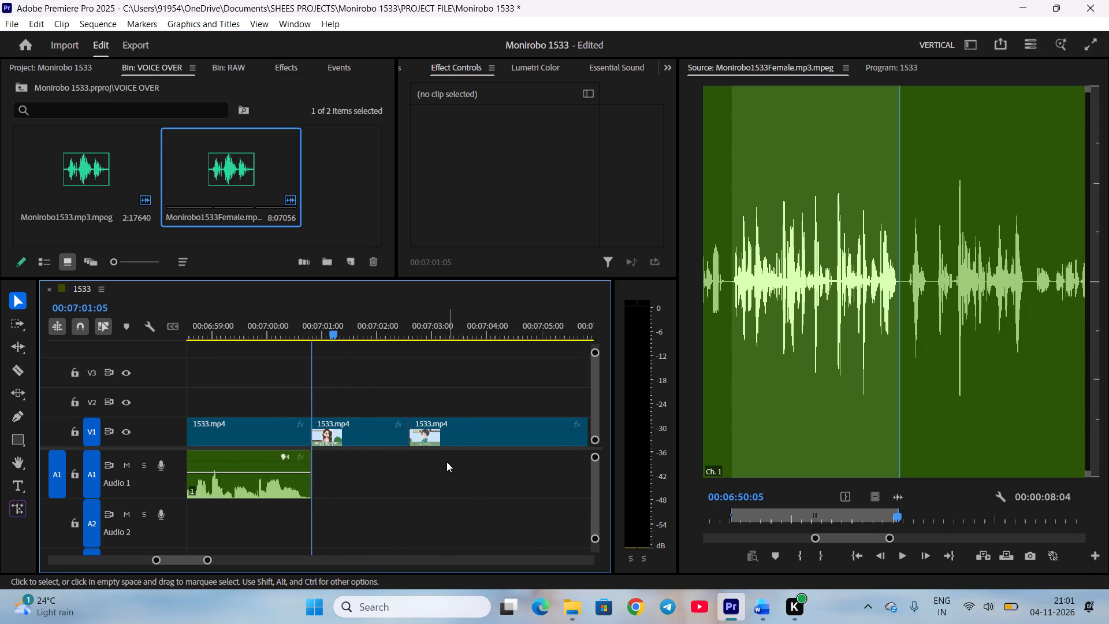
pyautogui.scroll(-1, 446, 462)
pyautogui.press('space')
pyautogui.press('space')
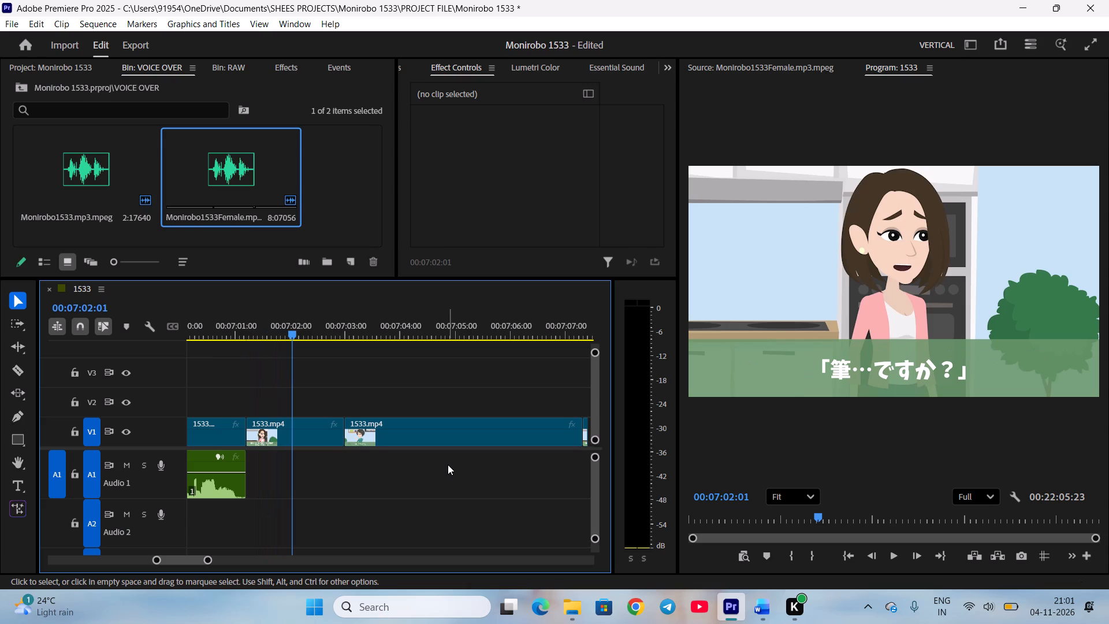
# Save the project.
pyautogui.hotkey('ctrl', 's')
# Mark the female voice-over from about 00:06:50:12 to 00:06:51:17 and add it at the start of the 「筆…ですか？」 scene on Audio 1.
pyautogui.doubleClick(242, 174)
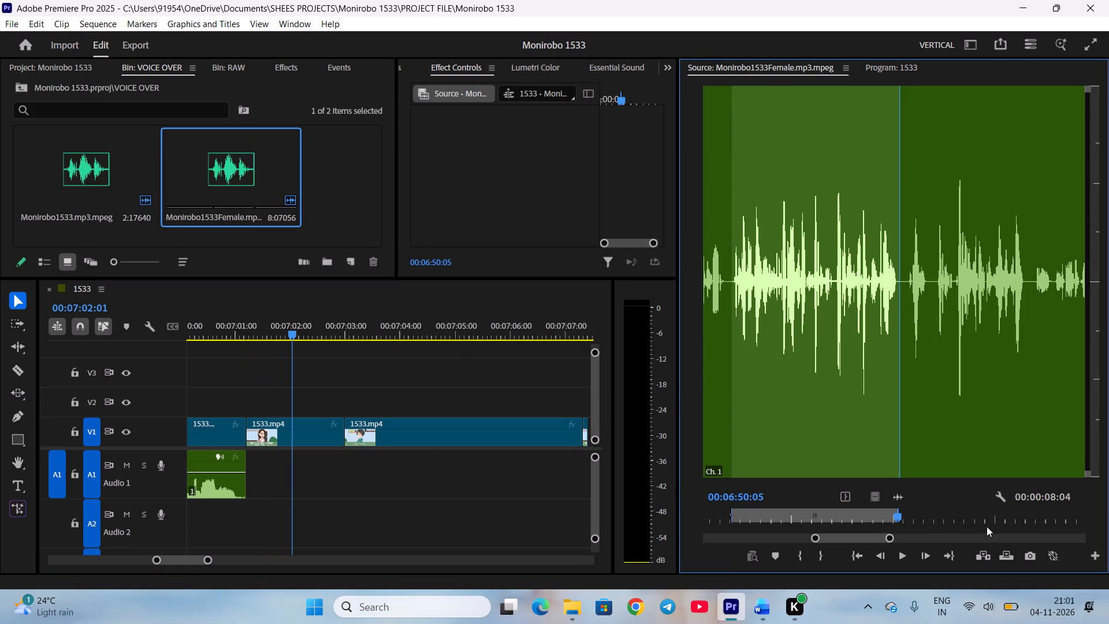
pyautogui.scroll(-7, 995, 517)
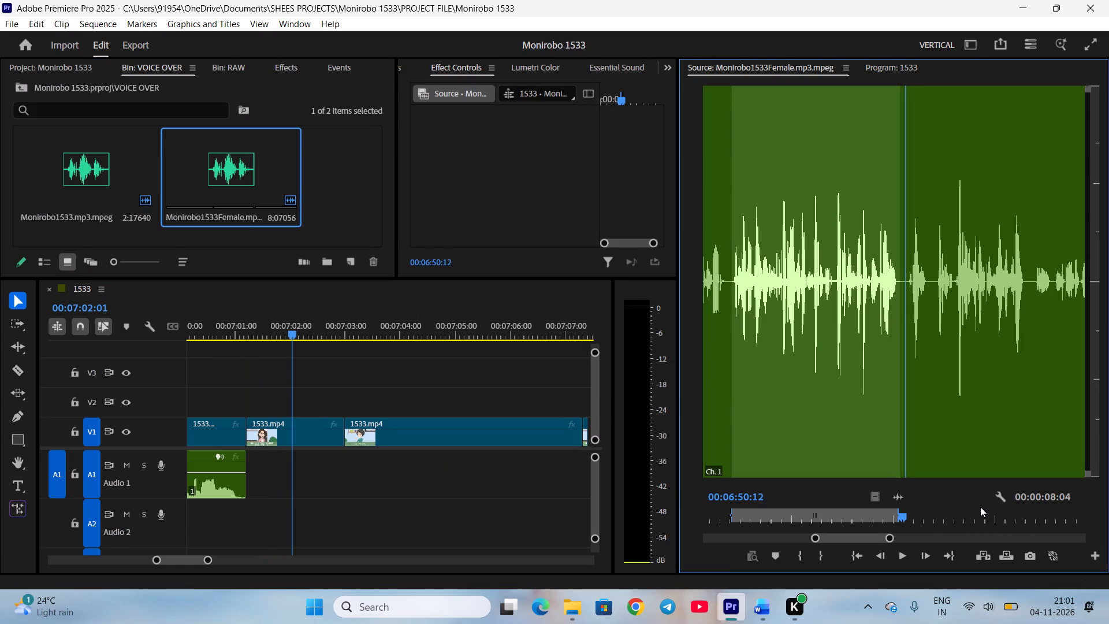
pyautogui.press('i')
pyautogui.press('space')
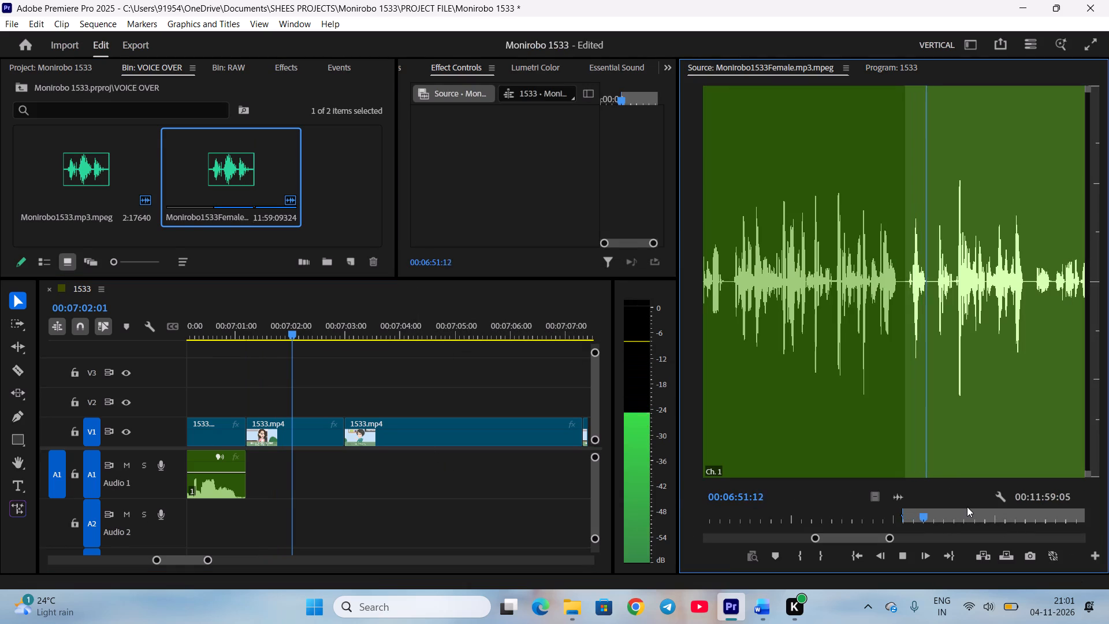
pyautogui.press('space')
pyautogui.scroll(-2, 967, 507)
pyautogui.press('o')
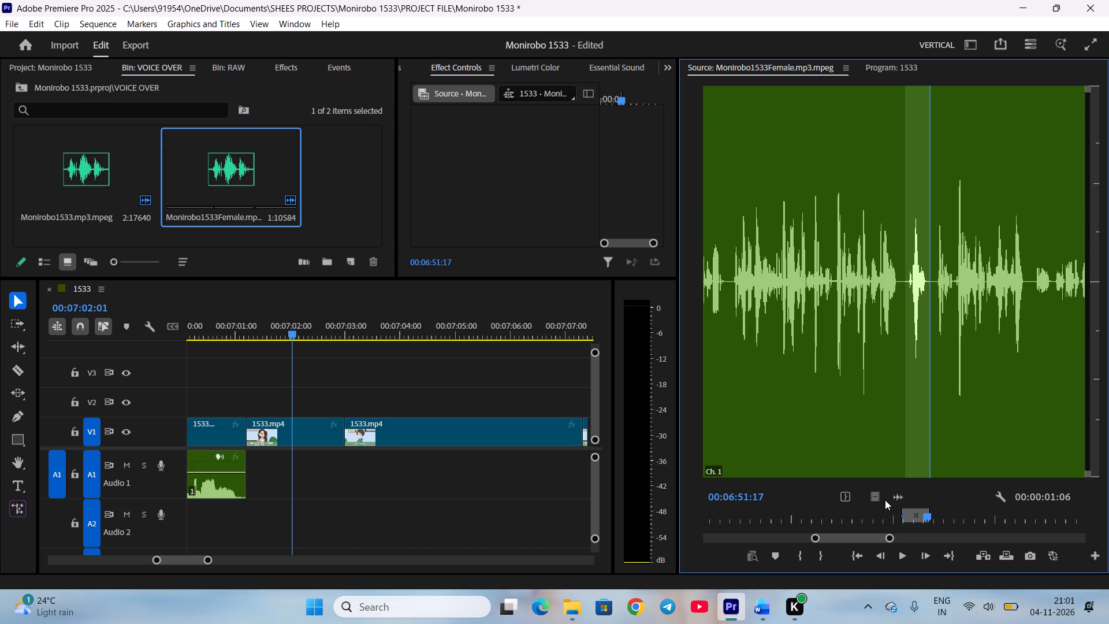
pyautogui.moveTo(891, 494); pyautogui.dragTo(251, 467)
# Trim the 「筆…ですか？」 video clip to the end of its voice clip and close the gap.
pyautogui.click(249, 336)
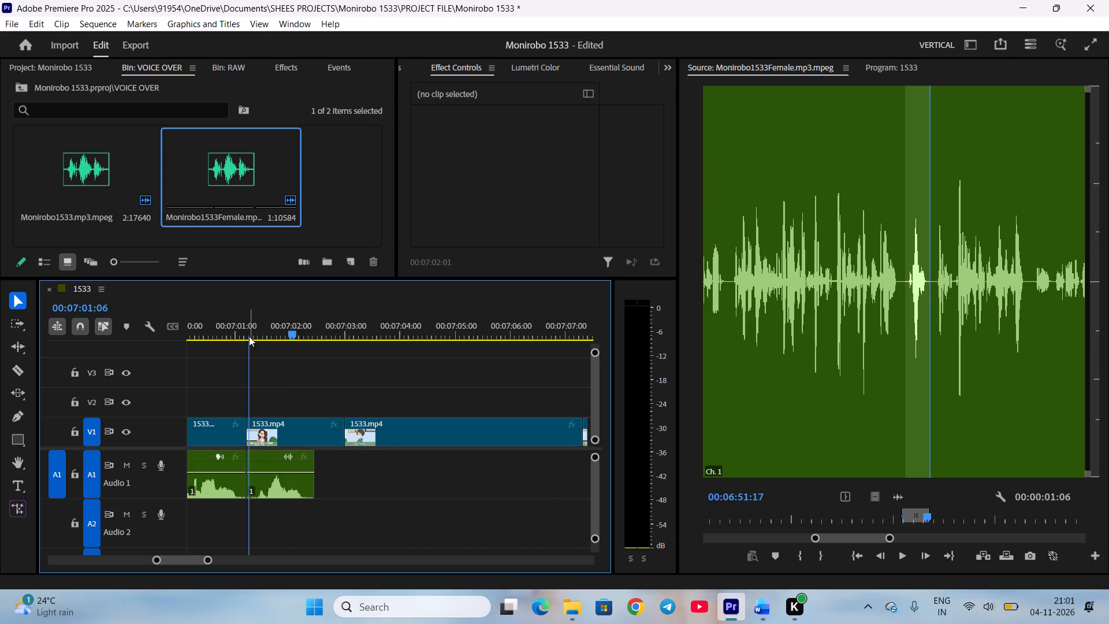
pyautogui.press('space')
pyautogui.press('space')
pyautogui.moveTo(339, 437); pyautogui.dragTo(313, 439)
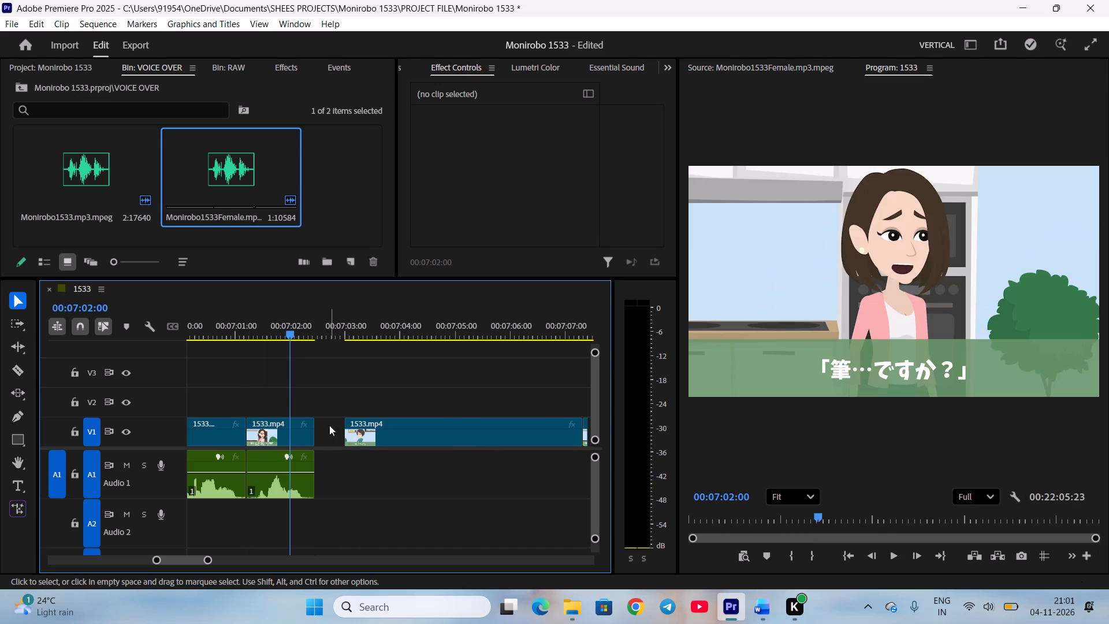
pyautogui.rightClick(329, 425)
pyautogui.click(344, 431)
# Preview the 「そうよ、あ、言っておくけど筆ペンはダメだからね？」 scene up to about 00:07:06:02 and save the project.
pyautogui.scroll(-3, 349, 439)
pyautogui.press('space')
pyautogui.hotkey('ctrl', 's')
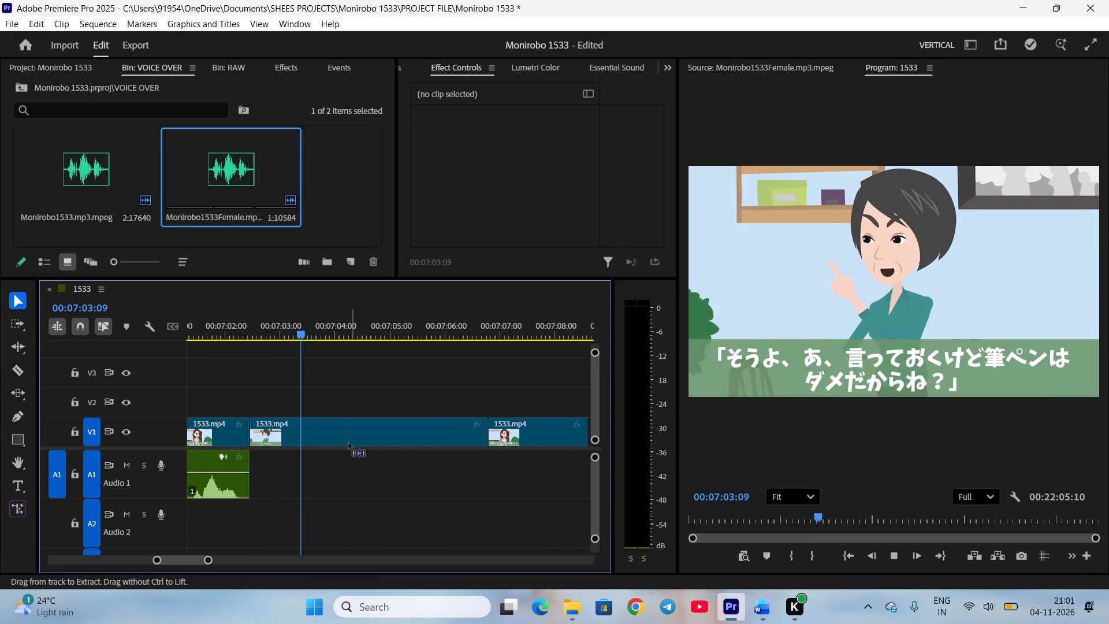
pyautogui.moveTo(336, 322); pyautogui.dragTo(451, 364)
pyautogui.hotkey('ctrl', 's')
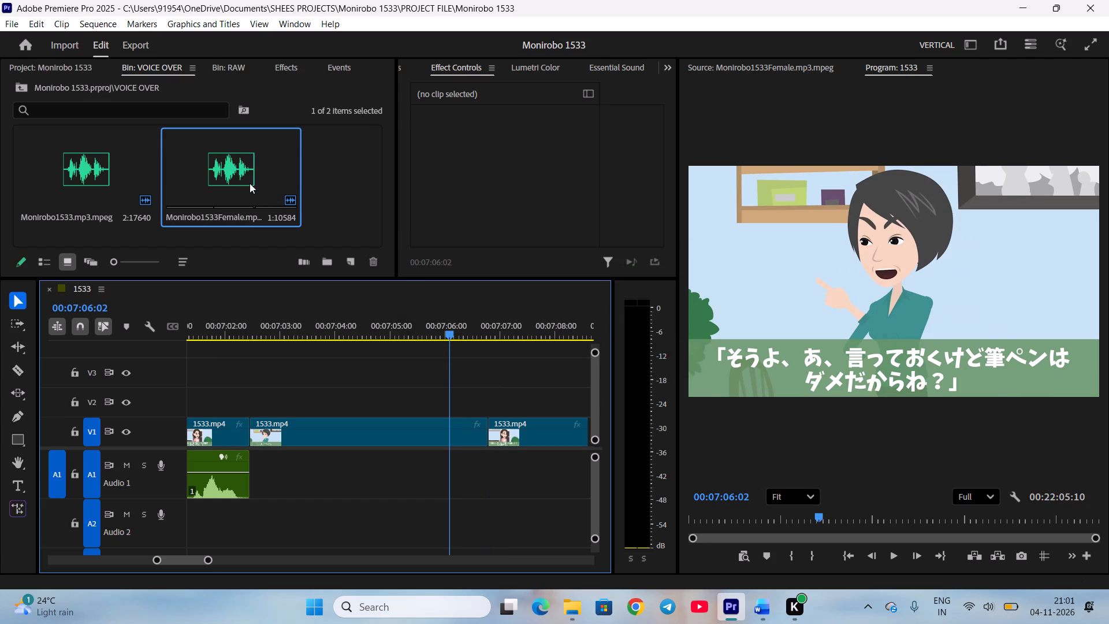
# Mark the female voice-over from about 00:06:51:23 to 00:06:56:09 in the source, checking the phrase against the script.
pyautogui.doubleClick(245, 180)
pyautogui.scroll(-3, 966, 504)
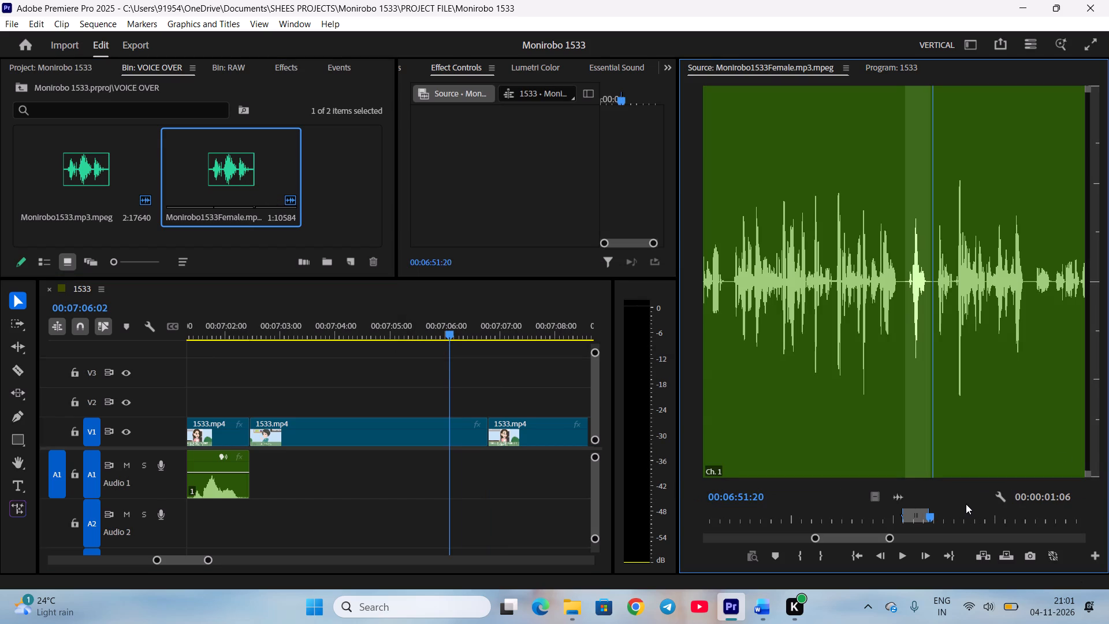
pyautogui.scroll(-1, 966, 504)
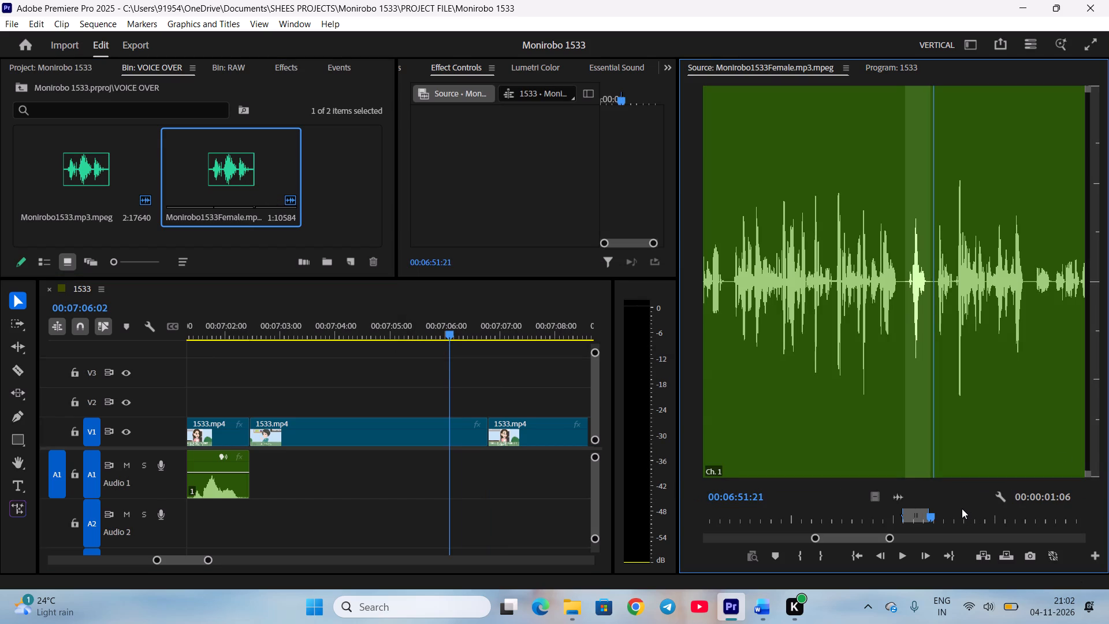
pyautogui.scroll(-2, 962, 508)
pyautogui.press('i')
pyautogui.press('space')
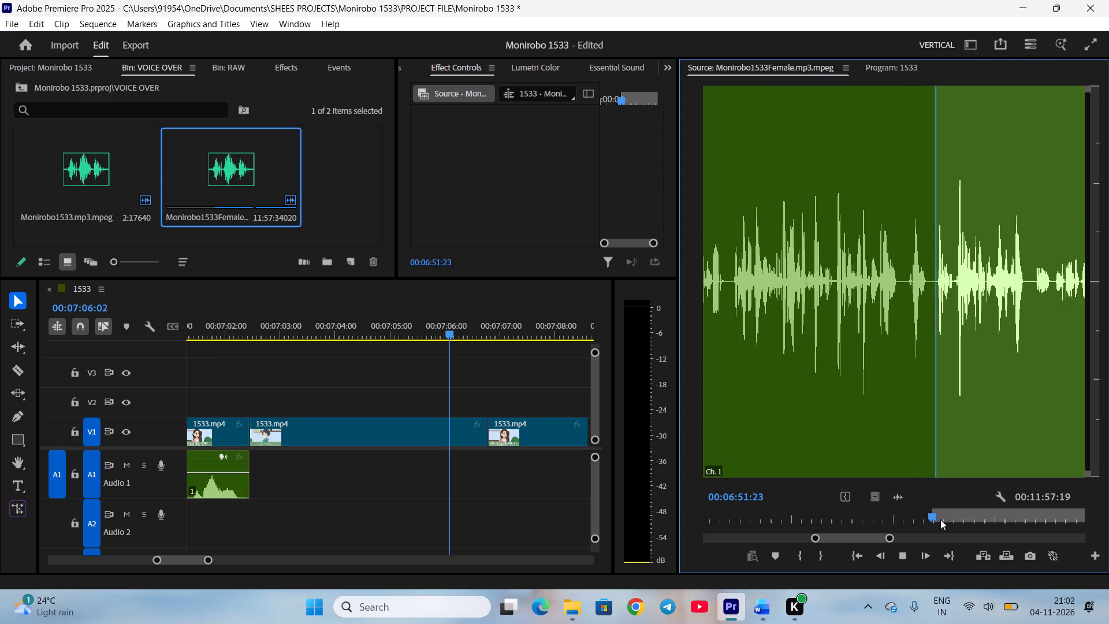
pyautogui.click(761, 618)
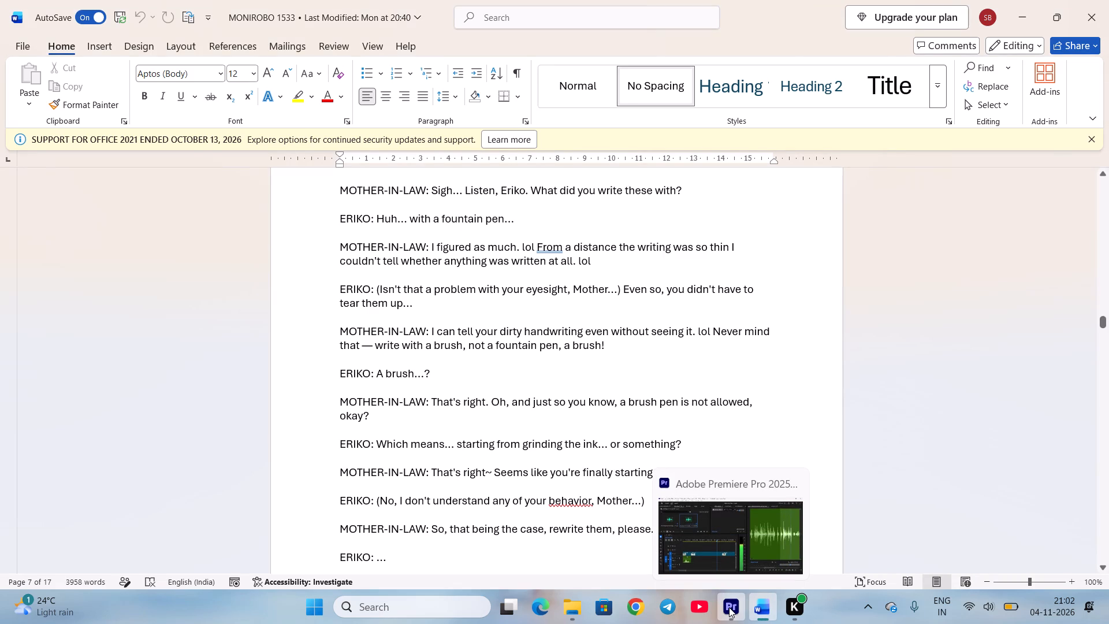
pyautogui.press('space')
pyautogui.scroll(7, 921, 513)
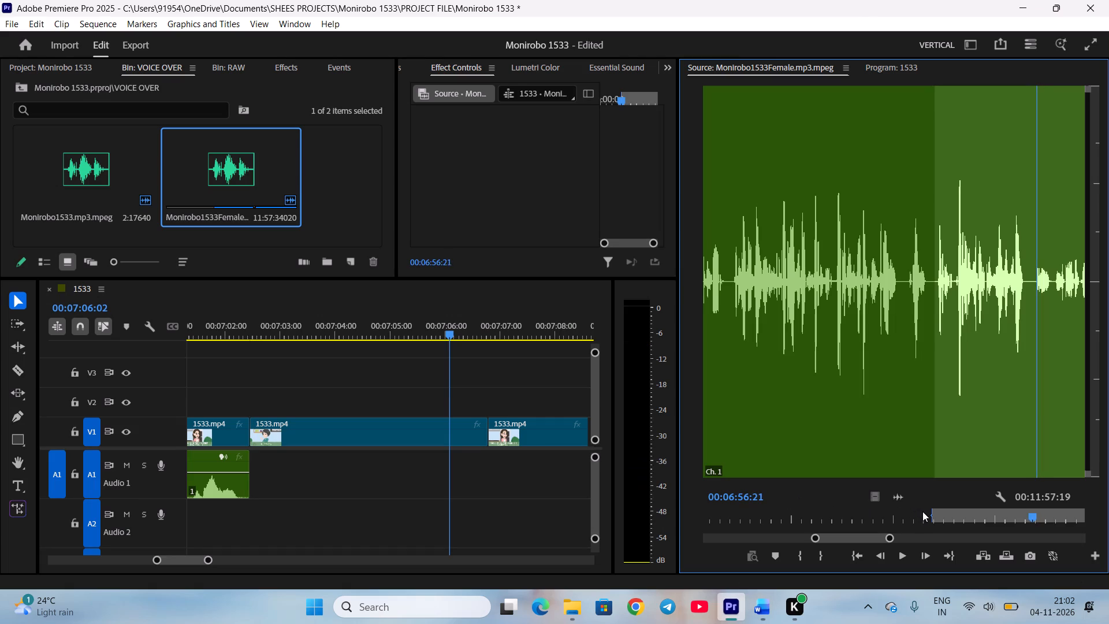
pyautogui.scroll(12, 922, 511)
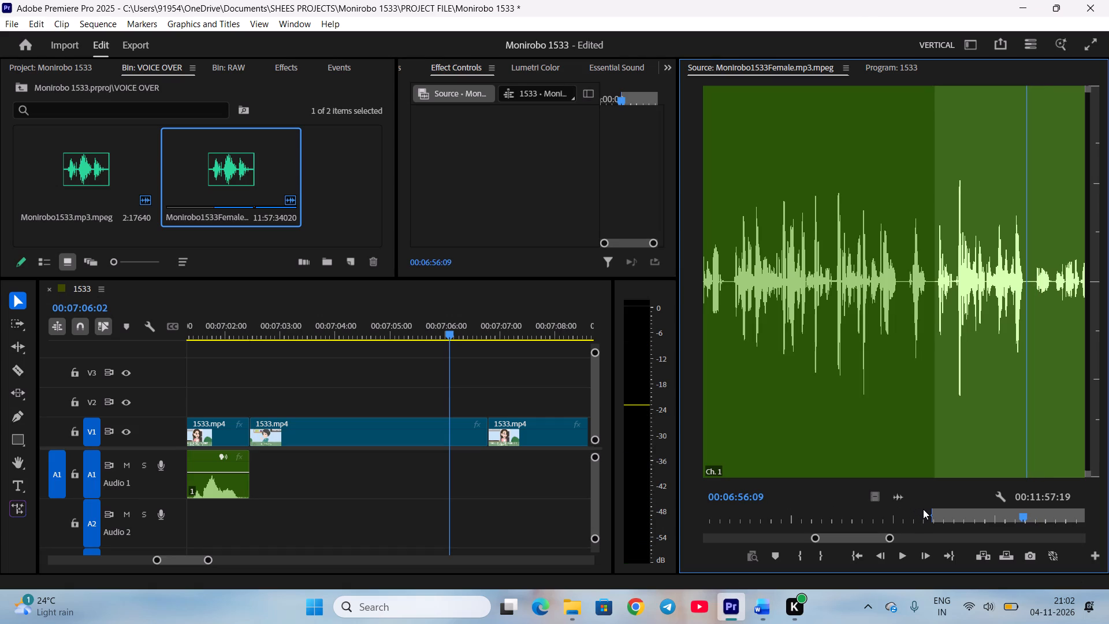
pyautogui.press('o')
# Add the marked phrase at the start of the 「そうよ、あ、言っておくけど筆ペンはダメだからね？」 scene on Audio 1, trimmed to fit the scene.
pyautogui.moveTo(904, 495); pyautogui.dragTo(346, 473)
pyautogui.moveTo(433, 485); pyautogui.dragTo(364, 478)
pyautogui.click(321, 518)
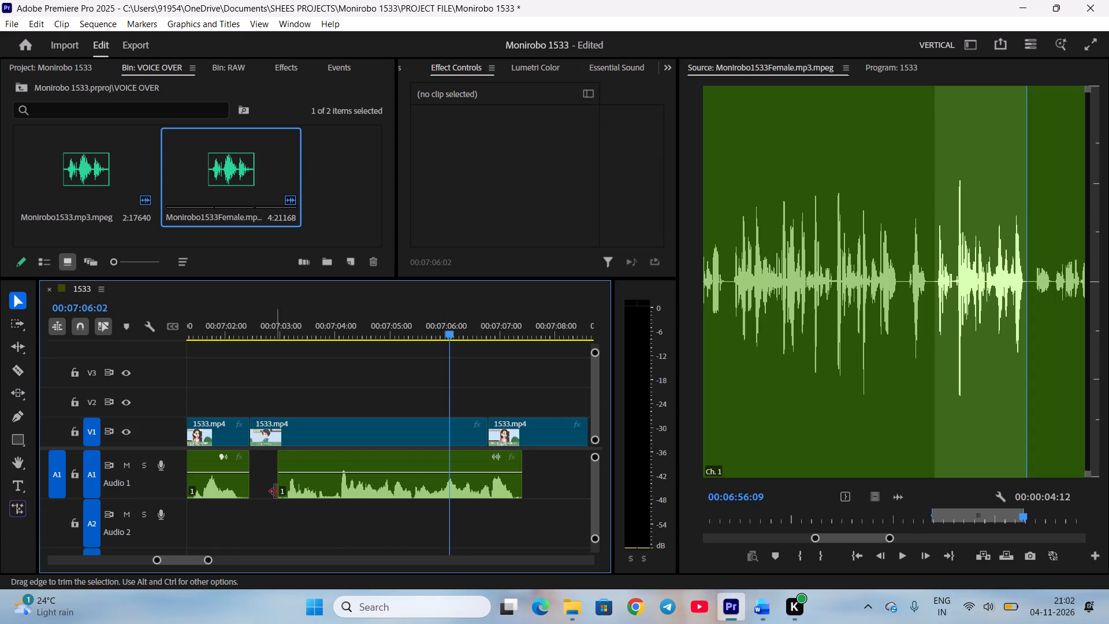
pyautogui.click(279, 490)
pyautogui.click(328, 522)
pyautogui.moveTo(330, 488); pyautogui.dragTo(302, 484)
pyautogui.click(341, 514)
pyautogui.moveTo(500, 484); pyautogui.dragTo(493, 485)
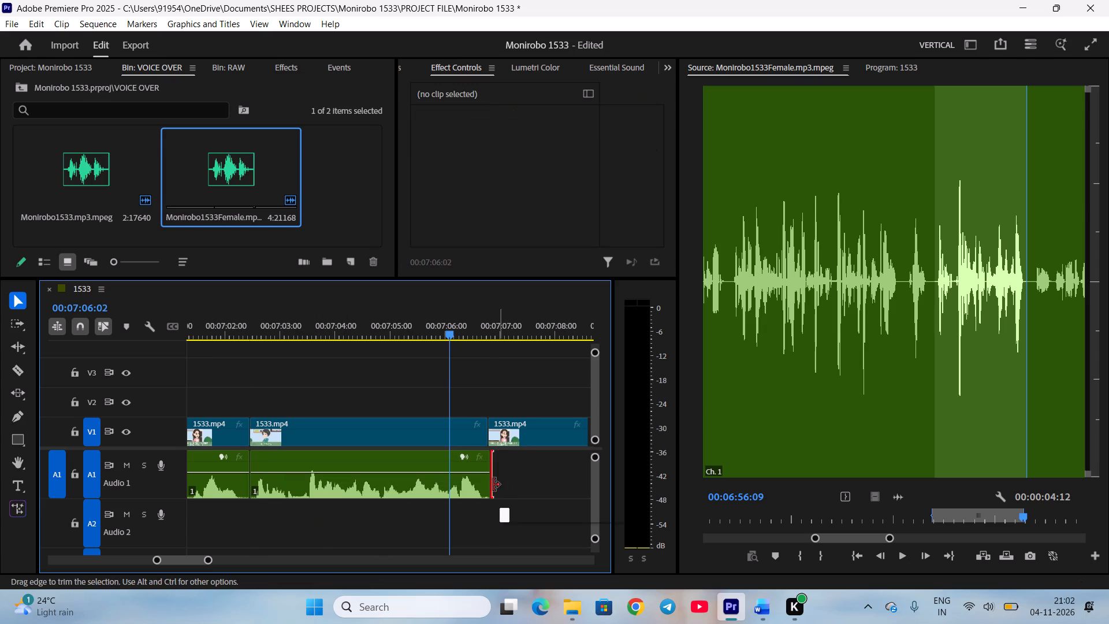
pyautogui.moveTo(493, 485); pyautogui.dragTo(491, 485)
pyautogui.moveTo(486, 495); pyautogui.dragTo(491, 496)
pyautogui.click(483, 511)
# Play back the sequence from about 00:07:00 through the 「そうよ、あ、言っておくけど筆ペンはダメだからね？」 scene to check its voice sync.
pyautogui.press('space')
pyautogui.press('space')
pyautogui.scroll(-1, 459, 503)
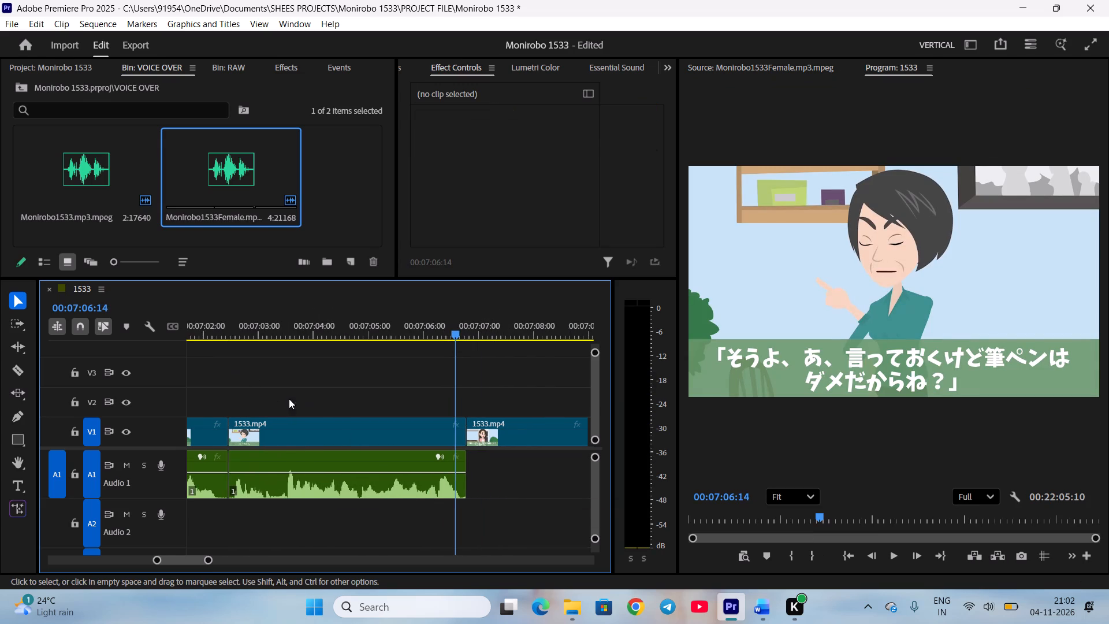
pyautogui.scroll(5, 291, 399)
pyautogui.click(229, 320)
pyautogui.press('space')
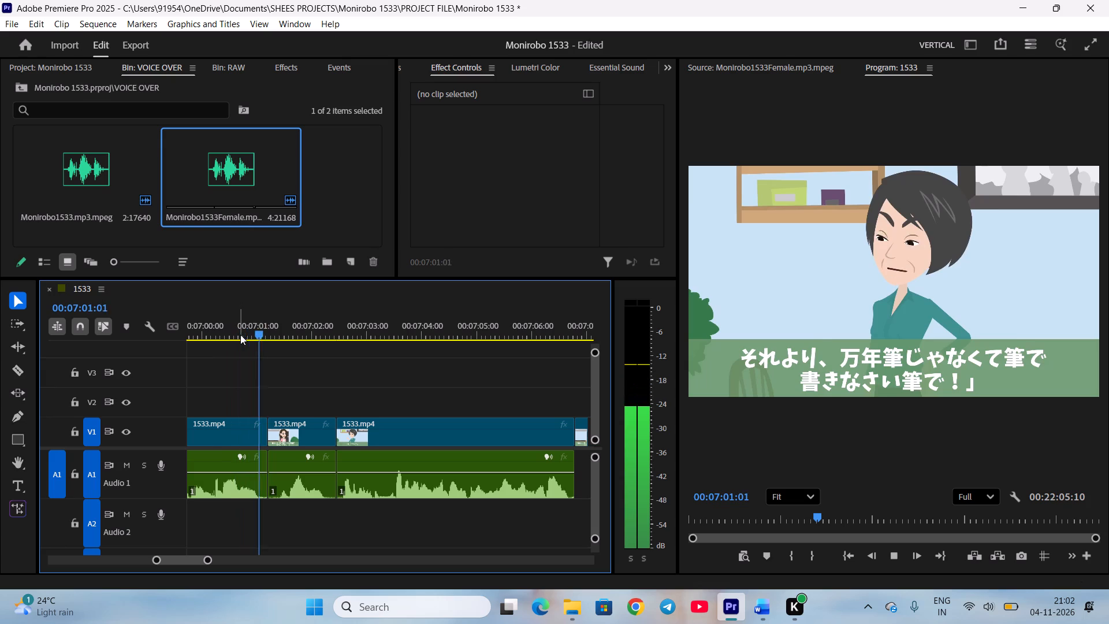
pyautogui.scroll(-4, 357, 377)
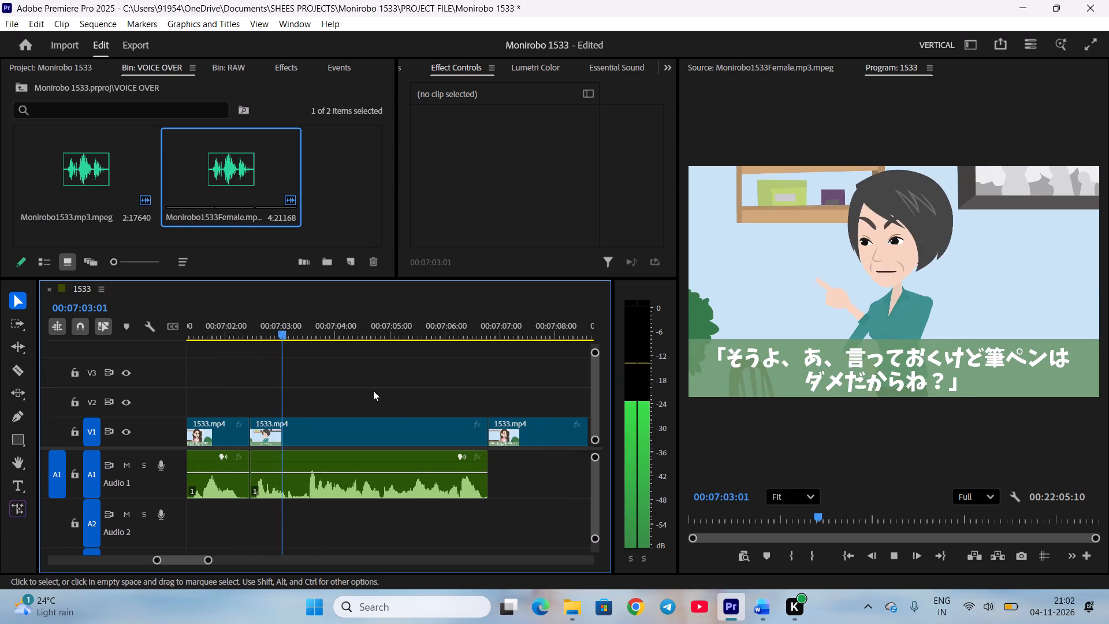
pyautogui.scroll(-7, 399, 399)
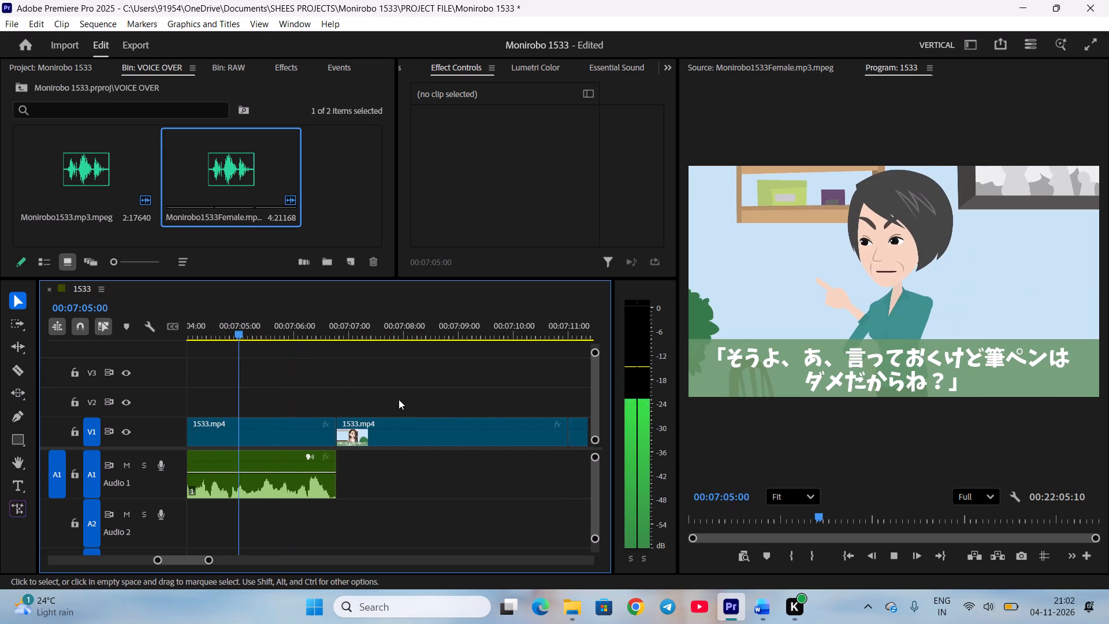
pyautogui.scroll(-4, 397, 400)
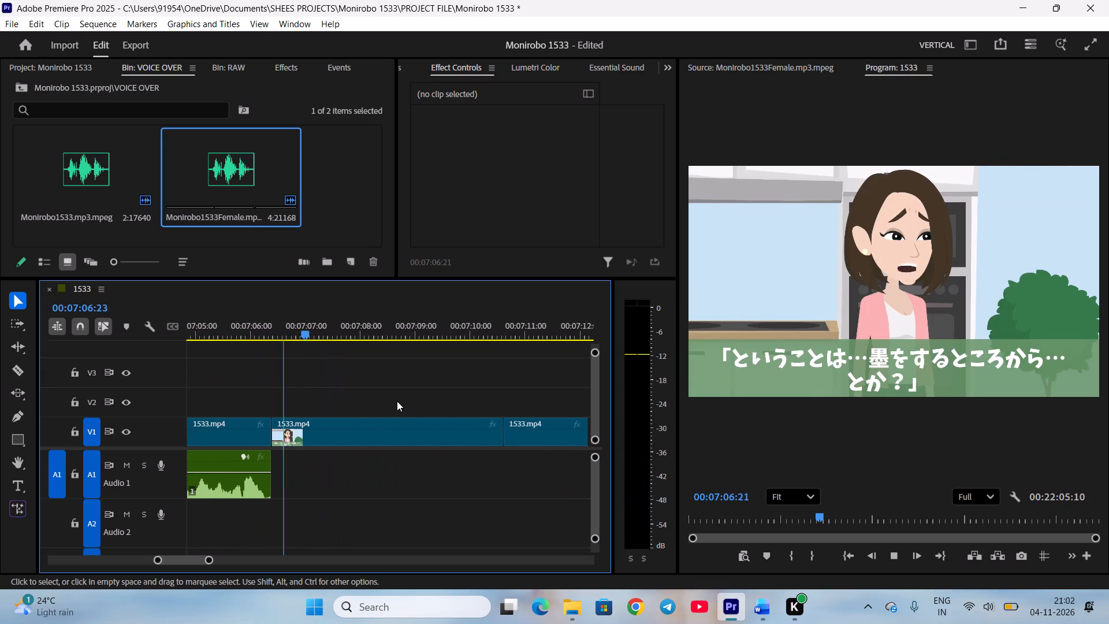
# Preview the 「ということは…墨をするところから…とか？」 scene, leaving the playhead at about 00:07:10:04, and save the project.
pyautogui.moveTo(334, 318); pyautogui.dragTo(518, 347)
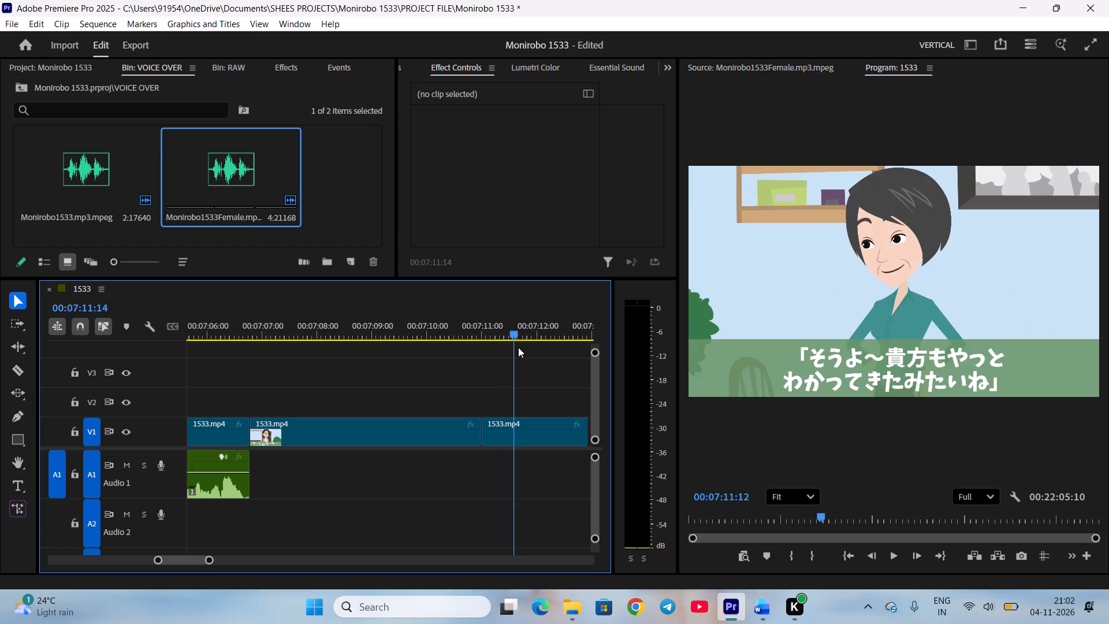
pyautogui.moveTo(518, 347); pyautogui.dragTo(438, 344)
pyautogui.hotkey('ctrl', 's')
# Mark the female voice-over from about 00:06:56:17 to 00:07:01:09 in the source, checking the phrase against the script.
pyautogui.doubleClick(243, 166)
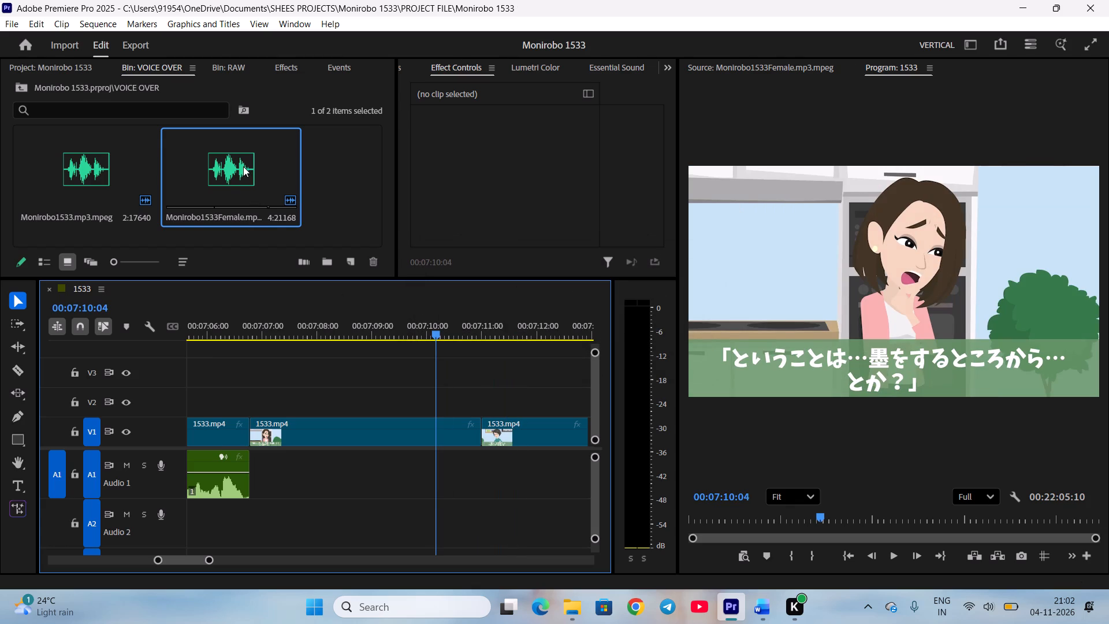
pyautogui.press('space')
pyautogui.press('space')
pyautogui.scroll(-6, 929, 490)
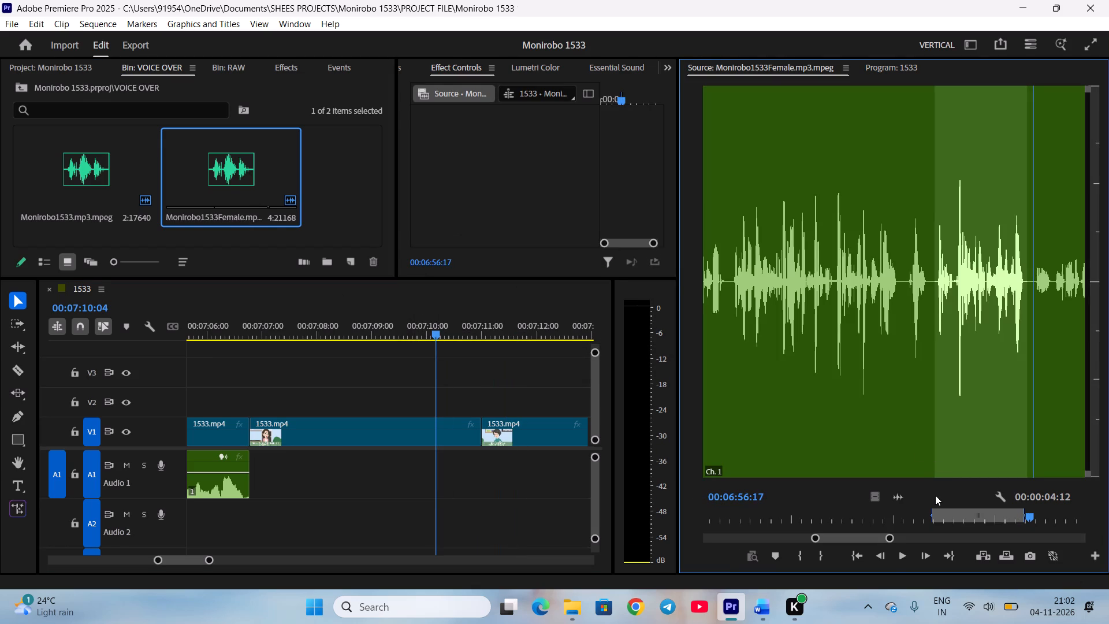
pyautogui.press('i')
pyautogui.press('space')
pyautogui.click(765, 614)
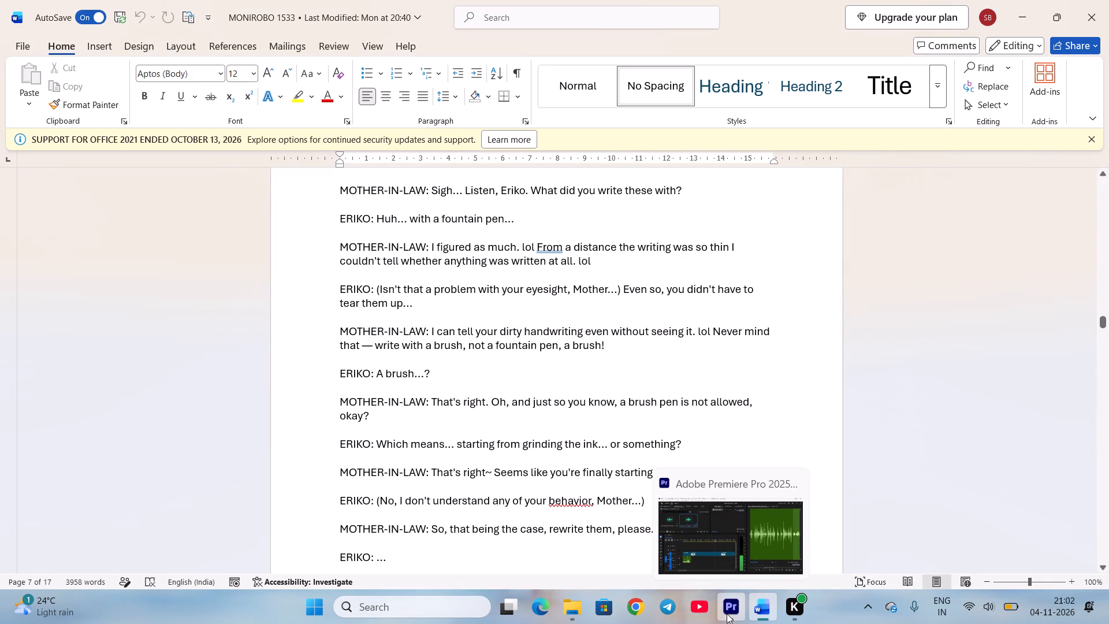
pyautogui.press('space')
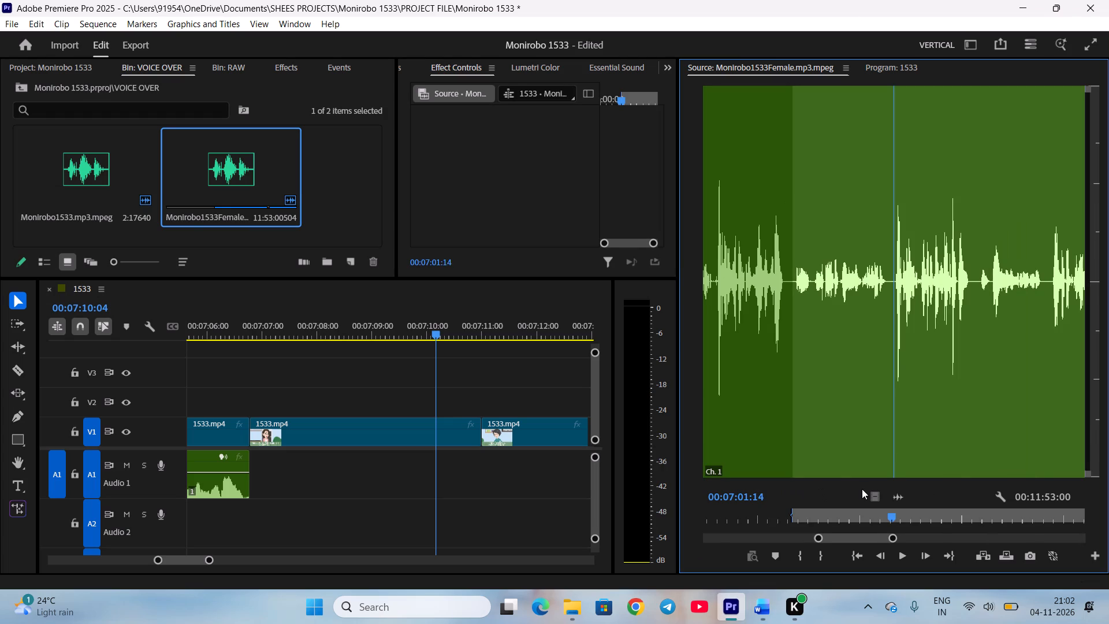
pyautogui.scroll(7, 863, 489)
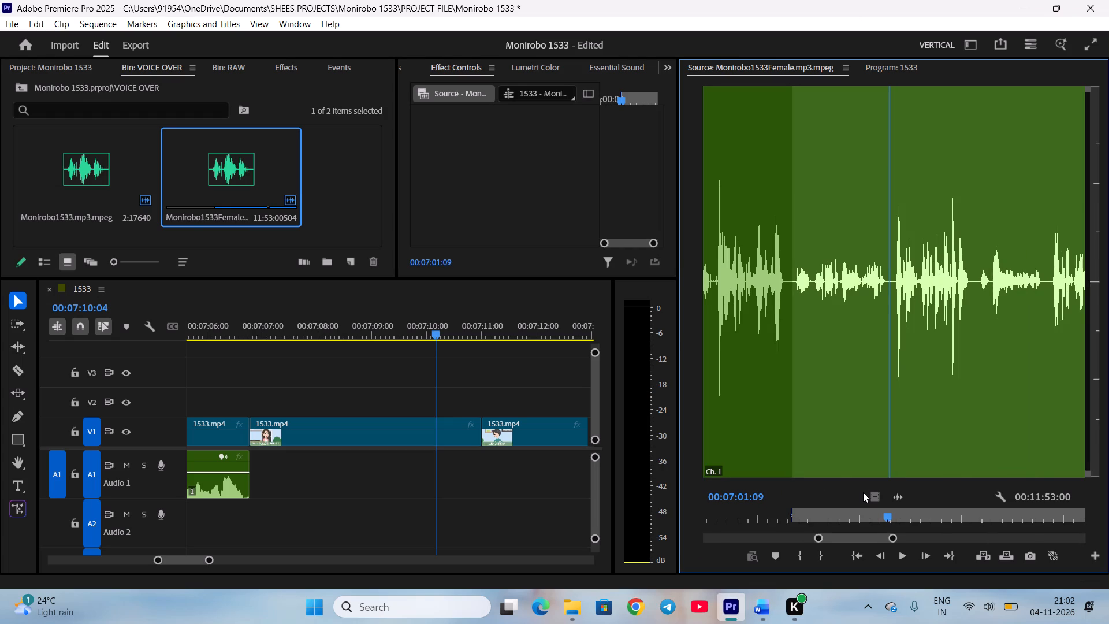
pyautogui.press('o')
# Add the marked phrase on Audio 1, trim its silent start and align it with the start of the 「ということは…墨をするところから…とか？」 scene.
pyautogui.moveTo(896, 500); pyautogui.dragTo(272, 470)
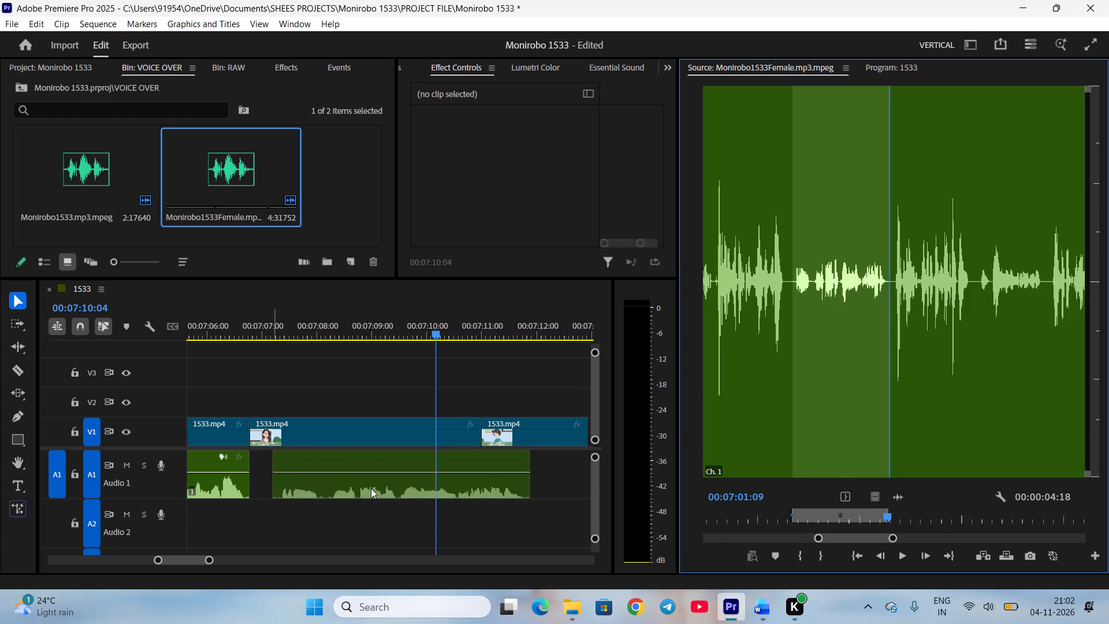
pyautogui.click(276, 482)
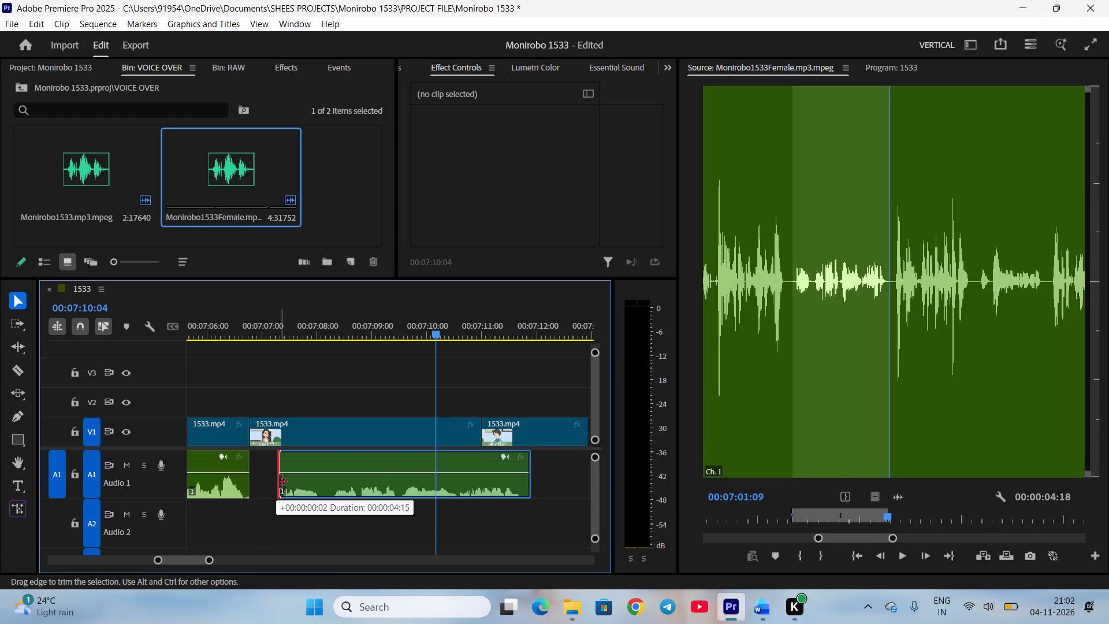
pyautogui.moveTo(311, 484); pyautogui.dragTo(284, 481)
pyautogui.click(329, 508)
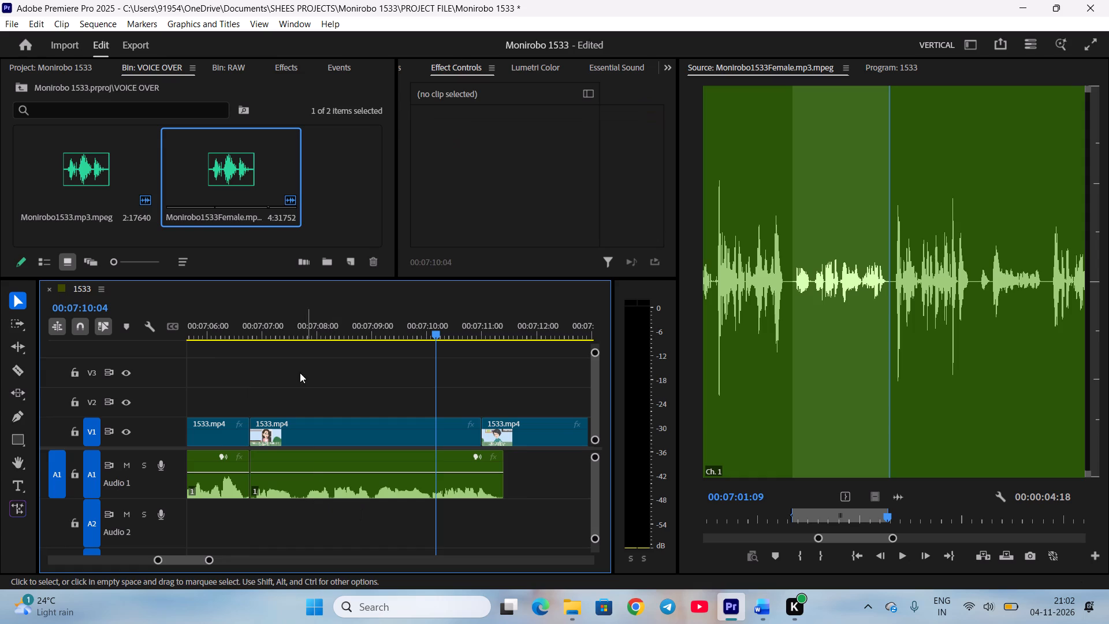
# Cut the pause at about 00:07:07:14 out of the 「ということは…」 voice clip and close the gap between its parts.
pyautogui.moveTo(303, 327); pyautogui.dragTo(295, 338)
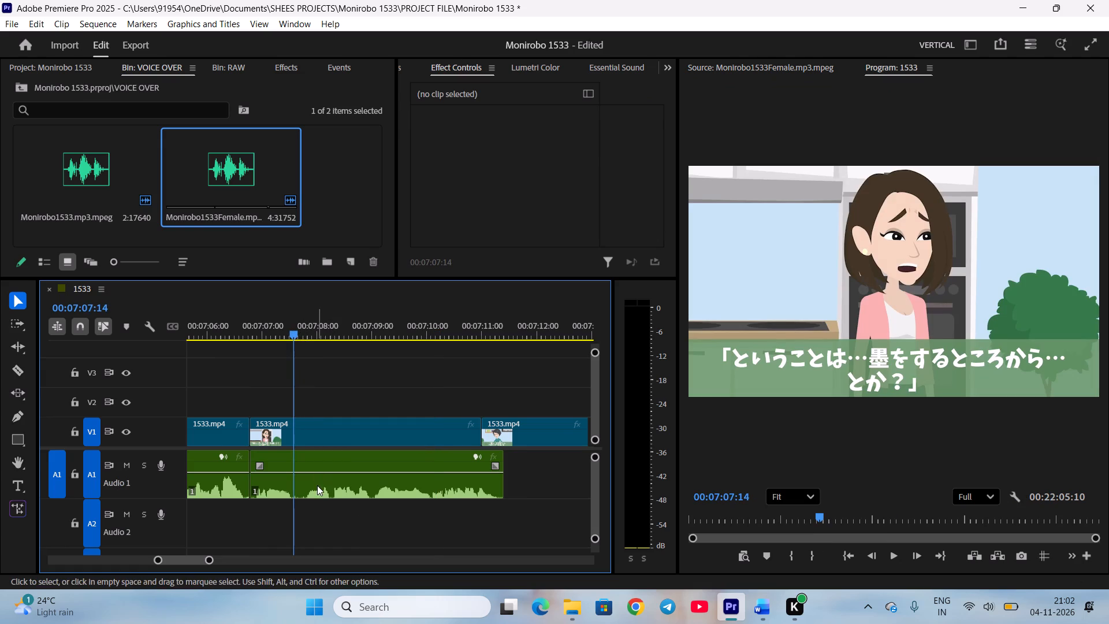
pyautogui.click(317, 485)
pyautogui.press('c')
pyautogui.moveTo(302, 487); pyautogui.dragTo(307, 488)
pyautogui.click(328, 518)
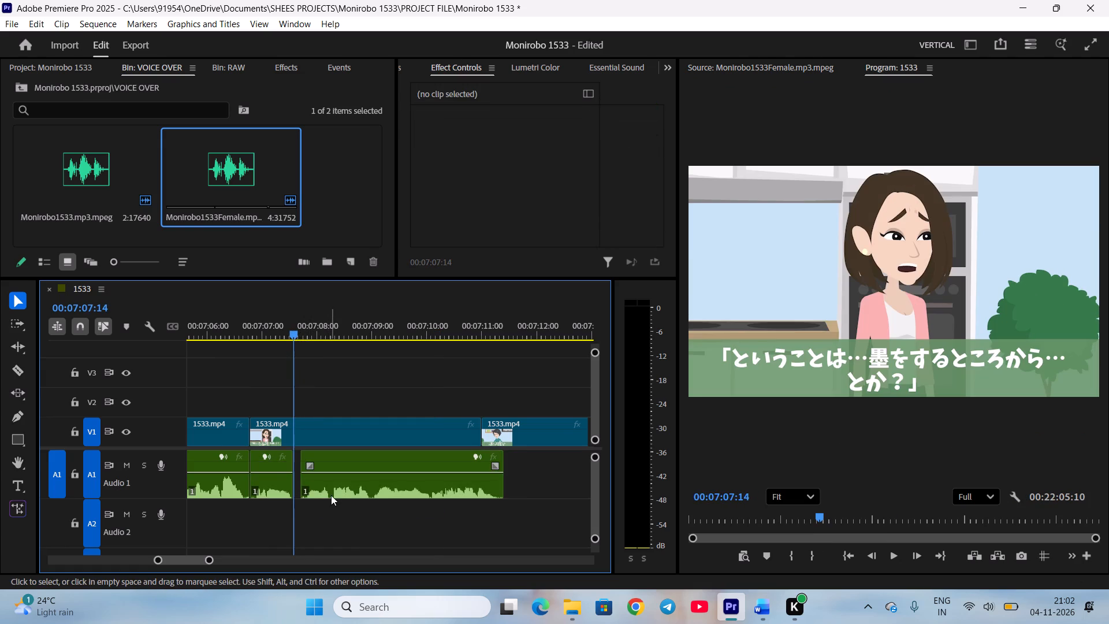
pyautogui.moveTo(331, 495); pyautogui.dragTo(323, 495)
pyautogui.click(361, 526)
# Play the edited phrase briefly and trim the silent tail of its second voice clip.
pyautogui.press('space')
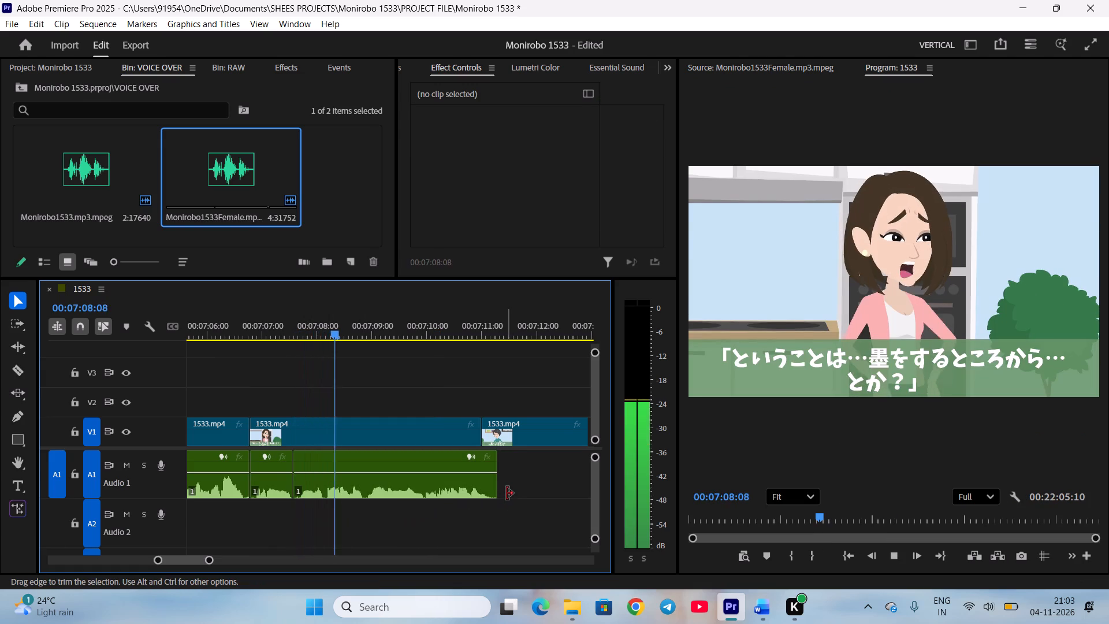
pyautogui.press('space')
pyautogui.click(505, 492)
pyautogui.click(501, 491)
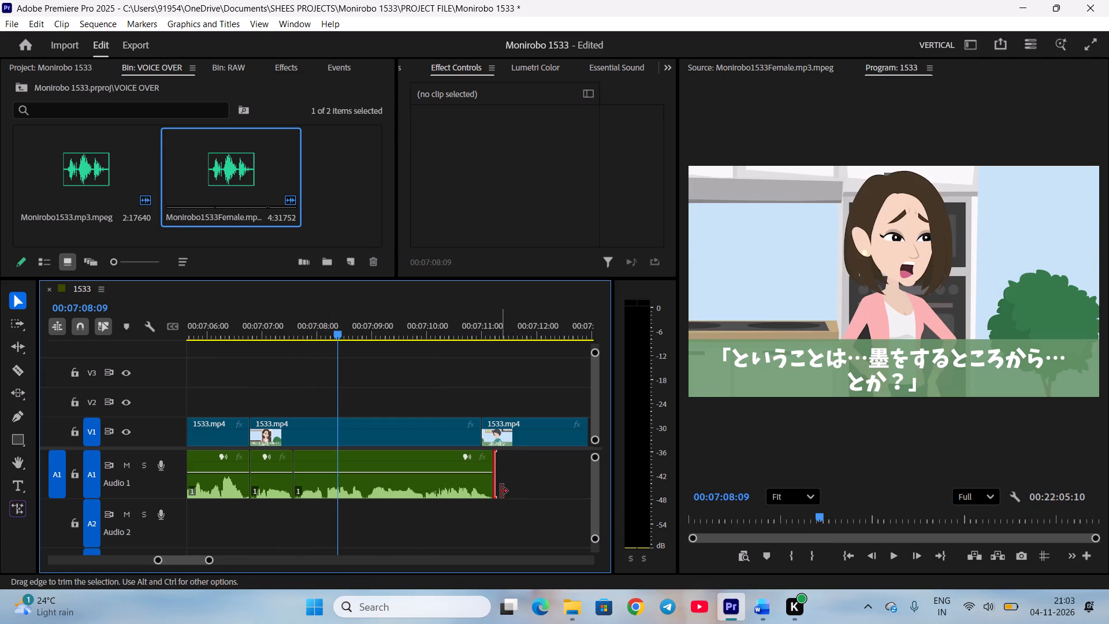
# Nest the two voice clips under the 「ということは…墨をするところから…とか？」 scene into one nested sequence.
pyautogui.moveTo(282, 508); pyautogui.dragTo(323, 492)
pyautogui.rightClick(323, 490)
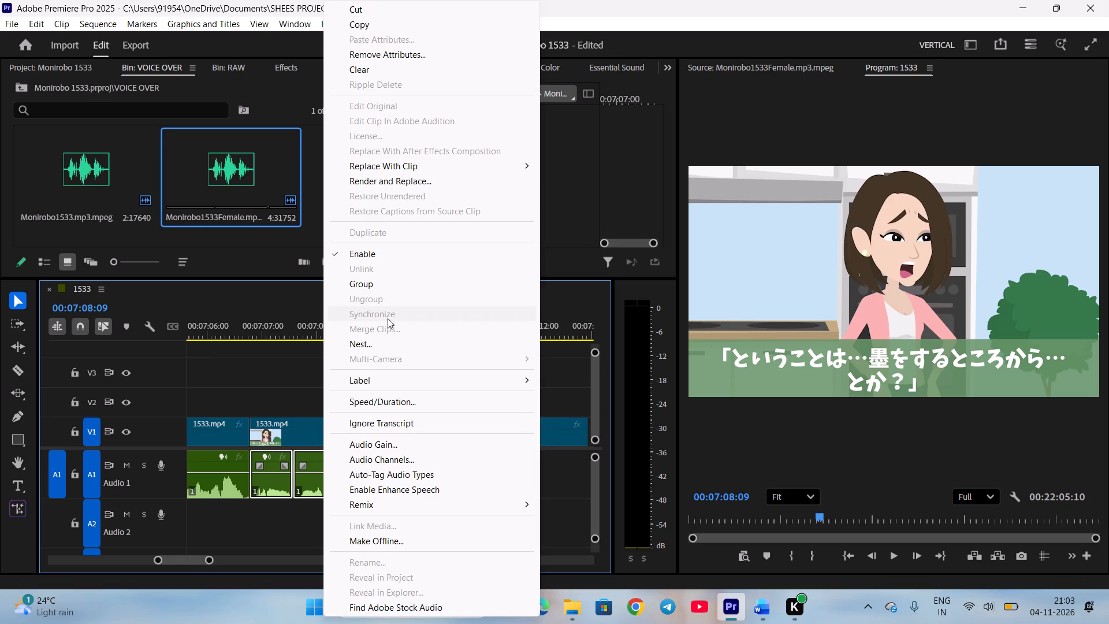
pyautogui.click(382, 341)
pyautogui.click(574, 313)
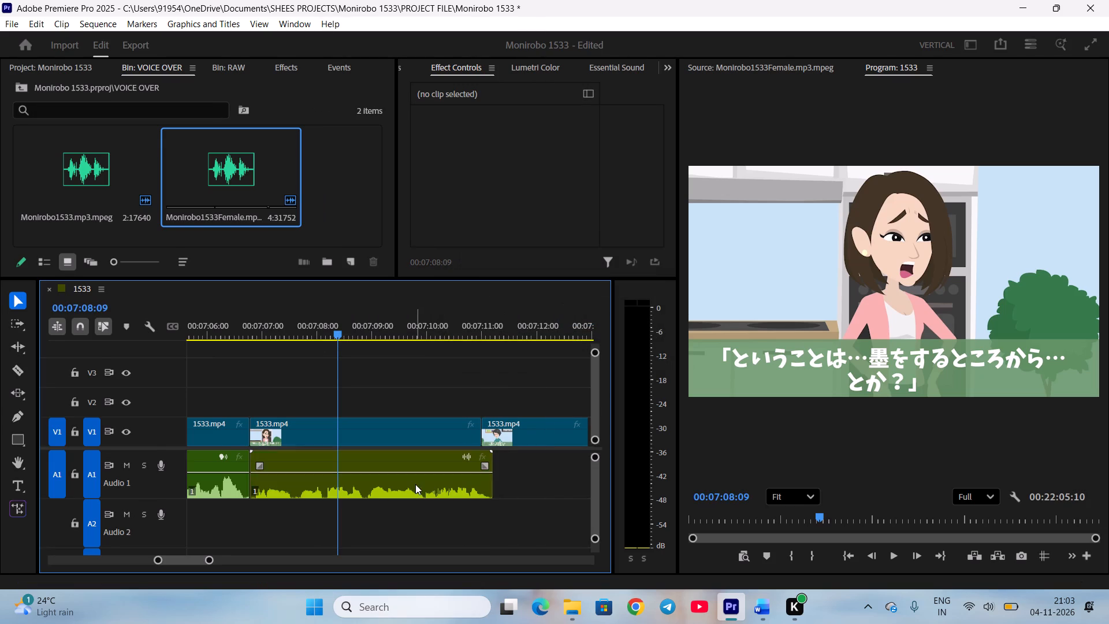
# Raise the nested voice clip's audio gain by 10 dB and play it back to check the level.
pyautogui.click(415, 484)
pyautogui.write('g10')
pyautogui.press('Return')
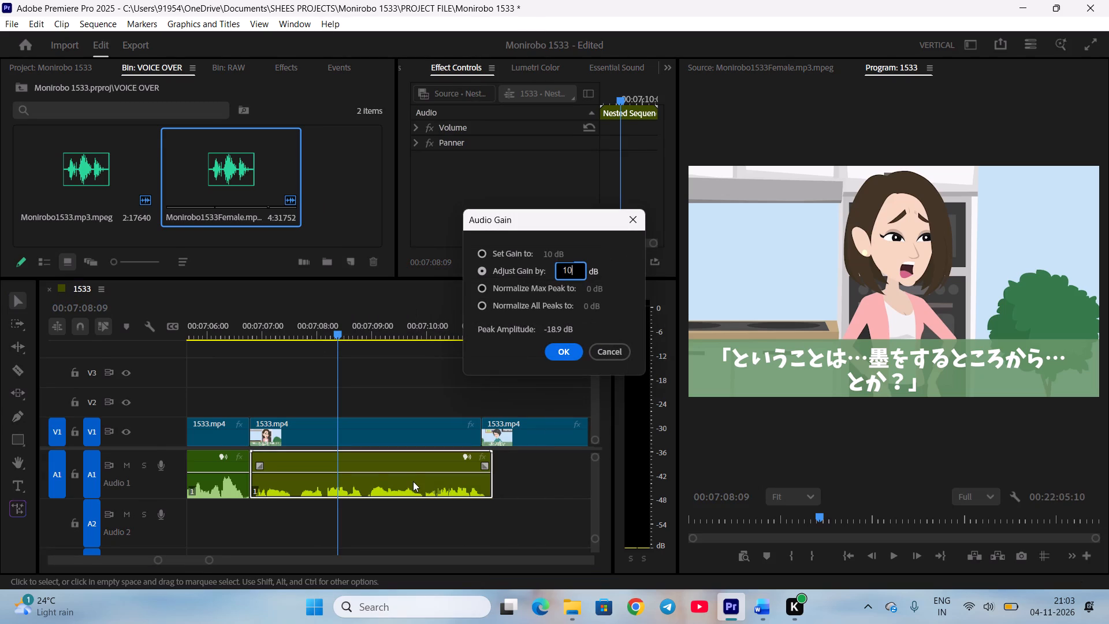
pyautogui.click(419, 523)
pyautogui.press('space')
pyautogui.scroll(-3, 420, 521)
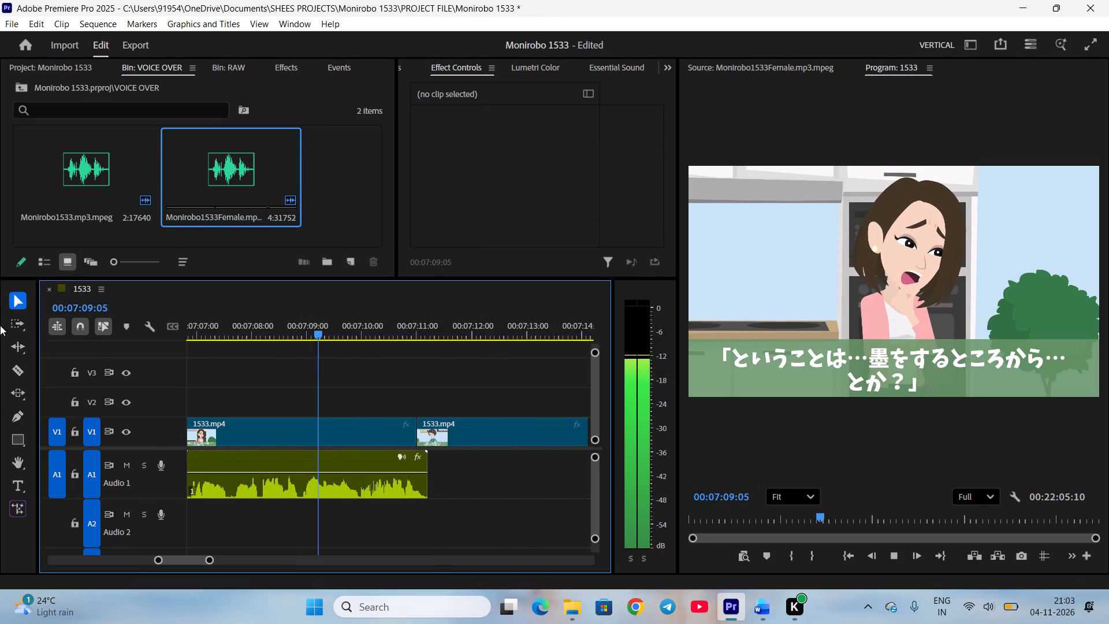
# Move the 「そうよ〜貴方もやっとわかってきたみたいね」 clip and everything following it about 23 frames later to make room before it.
pyautogui.click(14, 321)
pyautogui.press('space')
pyautogui.moveTo(474, 431); pyautogui.dragTo(513, 433)
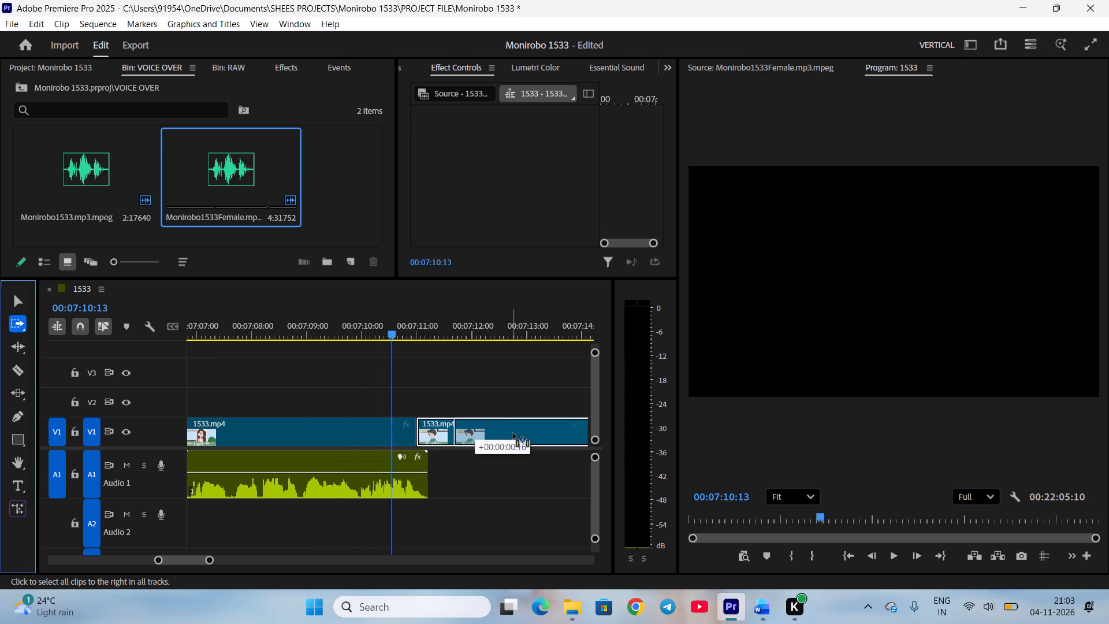
pyautogui.moveTo(513, 433); pyautogui.dragTo(527, 432)
pyautogui.press('v')
pyautogui.click(443, 388)
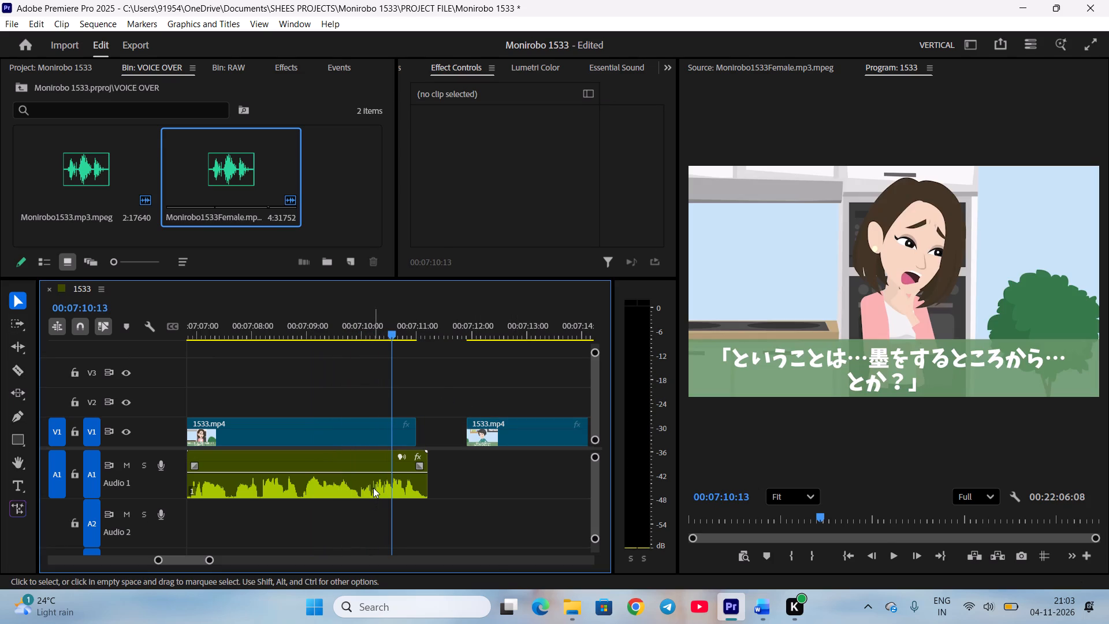
# Set the 「ということは…墨をするところから…とか？」 video clip's duration to 00:00:04:10 and play its ending.
pyautogui.rightClick(312, 429)
pyautogui.click(371, 425)
pyautogui.click(535, 259)
pyautogui.click(552, 259)
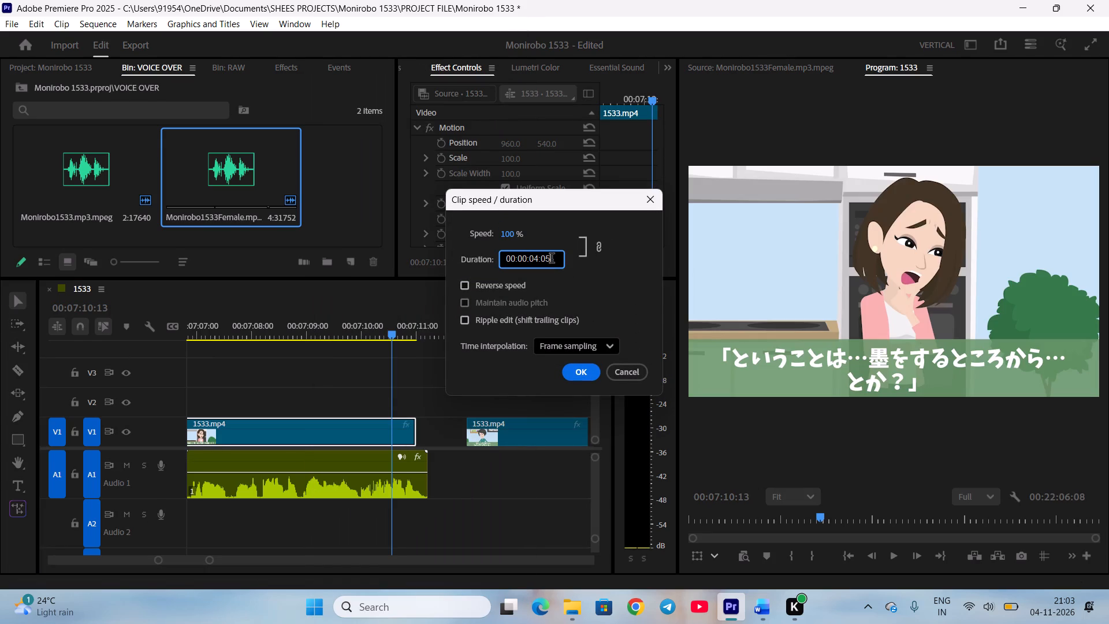
pyautogui.press('BackSpace')
pyautogui.press('BackSpace')
pyautogui.write('10')
pyautogui.press('Left')
pyautogui.press('Left')
pyautogui.press('Left')
pyautogui.press('Return')
pyautogui.press('space')
pyautogui.press('space')
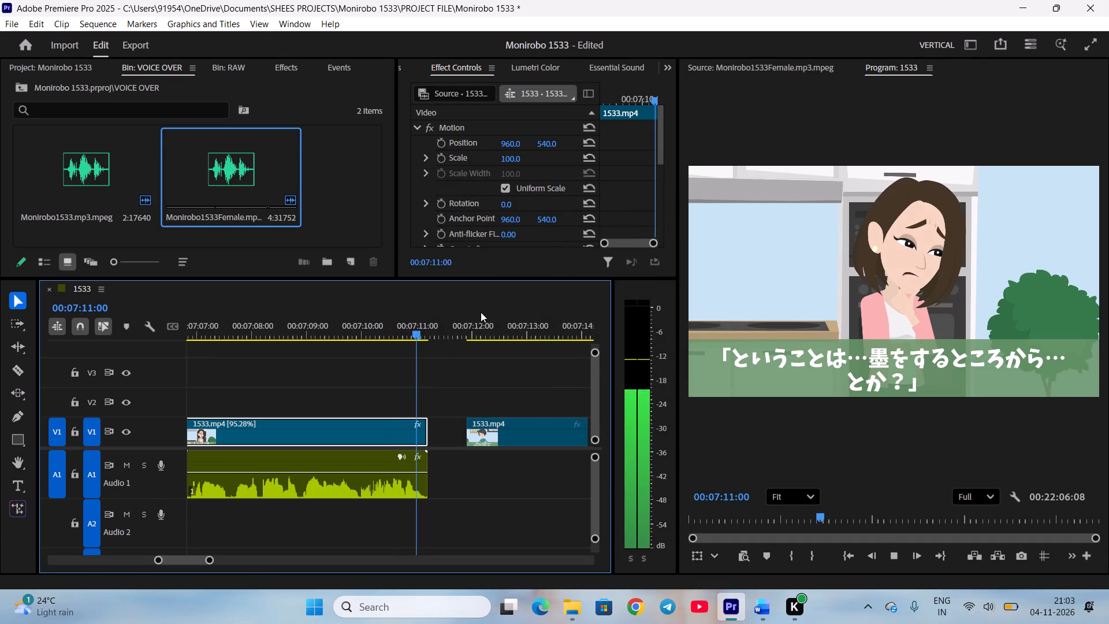
# Close the gap before the 「そうよ〜貴方もやっとわかってきたみたいね」 scene and play on into that scene.
pyautogui.rightClick(442, 426)
pyautogui.click(488, 436)
pyautogui.scroll(-9, 388, 432)
pyautogui.press('space')
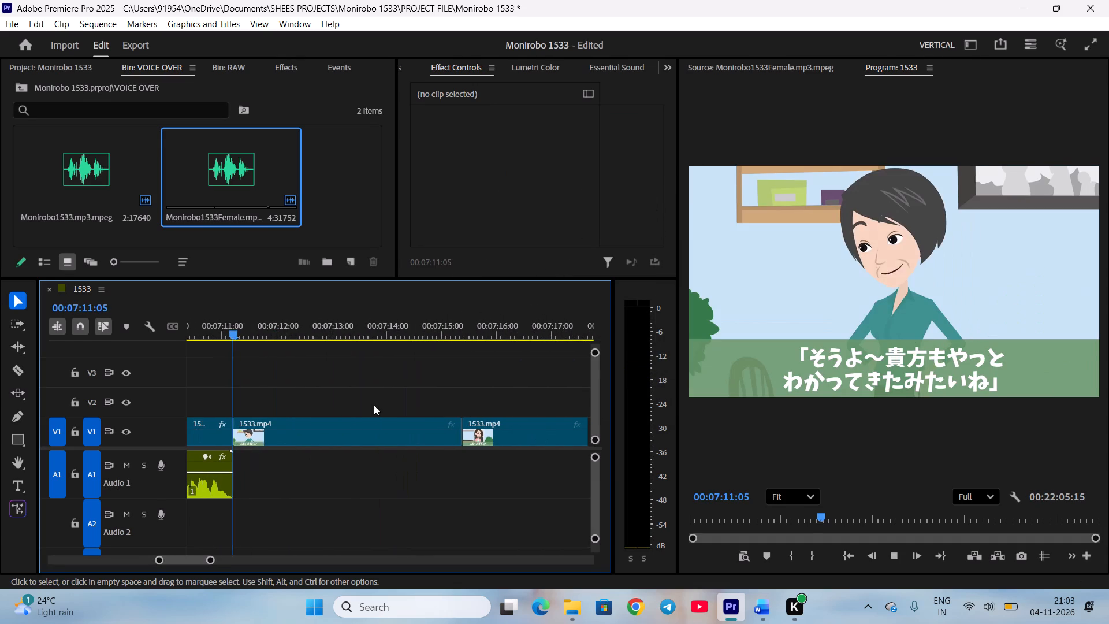
# Mark the next phrase's start at 00:07:01:12 in the female voice-over and check its line in the Word script.
pyautogui.moveTo(318, 328); pyautogui.dragTo(417, 354)
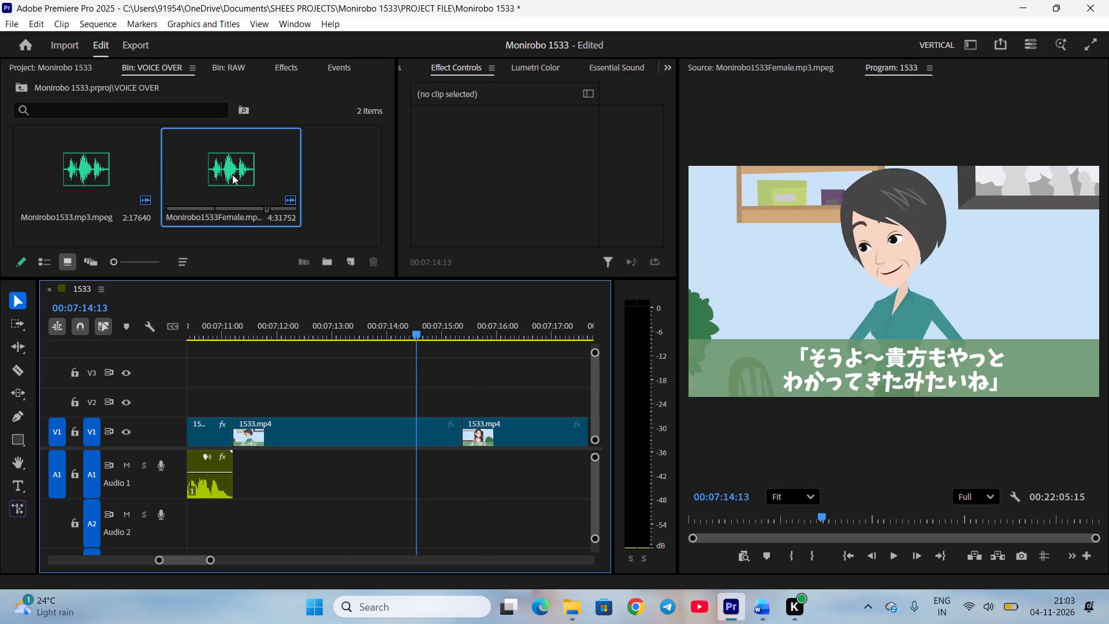
pyautogui.doubleClick(232, 174)
pyautogui.scroll(-2, 932, 504)
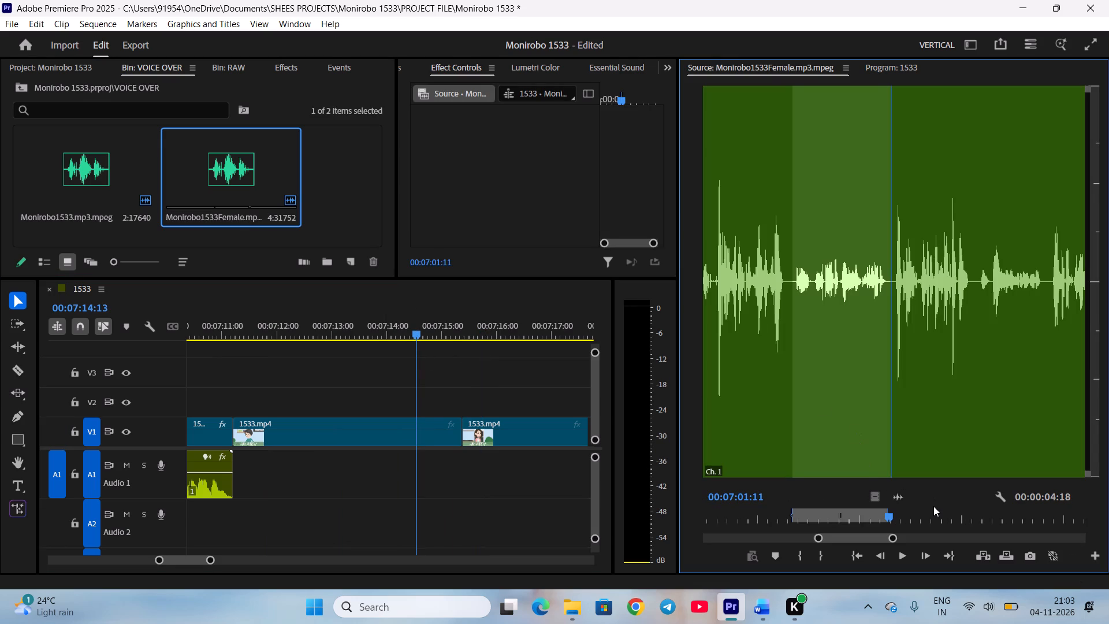
pyautogui.scroll(-2, 933, 506)
pyautogui.scroll(1, 933, 505)
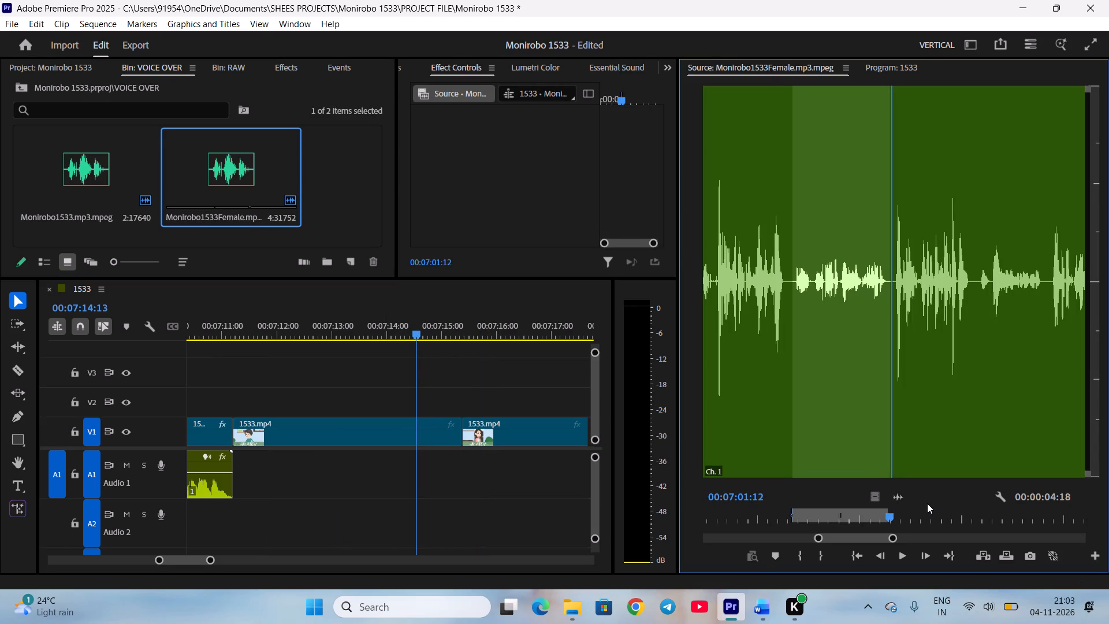
pyautogui.press('i')
pyautogui.press('space')
pyautogui.click(760, 621)
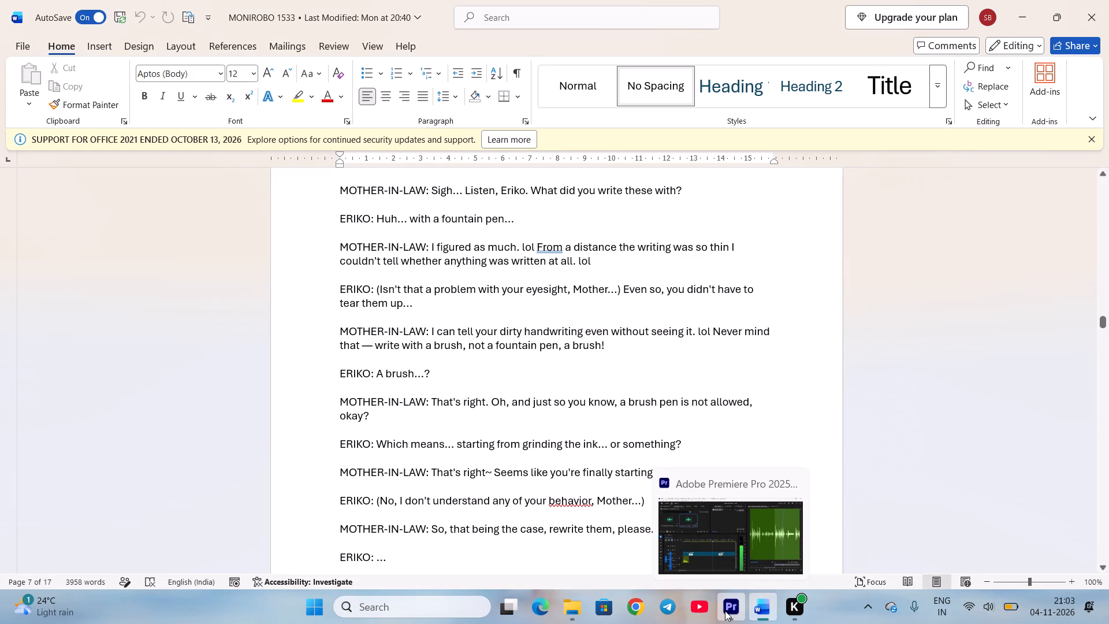
pyautogui.click(725, 611)
# Replay the "That's right~ Seems like you're finally starting to get it too" phrase and mark its end at 00:07:05:10.
pyautogui.press('space')
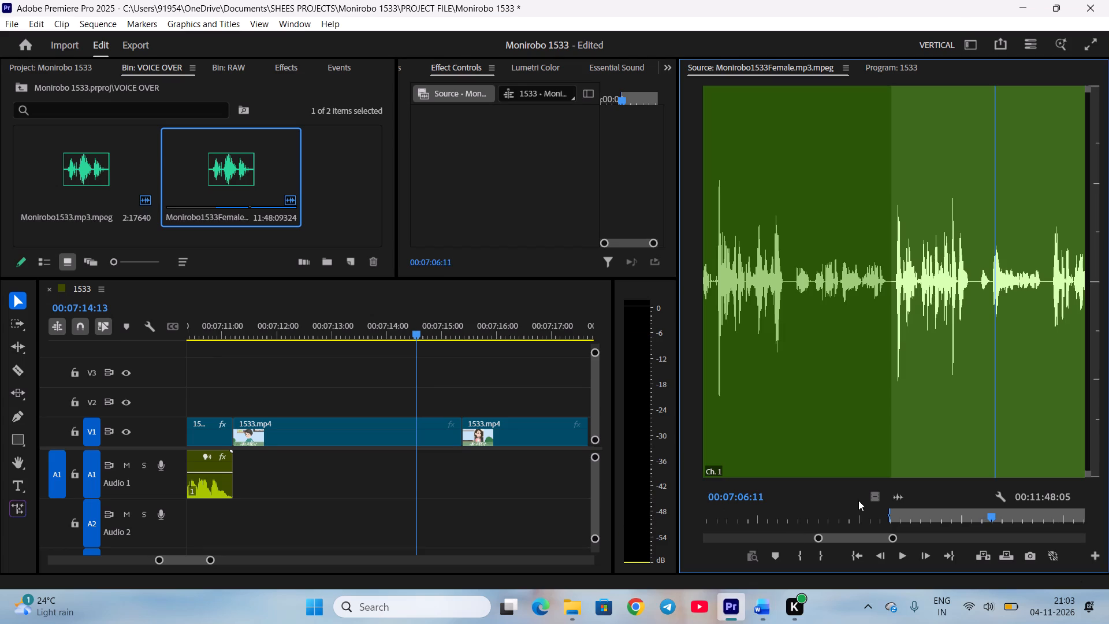
pyautogui.click(911, 511)
pyautogui.press('space')
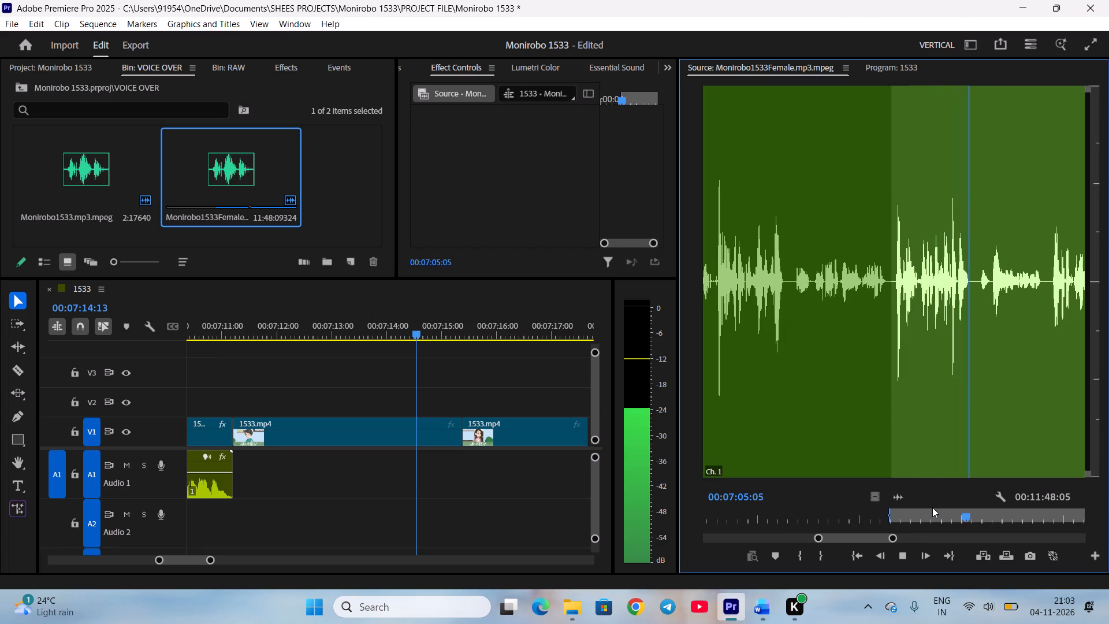
pyautogui.press('space')
pyautogui.press('o')
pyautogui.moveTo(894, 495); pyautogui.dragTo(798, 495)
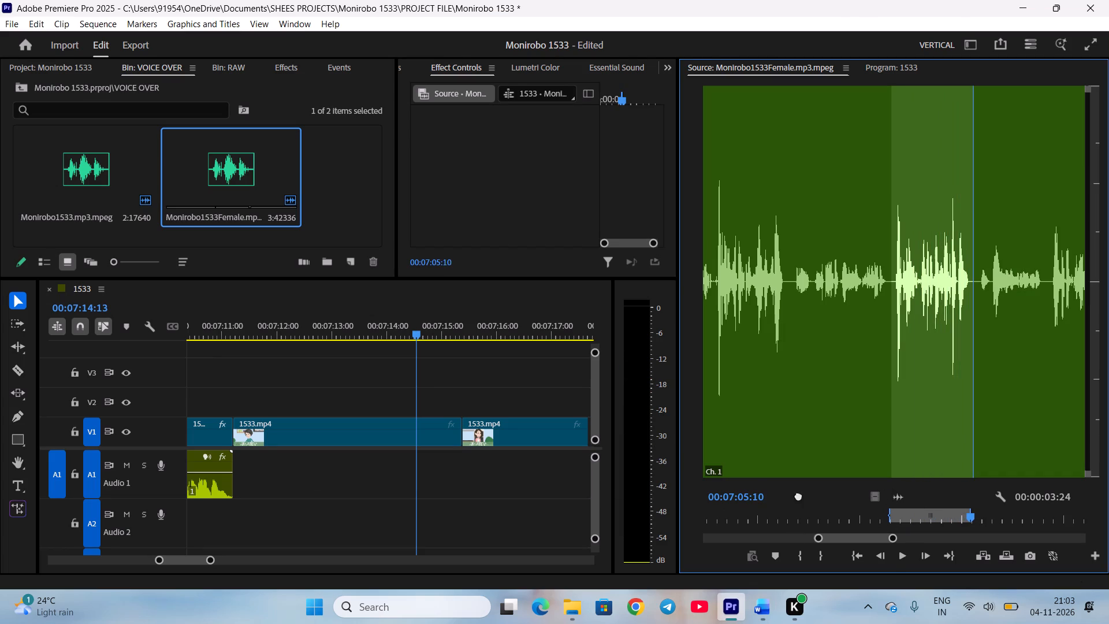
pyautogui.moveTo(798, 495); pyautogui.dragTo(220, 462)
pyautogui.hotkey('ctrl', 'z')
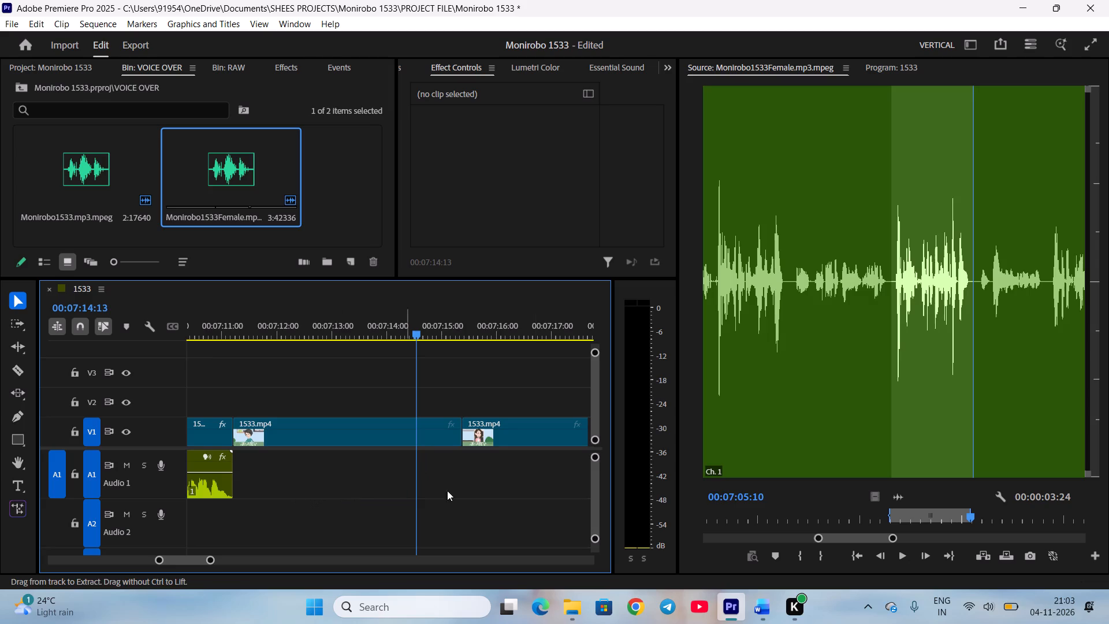
# Place the marked phrase on Audio 1 under the 「そうよ〜貴方もやっとわかってきたみたいね」 scene, trimming its silent start and end and aligning it with the scene's start.
pyautogui.moveTo(898, 501); pyautogui.dragTo(299, 477)
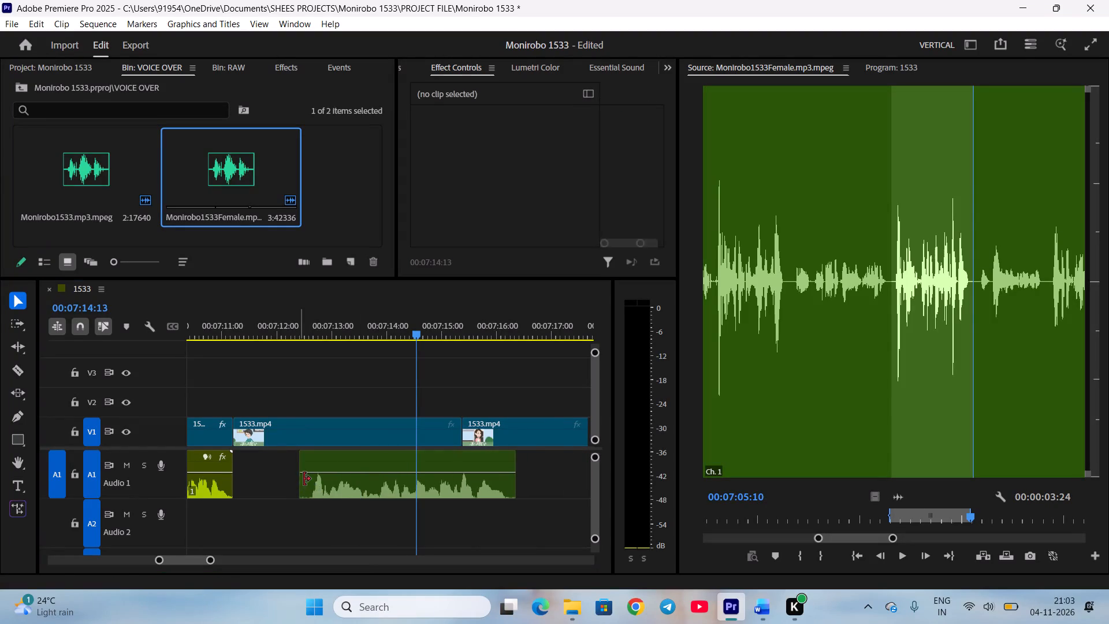
pyautogui.moveTo(307, 479); pyautogui.dragTo(312, 479)
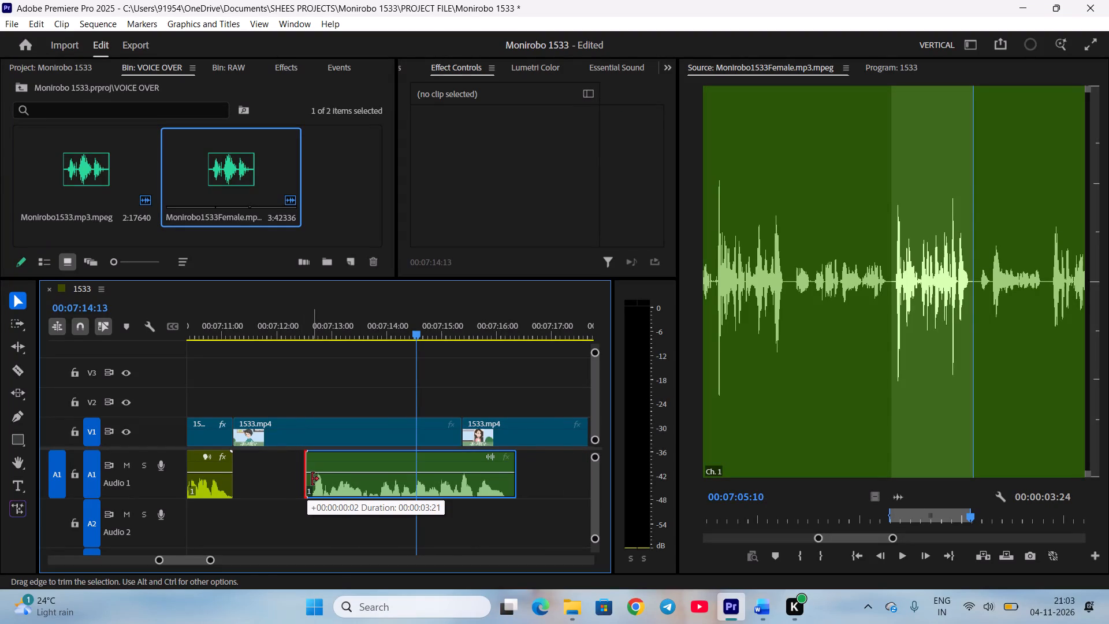
pyautogui.moveTo(312, 479); pyautogui.dragTo(312, 480)
pyautogui.moveTo(356, 492); pyautogui.dragTo(281, 480)
pyautogui.click(345, 508)
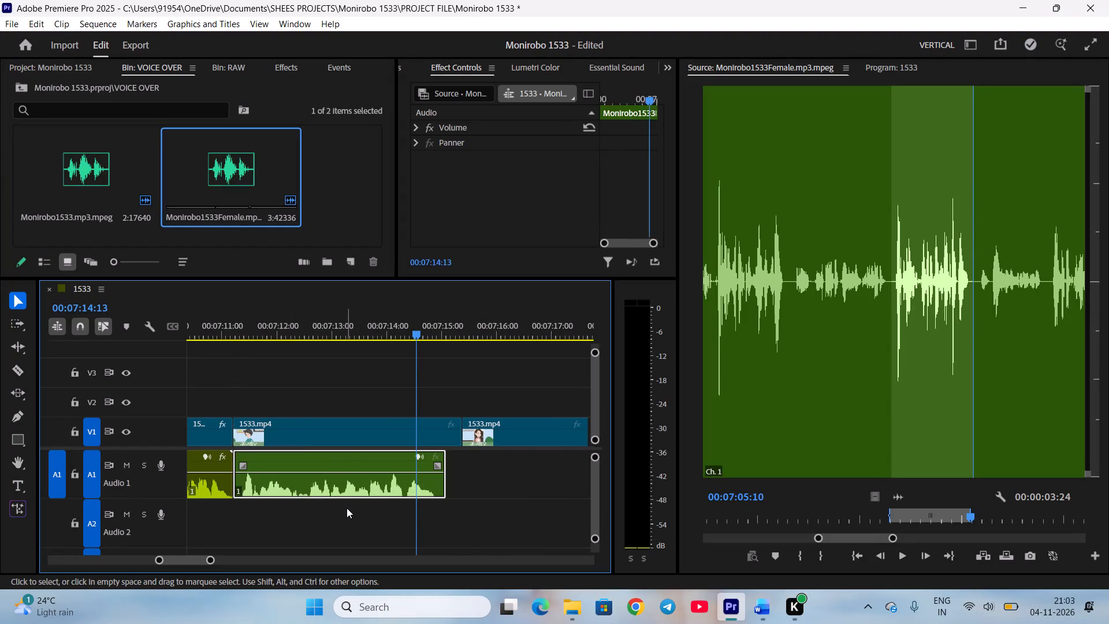
pyautogui.moveTo(451, 478); pyautogui.dragTo(445, 478)
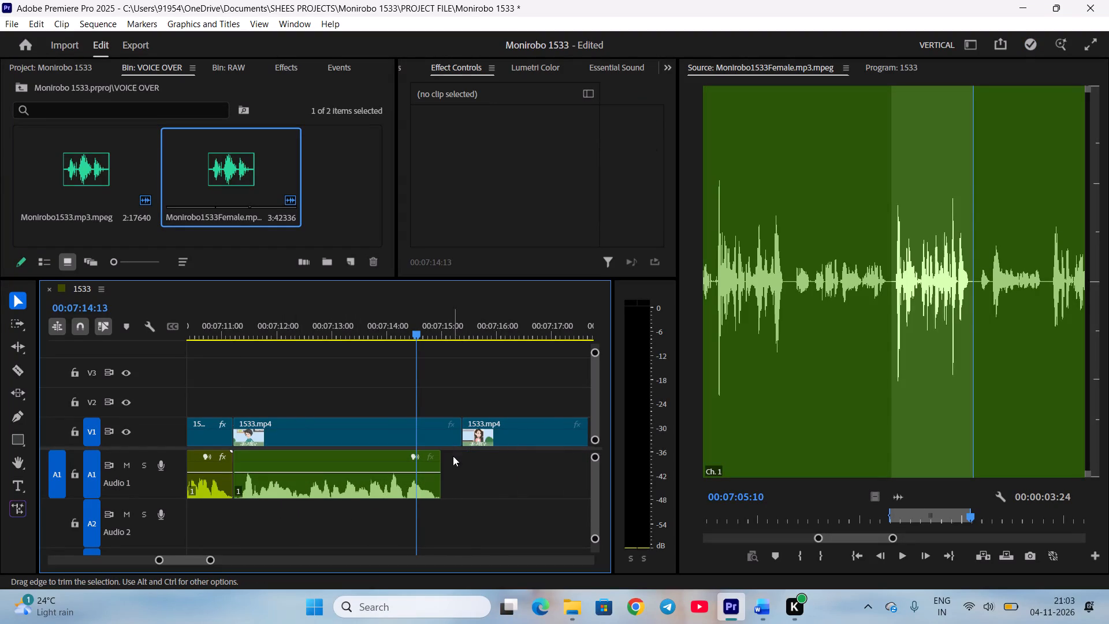
# Shorten the 「そうよ〜貴方もやっとわかってきたみたいね」 video clip to its voice clip's end and close the gap after it.
pyautogui.moveTo(459, 439); pyautogui.dragTo(434, 438)
pyautogui.rightClick(445, 429)
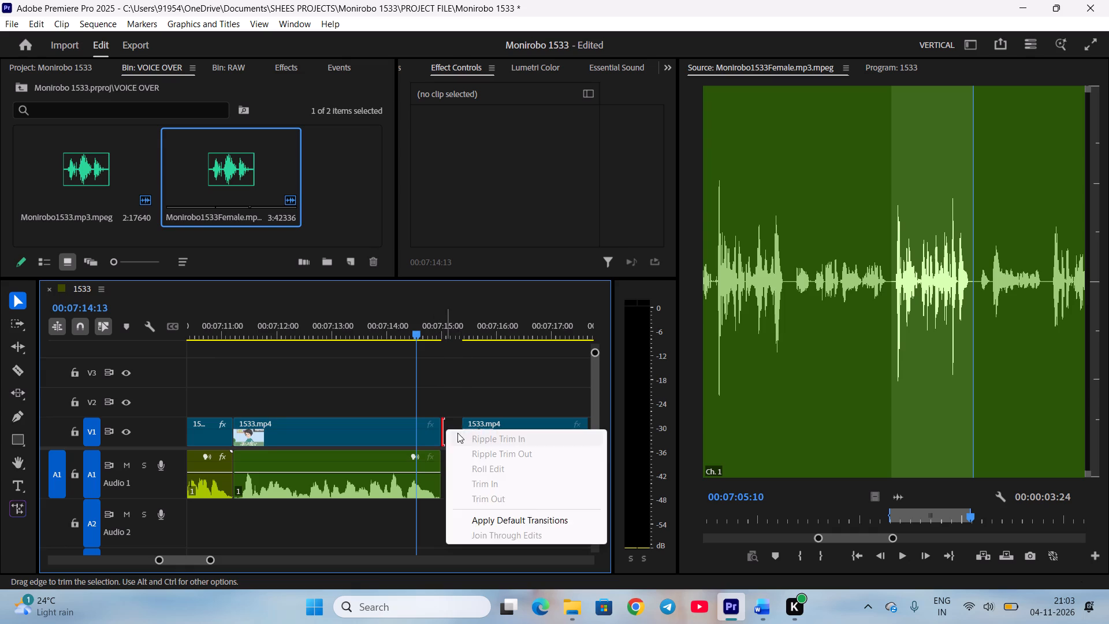
pyautogui.rightClick(453, 425)
pyautogui.click(467, 430)
pyautogui.scroll(-9, 443, 450)
pyautogui.press('space')
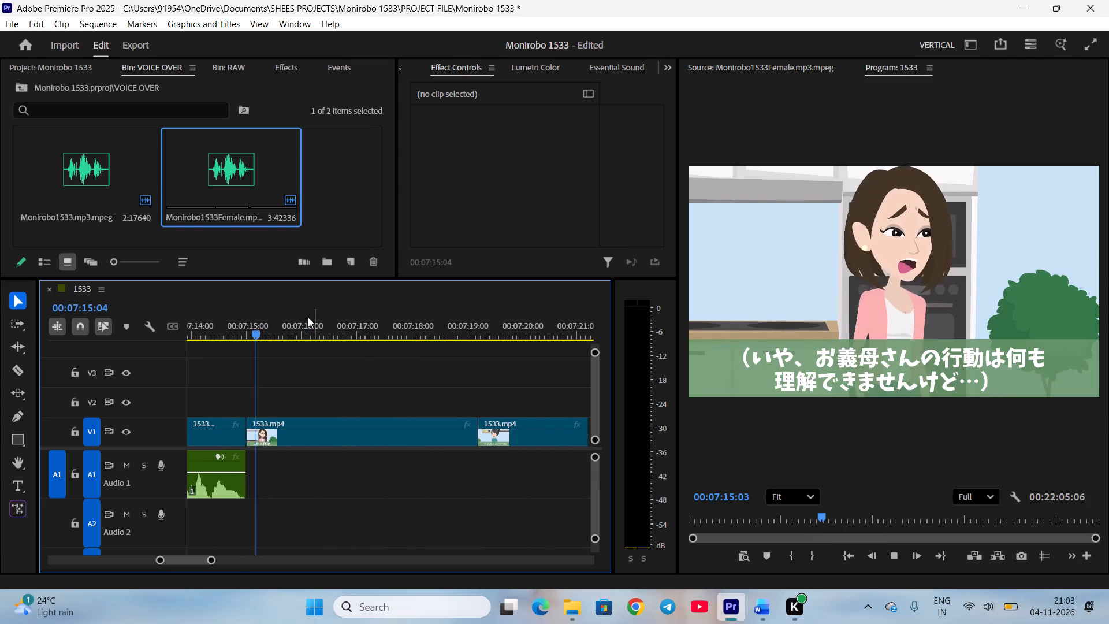
# Save the project.
pyautogui.hotkey('ctrl', 's')
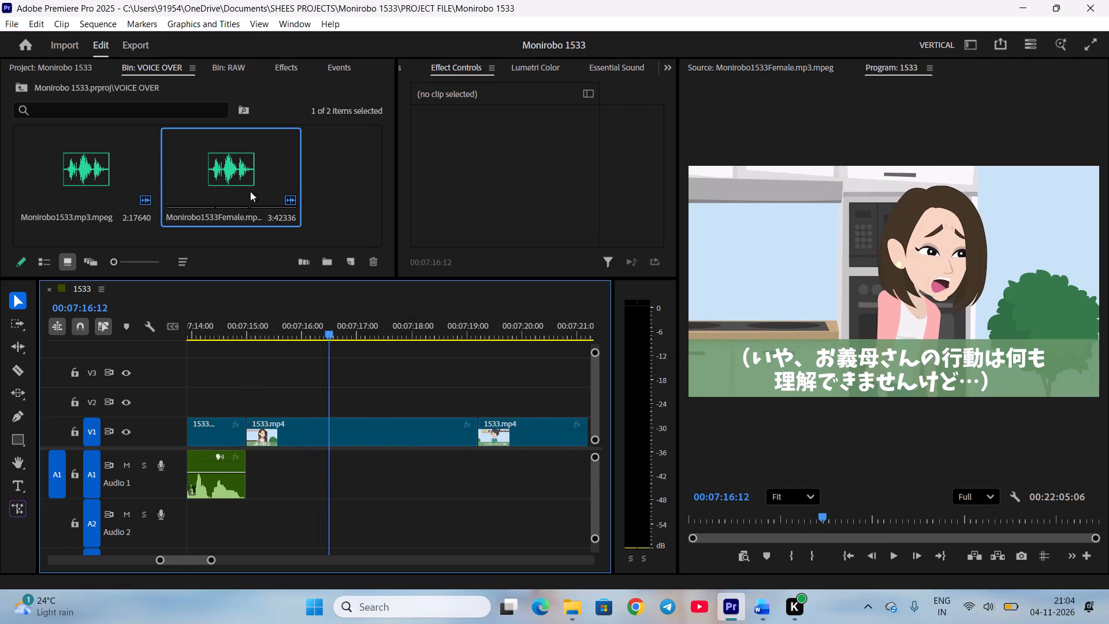
# Mark the following phrase's start at 00:07:05:16 in the female voice-over and check its line in the Word script.
pyautogui.doubleClick(240, 162)
pyautogui.scroll(-6, 976, 501)
pyautogui.press('i')
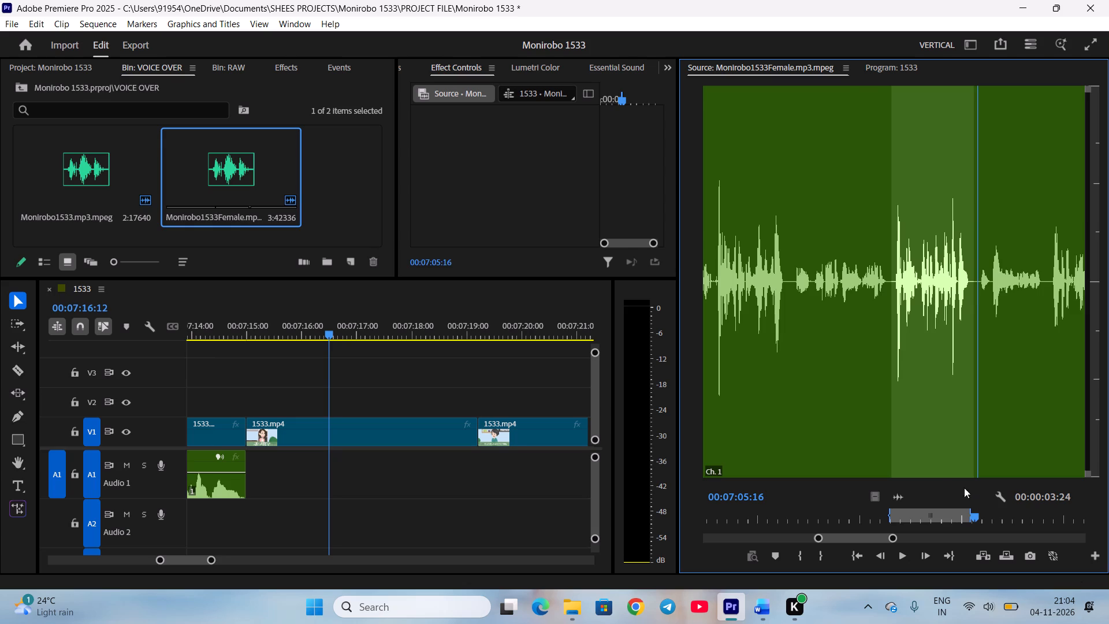
pyautogui.press('space')
pyautogui.click(758, 614)
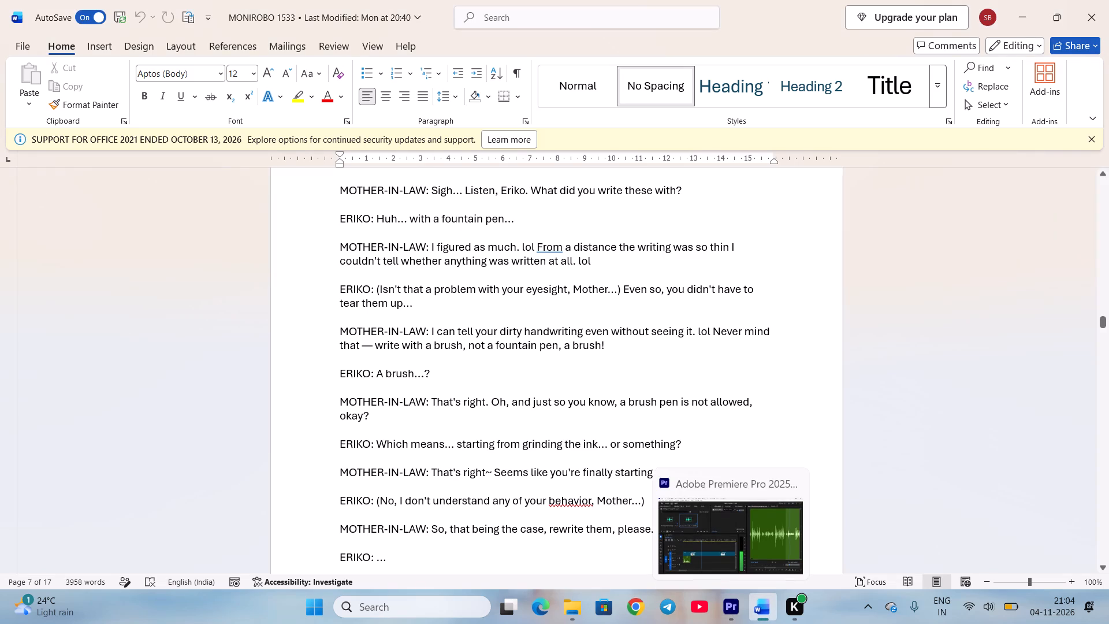
pyautogui.scroll(-6, 408, 444)
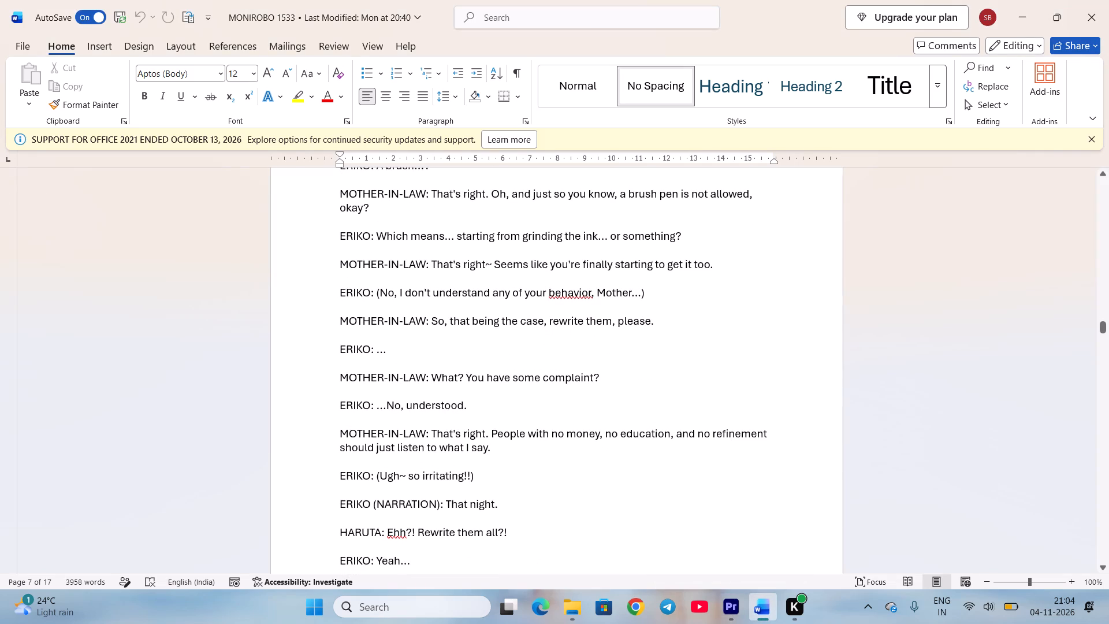
pyautogui.click(732, 600)
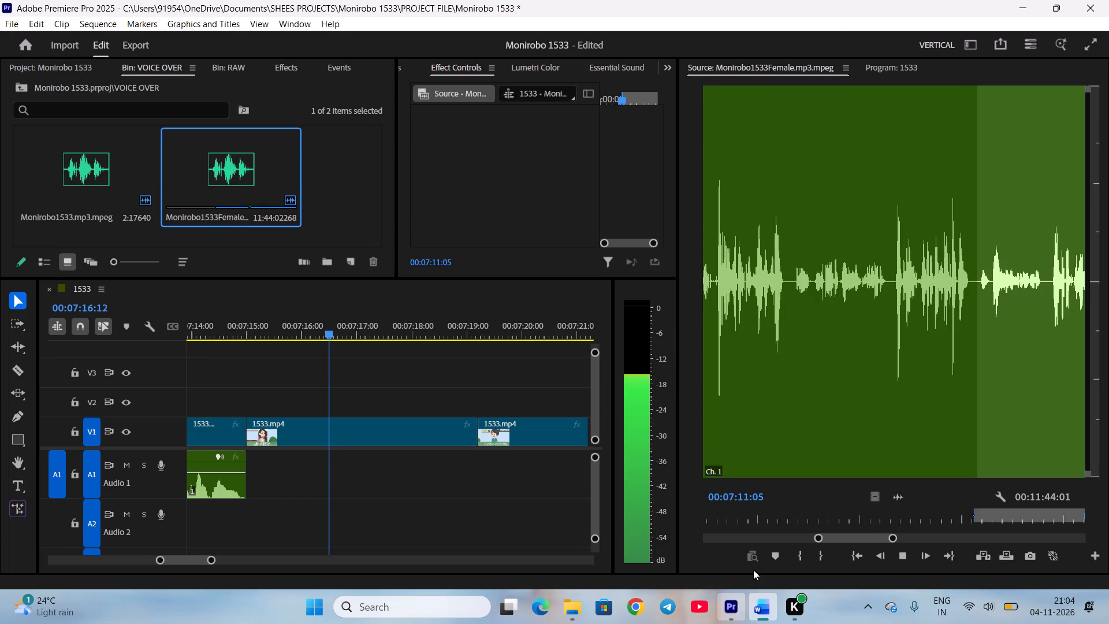
# Replay the "No, I don't understand any of your behavior, Mother" phrase and mark its end at 00:07:08:24.
pyautogui.press('space')
pyautogui.click(785, 510)
pyautogui.press('space')
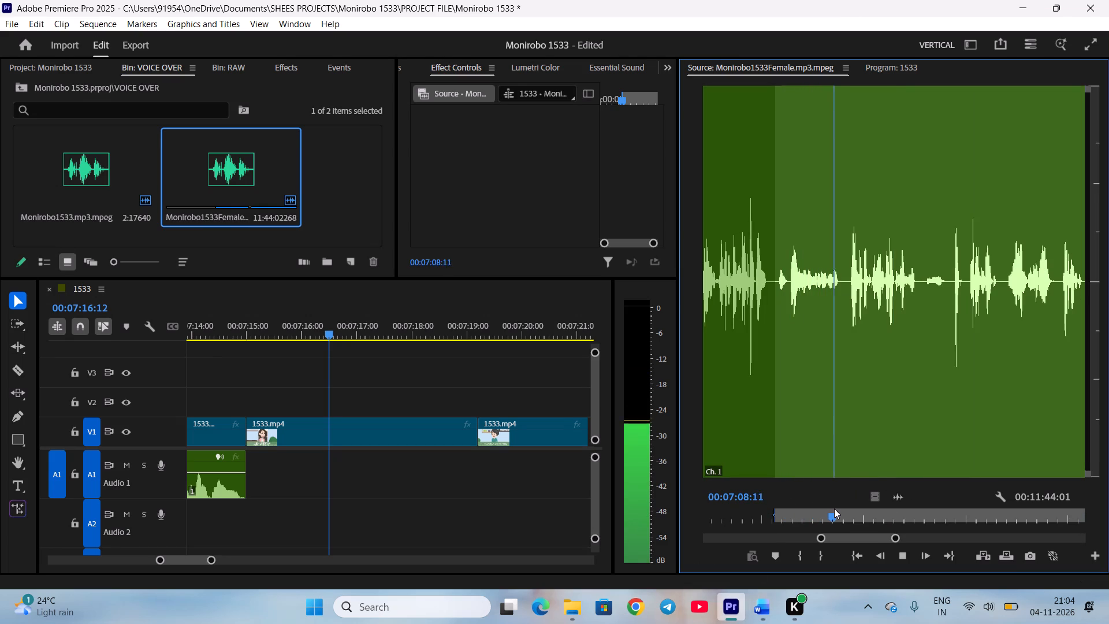
pyautogui.press('space')
pyautogui.scroll(-2, 834, 508)
pyautogui.press('o')
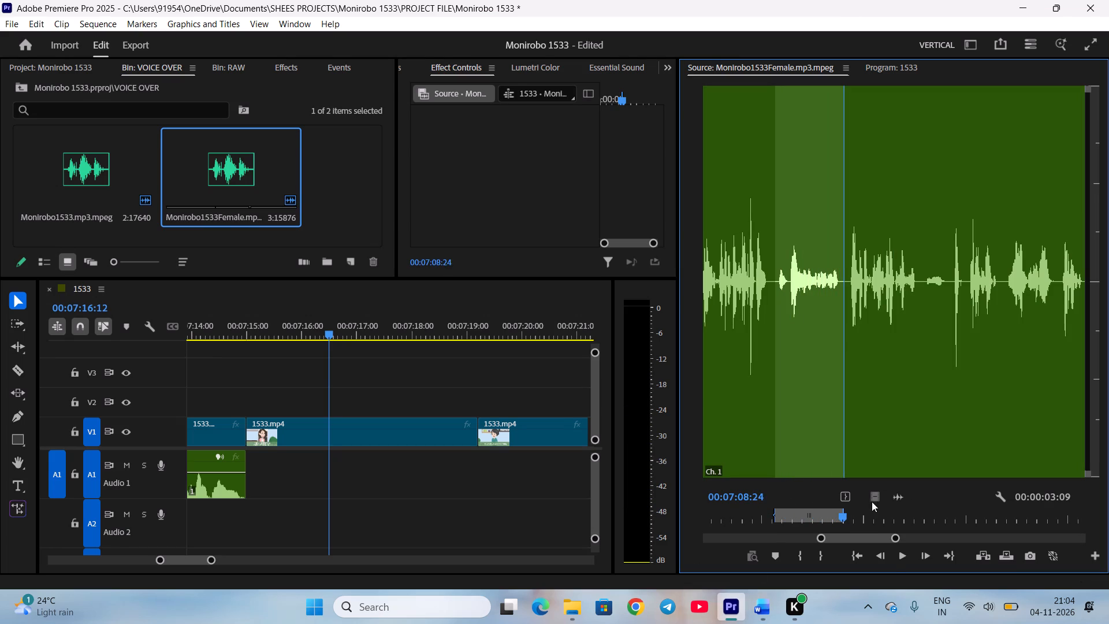
# Place the marked phrase on Audio 1, trim its silent start and align it with the start of the 「いや、お義母さんの行動は何も理解できませんけど…」 scene.
pyautogui.moveTo(899, 494); pyautogui.dragTo(330, 477)
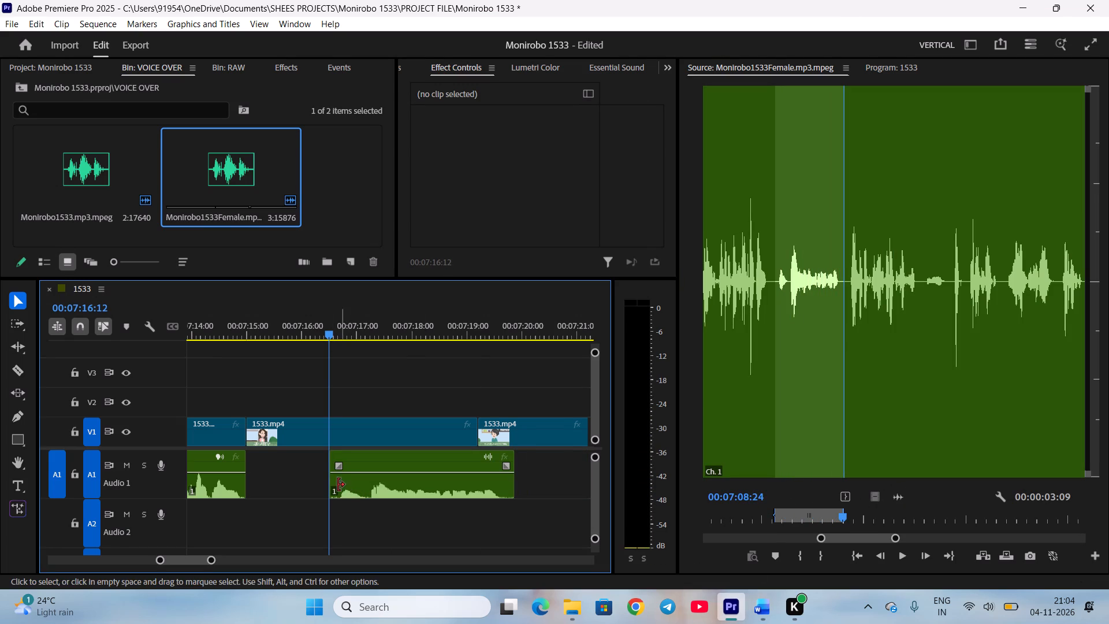
pyautogui.moveTo(334, 485); pyautogui.dragTo(344, 485)
pyautogui.moveTo(398, 484); pyautogui.dragTo(334, 482)
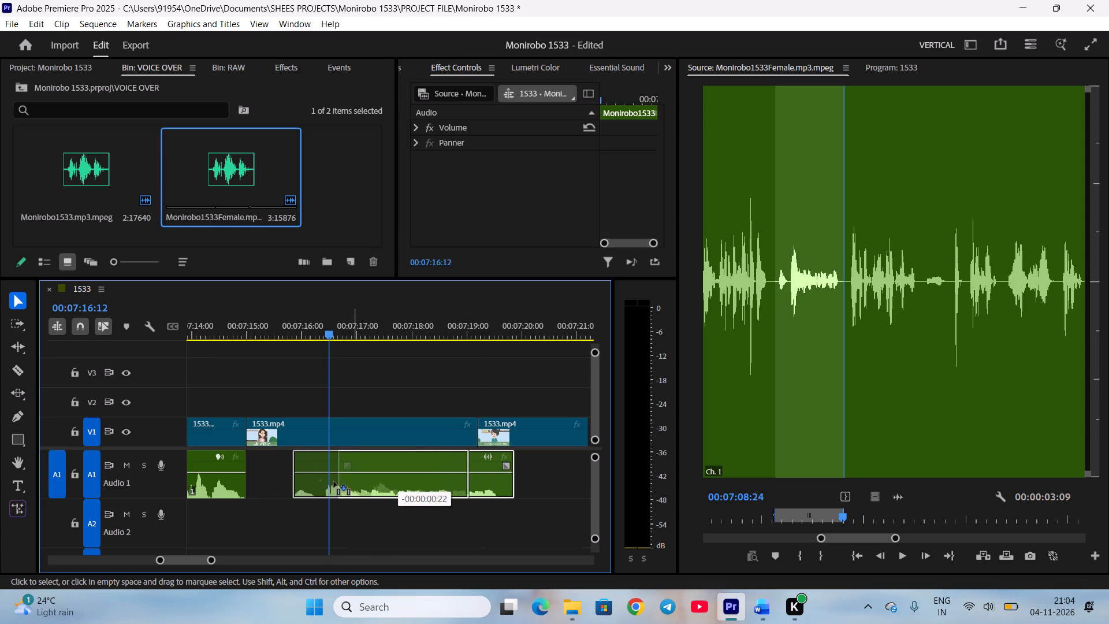
pyautogui.moveTo(334, 482); pyautogui.dragTo(312, 480)
pyautogui.click(330, 517)
# Play the 「いや、お義母さんの行動は何も理解できませんけど…」 scene with its voice clip and trim the clip's silent tail.
pyautogui.click(247, 350)
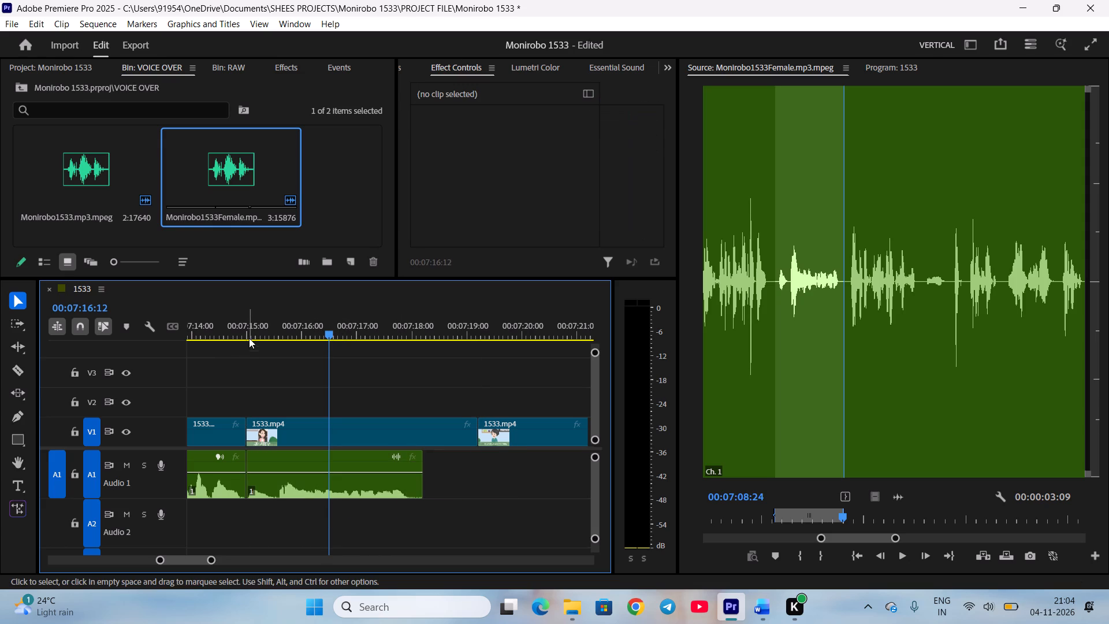
pyautogui.click(250, 321)
pyautogui.press('space')
pyautogui.press('space')
pyautogui.moveTo(433, 484); pyautogui.dragTo(432, 484)
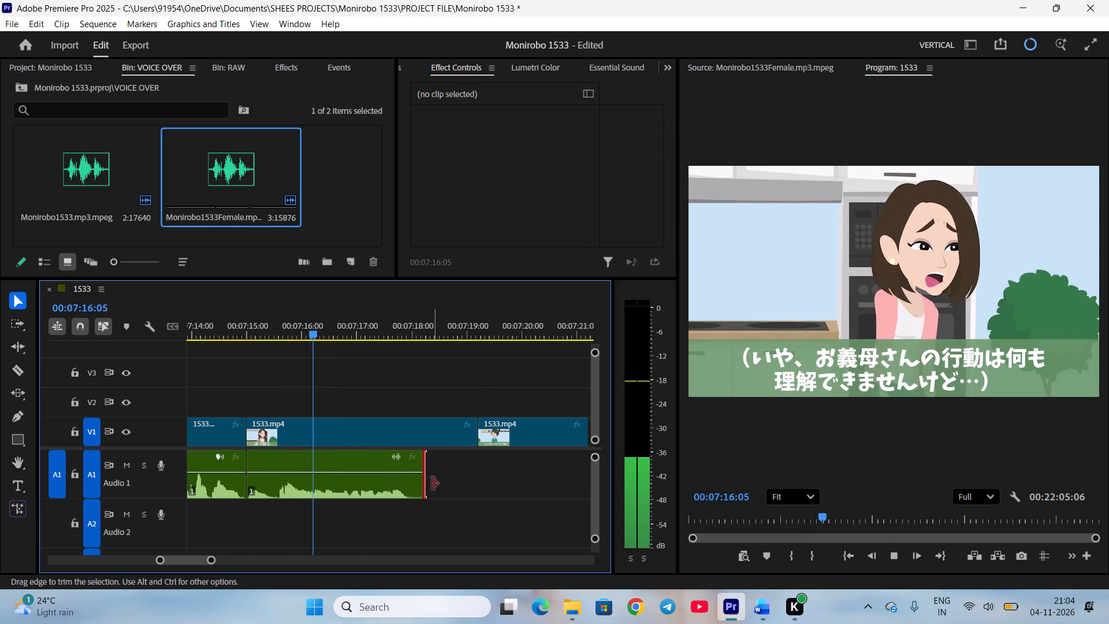
pyautogui.moveTo(432, 484); pyautogui.dragTo(425, 483)
pyautogui.press('space')
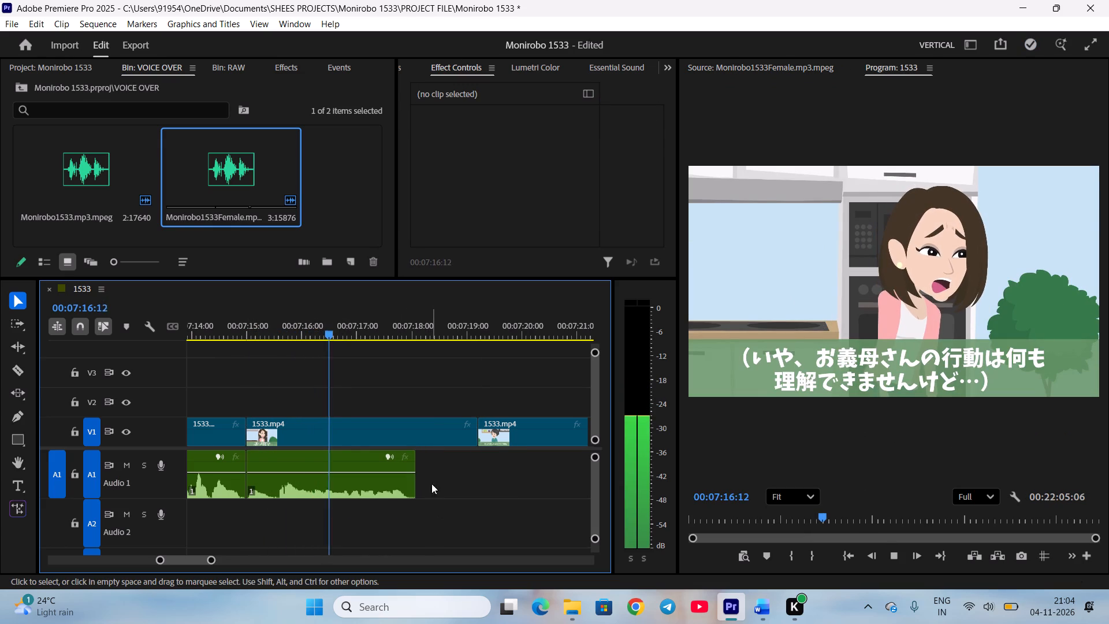
pyautogui.press('space')
# Shorten the 「いや、お義母さんの行動は何も理解できませんけど…」 video clip to the end of its voice clip.
pyautogui.moveTo(470, 433); pyautogui.dragTo(408, 437)
# Raise the audio gain of the voice clip under the 「いや、お義母さんの行動は何も理解できませんけど…」 scene by 11 dB.
pyautogui.click(360, 470)
pyautogui.press('g')
pyautogui.press('1')
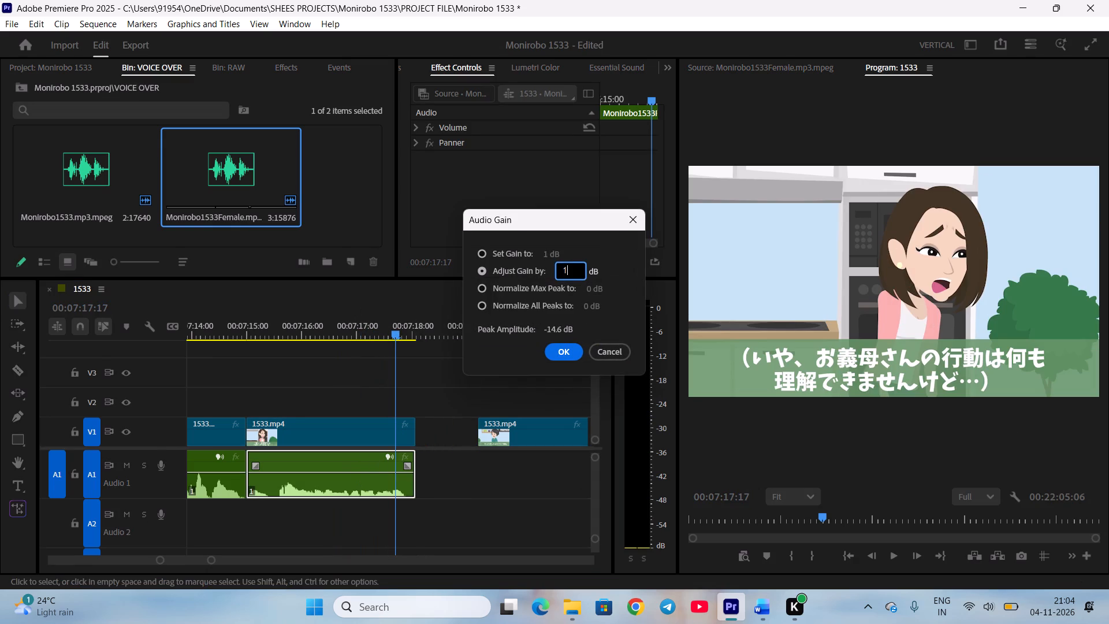
pyautogui.press('0')
pyautogui.press('BackSpace')
pyautogui.press('1')
pyautogui.press('Return')
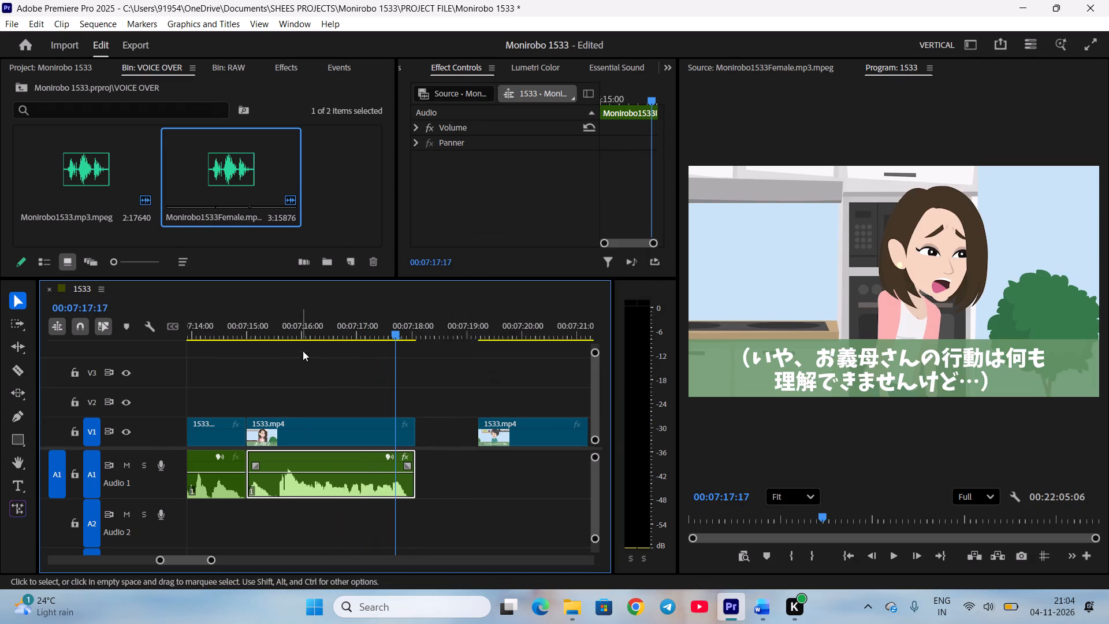
# Play the end of the 「いや、お義母さんの行動は何も理解できませんけど…」 scene, ripple-delete the gap after it and save the project.
pyautogui.click(305, 329)
pyautogui.press('space')
pyautogui.click(376, 358)
pyautogui.scroll(-4, 392, 414)
pyautogui.rightClick(359, 430)
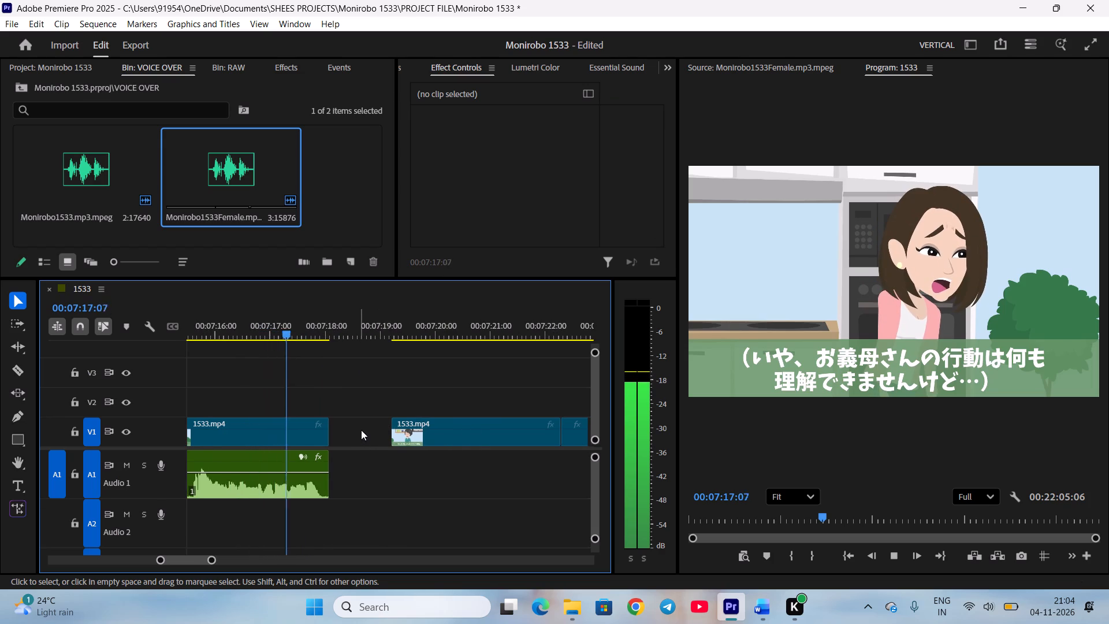
pyautogui.click(417, 438)
pyautogui.scroll(-5, 407, 466)
pyautogui.press('space')
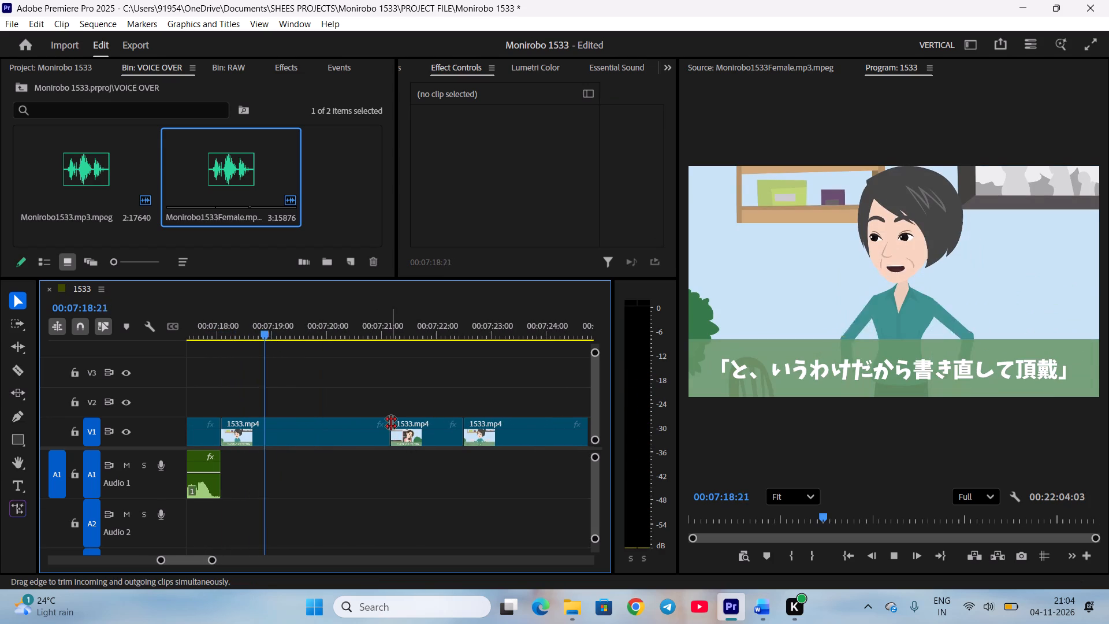
pyautogui.hotkey('ctrl', 's')
# Mark the next female voice-over phrase from 00:07:09:03 to 00:07:12:14 in the source, checking it against the script document.
pyautogui.doubleClick(243, 181)
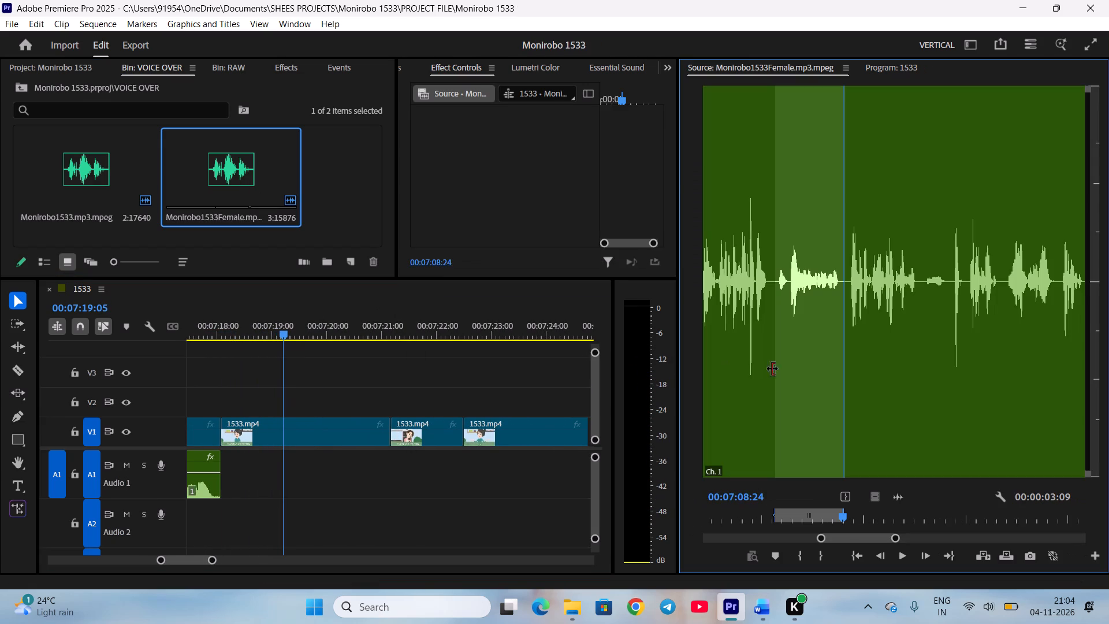
pyautogui.scroll(-12, 935, 482)
pyautogui.scroll(-4, 872, 520)
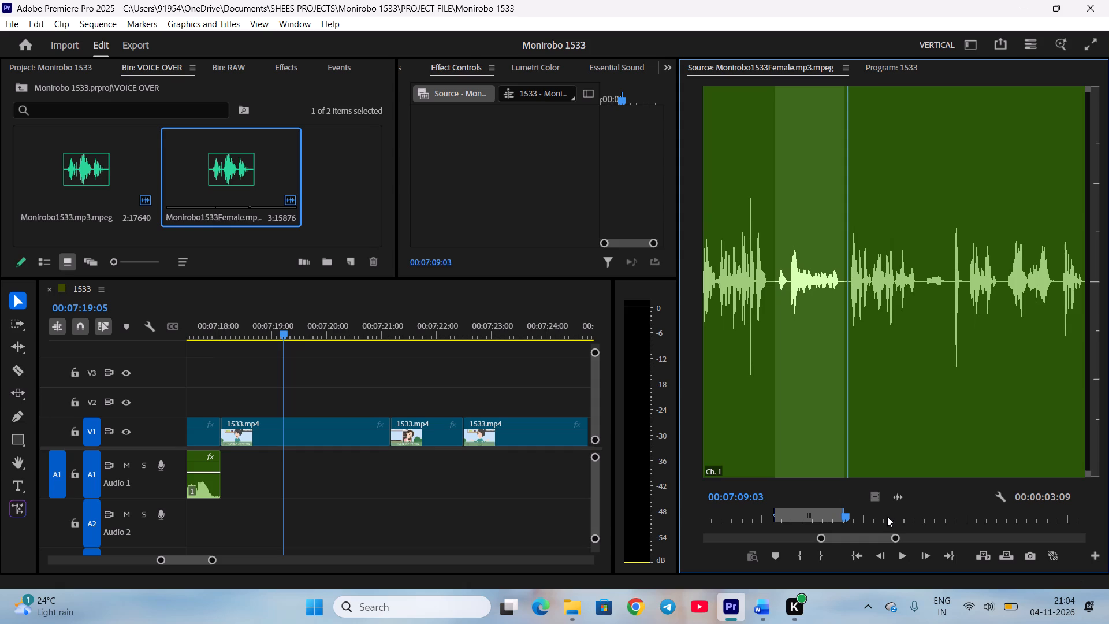
pyautogui.press('i')
pyautogui.press('space')
pyautogui.click(762, 614)
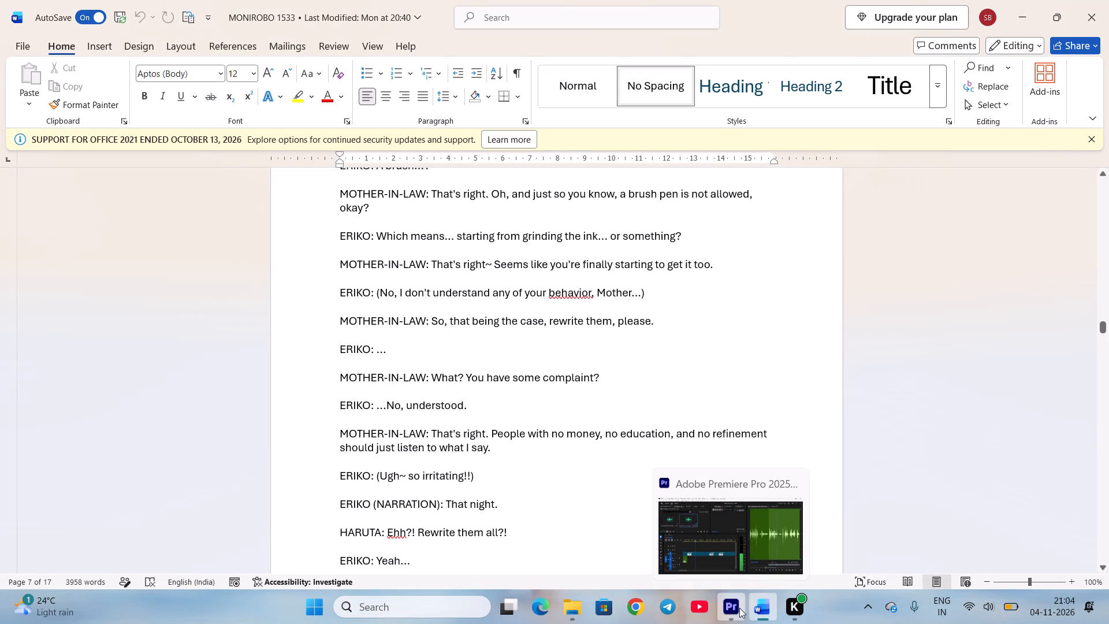
pyautogui.click(739, 608)
pyautogui.press('space')
pyautogui.scroll(11, 927, 513)
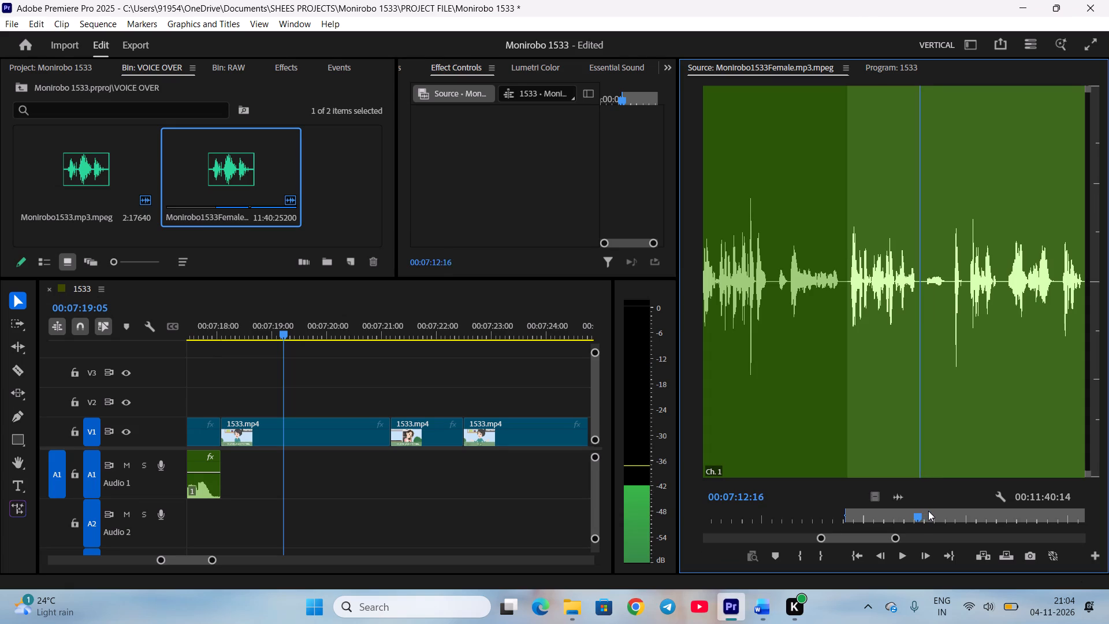
pyautogui.scroll(1, 928, 511)
pyautogui.press('o')
# Place the marked phrase on Audio 1, trim its silent start and align it with the start of the 「と、いうわけだから書き直して頂戴」 scene.
pyautogui.moveTo(895, 493); pyautogui.dragTo(771, 497)
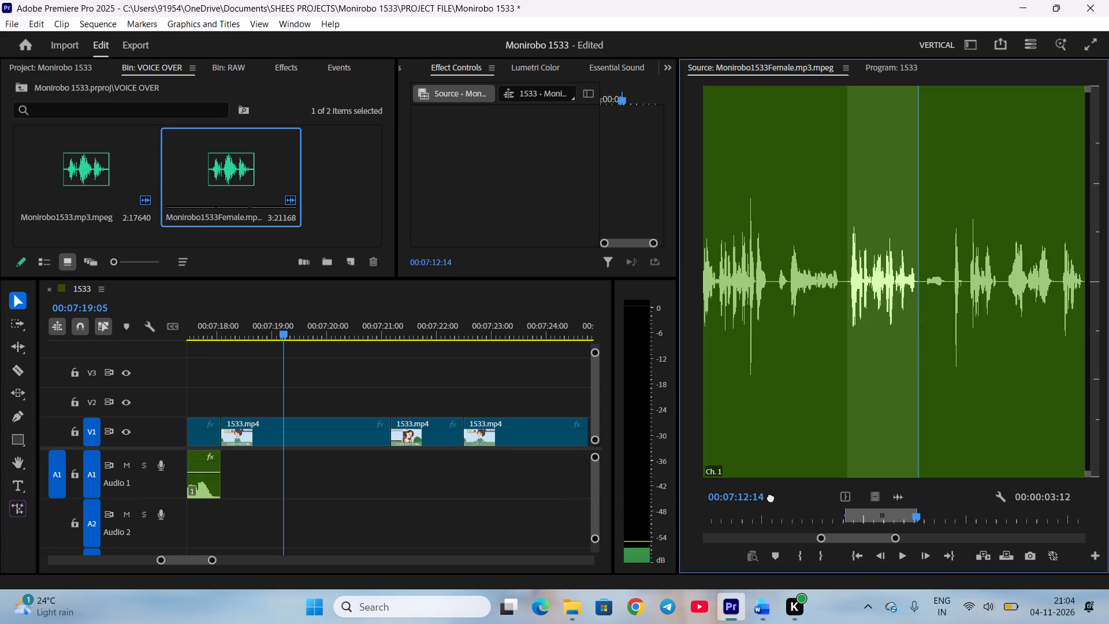
pyautogui.moveTo(771, 497); pyautogui.dragTo(271, 467)
pyautogui.moveTo(270, 481); pyautogui.dragTo(276, 481)
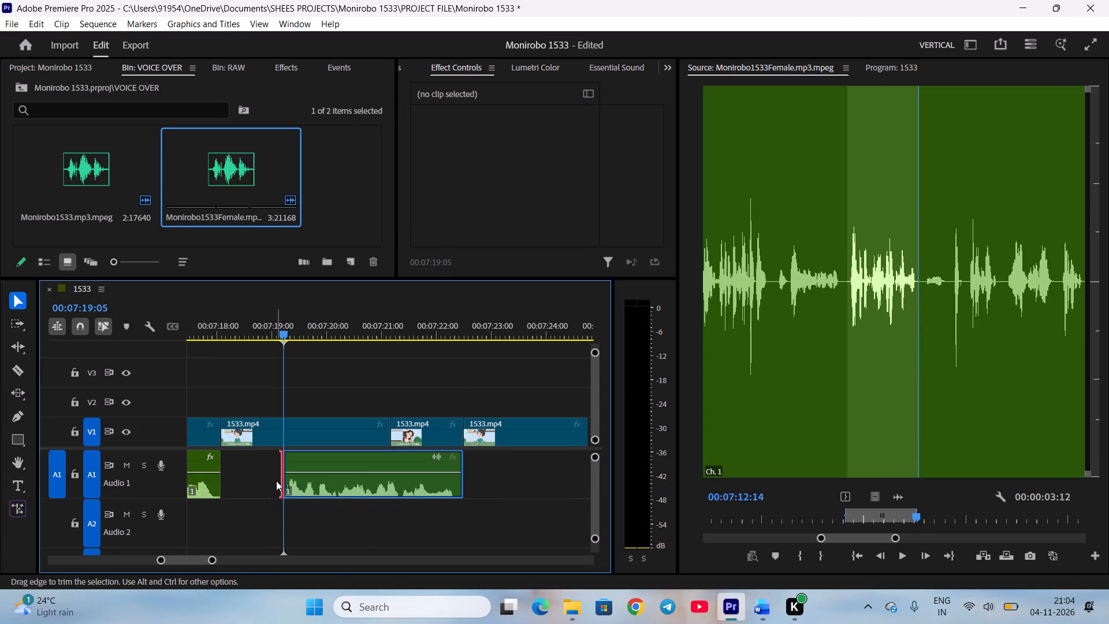
pyautogui.hotkey('ctrl', 'z')
pyautogui.moveTo(364, 485); pyautogui.dragTo(388, 486)
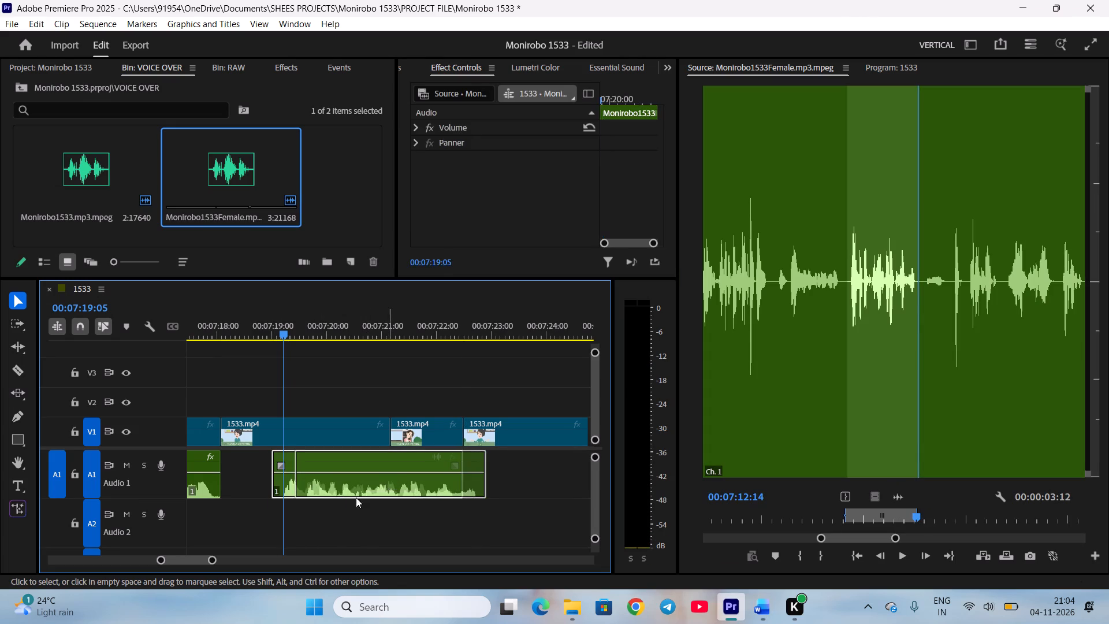
pyautogui.click(350, 511)
pyautogui.moveTo(295, 489); pyautogui.dragTo(302, 488)
pyautogui.moveTo(344, 491); pyautogui.dragTo(333, 489)
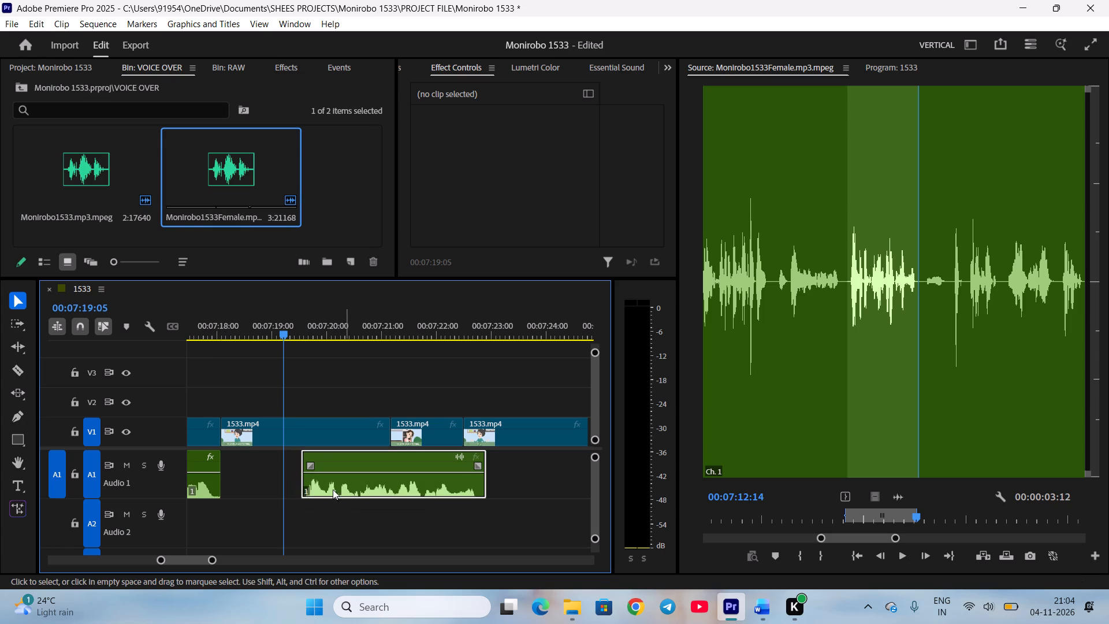
pyautogui.moveTo(333, 489); pyautogui.dragTo(271, 483)
pyautogui.click(348, 508)
pyautogui.click(401, 491)
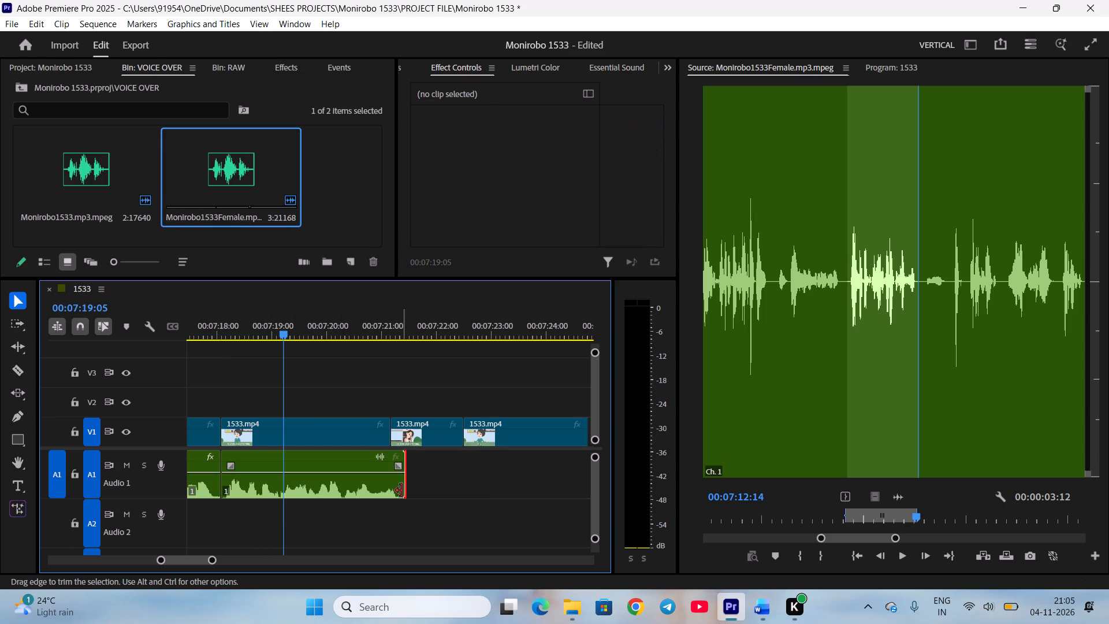
pyautogui.click(382, 513)
# Move all clips after the 「と、いうわけだから書き直して頂戴」 scene later and set that scene's clip duration to 00:00:03:09.
pyautogui.click(21, 323)
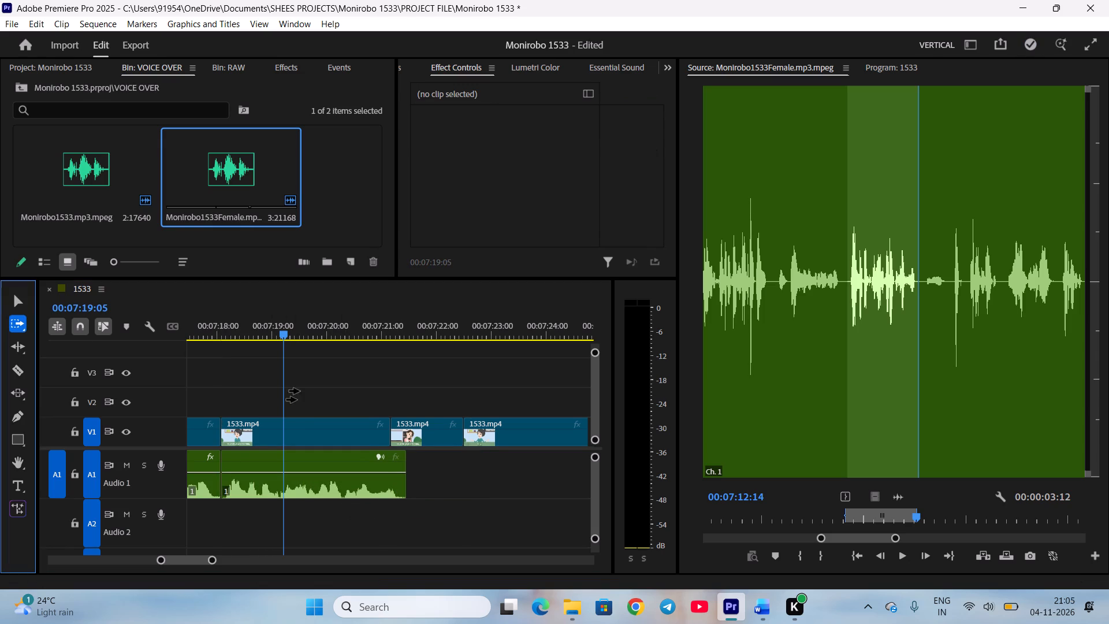
pyautogui.moveTo(452, 423); pyautogui.dragTo(491, 423)
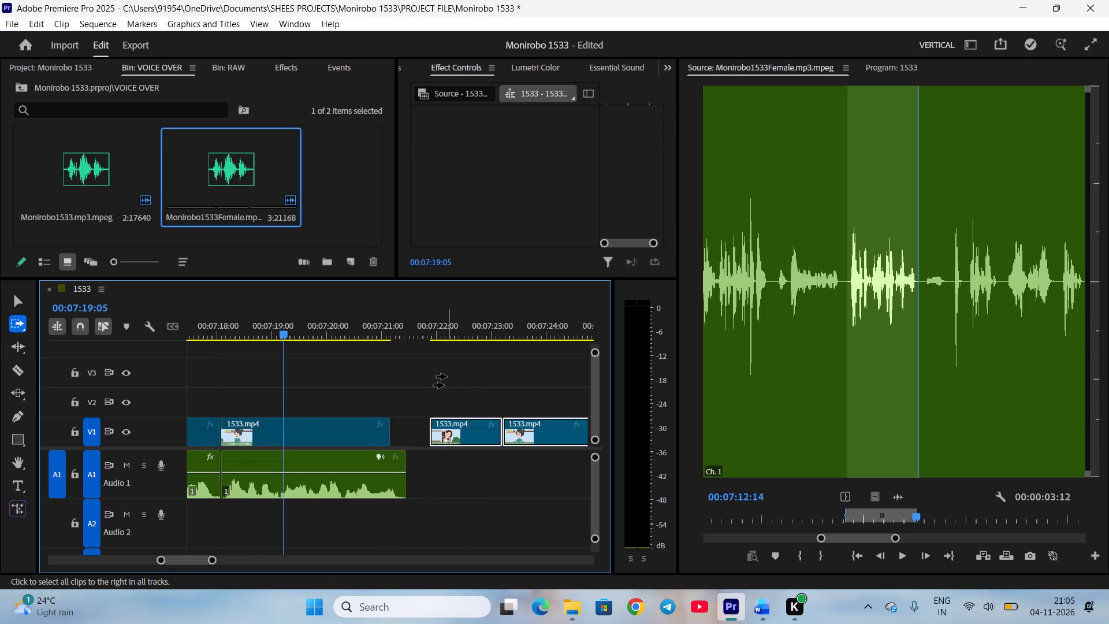
pyautogui.press('v')
pyautogui.click(445, 377)
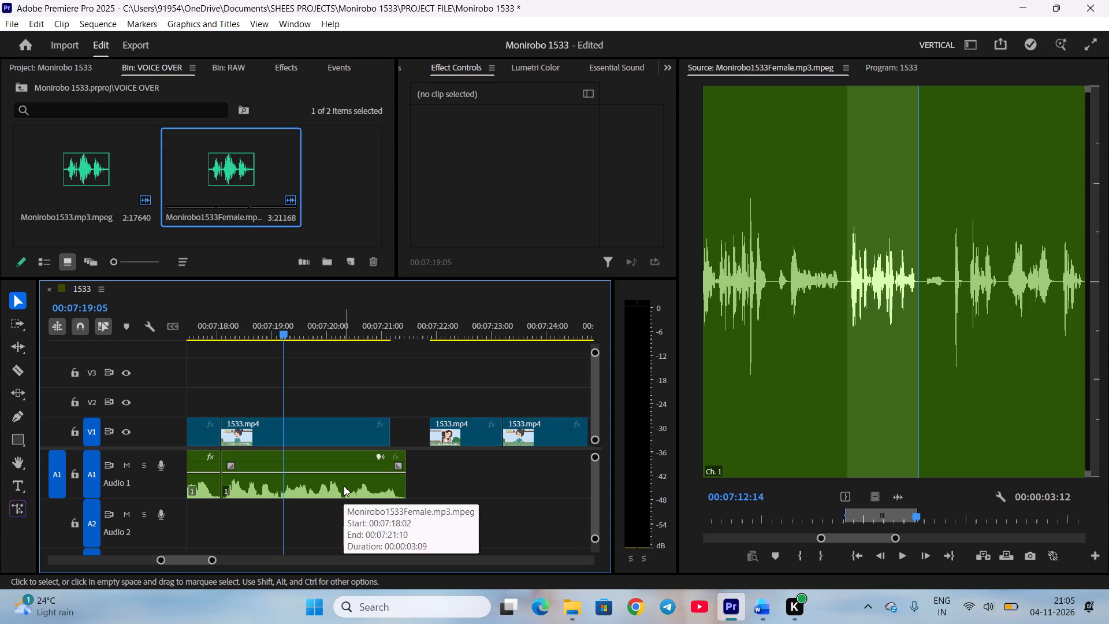
pyautogui.rightClick(322, 432)
pyautogui.click(382, 421)
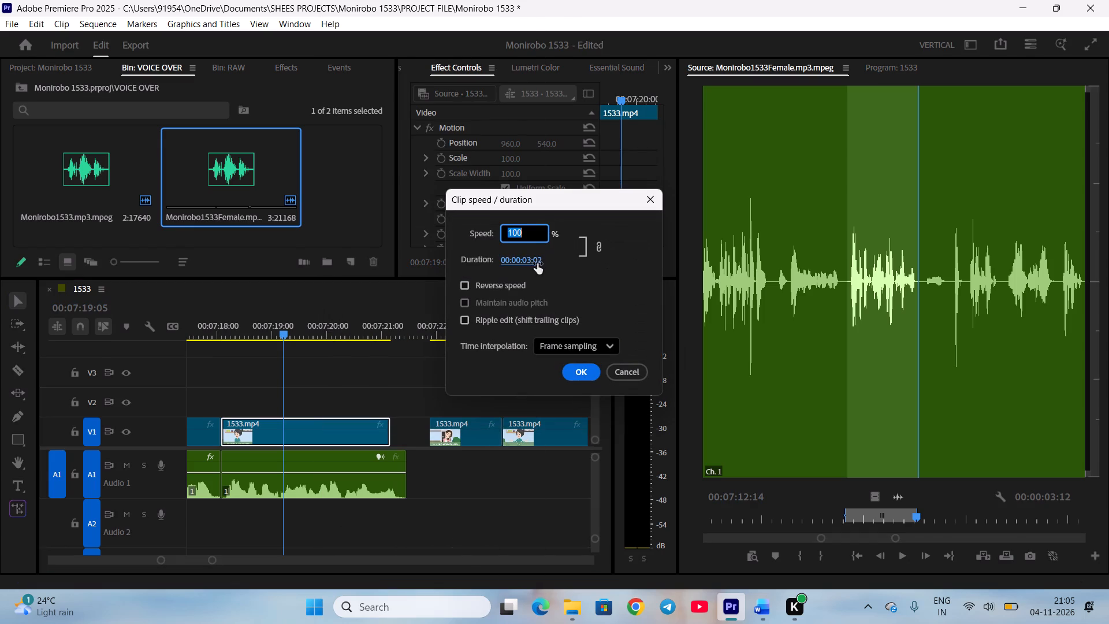
pyautogui.click(537, 251)
pyautogui.click(553, 256)
pyautogui.press('BackSpace')
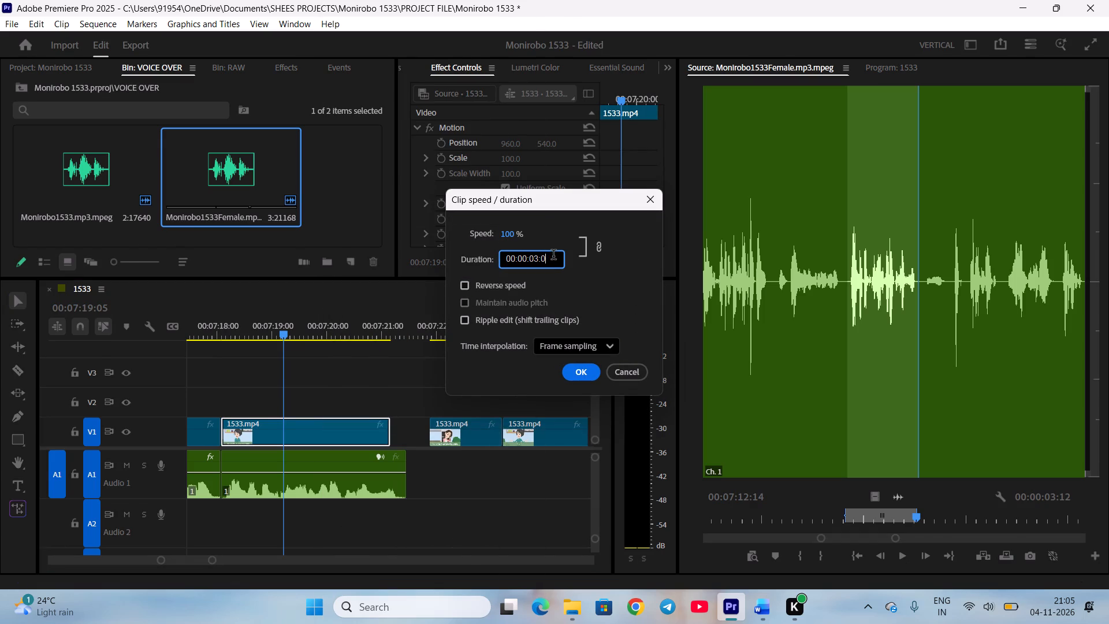
pyautogui.press('9')
pyautogui.press('Return')
# Play the retimed 「と、いうわけだから書き直して頂戴」 scene with its voice clip and ripple-delete the gap after it.
pyautogui.press('space')
pyautogui.click(326, 389)
pyautogui.scroll(-2, 210, 378)
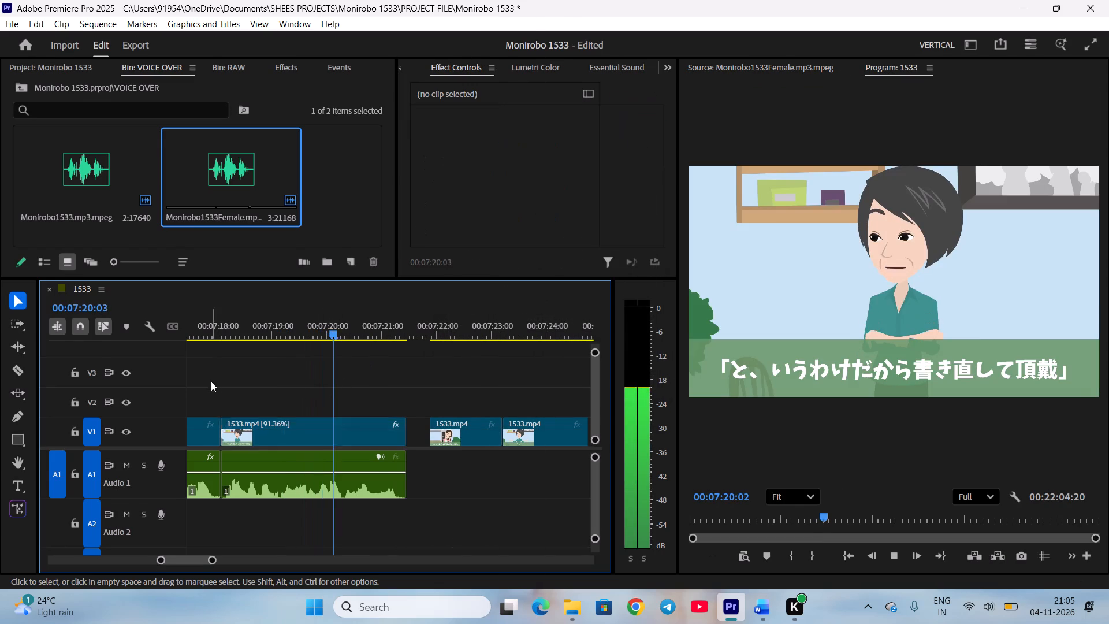
pyautogui.scroll(-3, 211, 381)
pyautogui.press('space')
pyautogui.rightClick(310, 429)
pyautogui.click(343, 441)
# Preview the following scene and mark the next female voice-over phrase from 00:07:12:20 to 00:07:14:00 in the source.
pyautogui.scroll(-3, 338, 439)
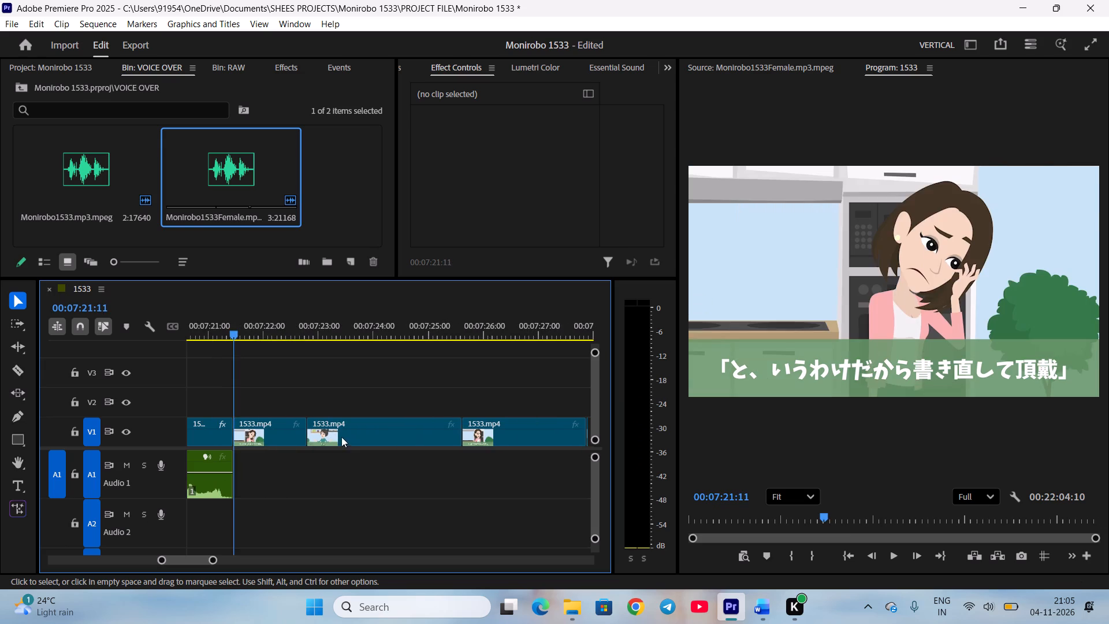
pyautogui.press('space')
pyautogui.press('space')
pyautogui.doubleClick(219, 155)
pyautogui.scroll(-7, 959, 460)
pyautogui.scroll(-8, 957, 512)
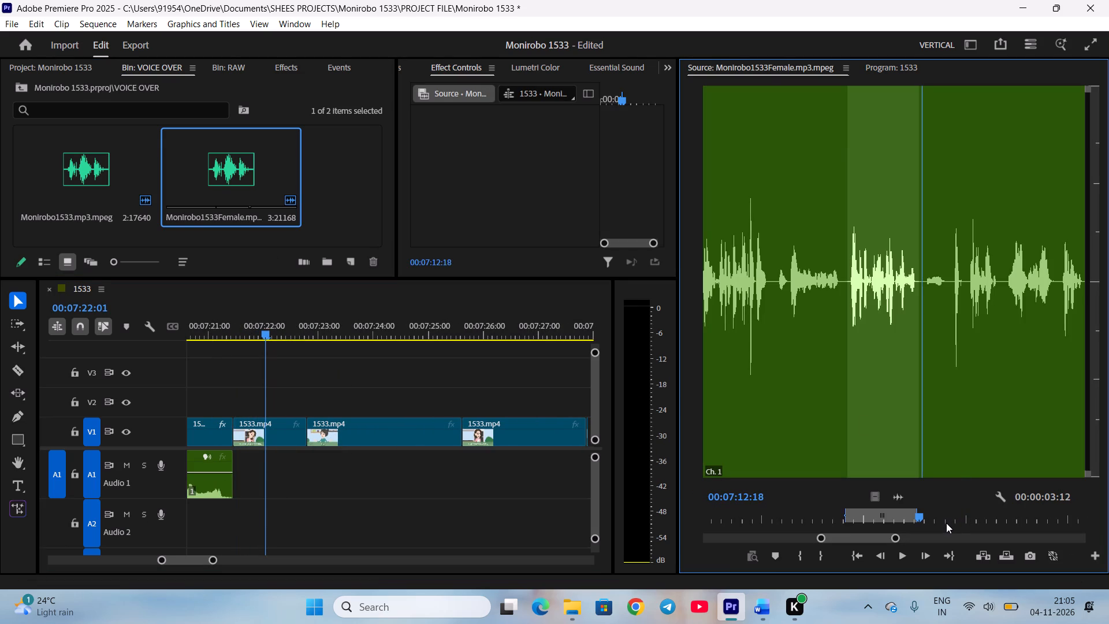
pyautogui.scroll(-2, 946, 523)
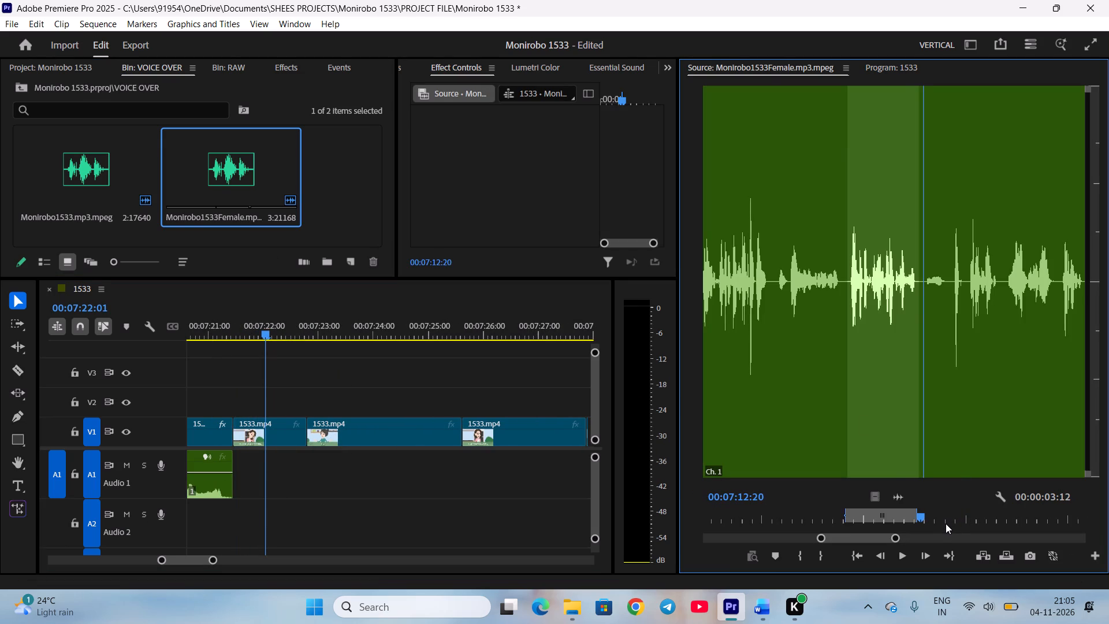
pyautogui.press('i')
pyautogui.press('space')
pyautogui.press('space')
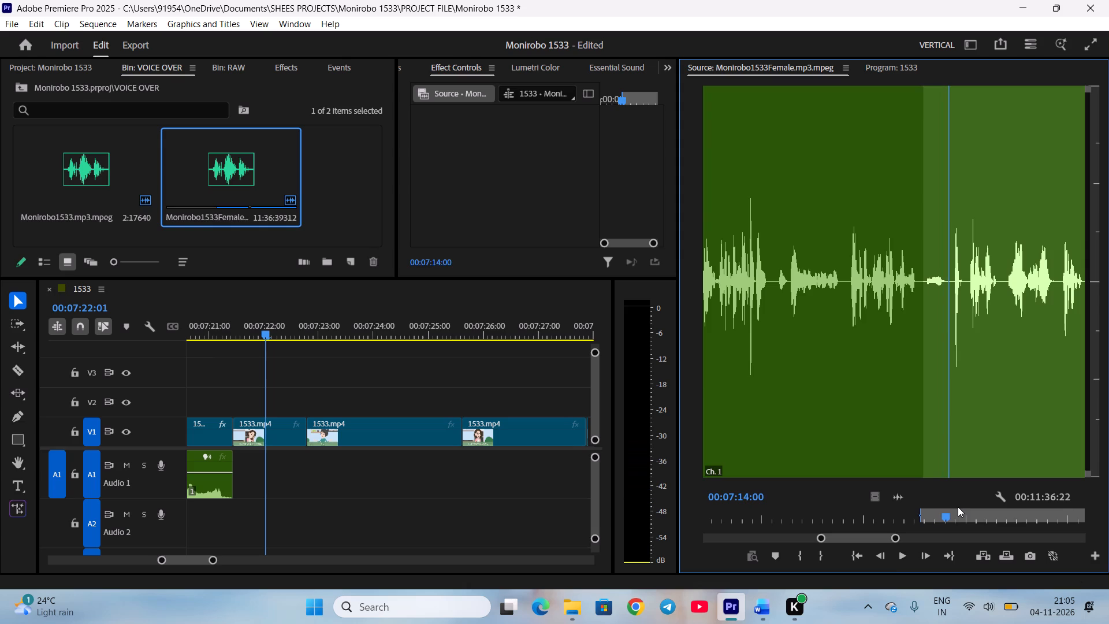
pyautogui.press('o')
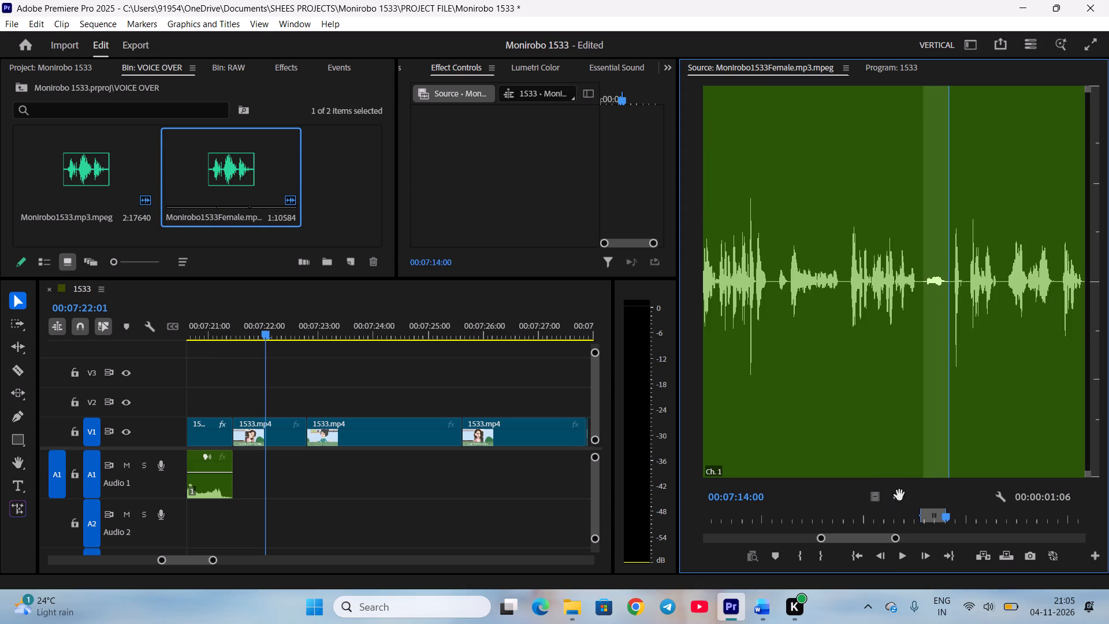
# Place the marked phrase on Audio 1 and align it with the start of the scene following 「と、いうわけだから書き直して頂戴」.
pyautogui.moveTo(899, 495); pyautogui.dragTo(288, 460)
pyautogui.moveTo(323, 484); pyautogui.dragTo(267, 480)
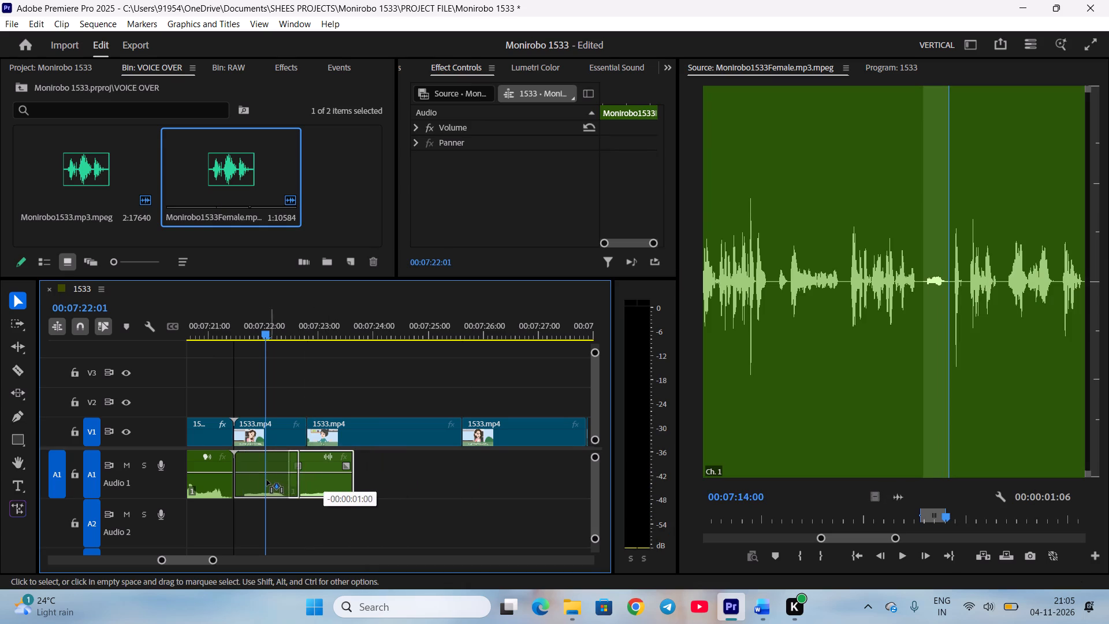
pyautogui.moveTo(267, 480); pyautogui.dragTo(268, 478)
pyautogui.click(324, 519)
# Shorten that scene's video clip to the end of its voice clip, close the gap after it and save the project.
pyautogui.click(301, 424)
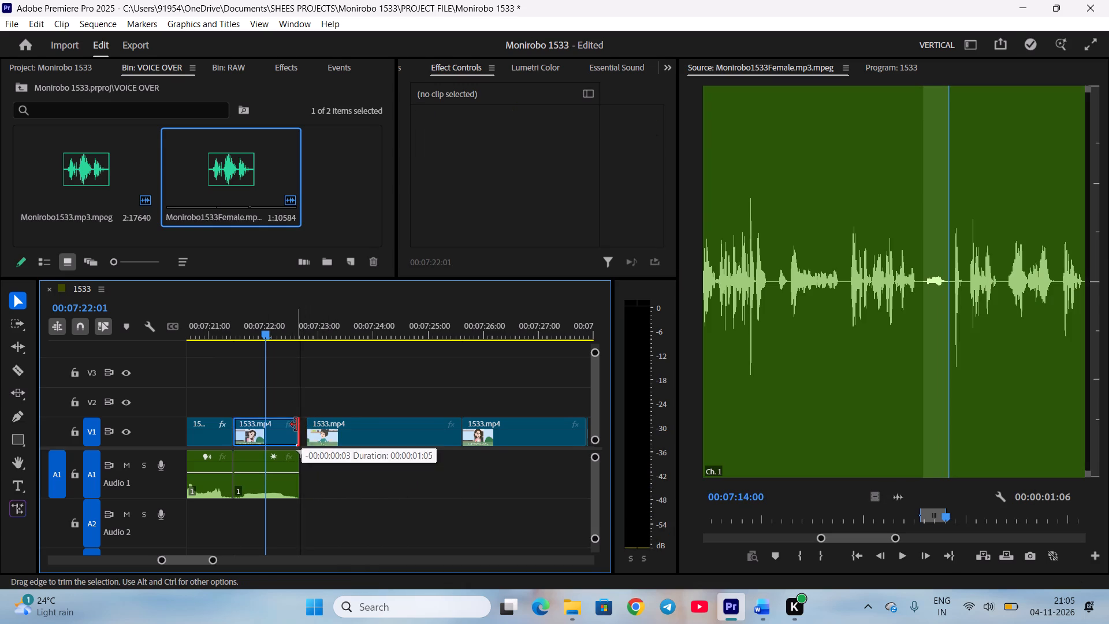
pyautogui.rightClick(304, 428)
pyautogui.click(348, 447)
pyautogui.rightClick(301, 430)
pyautogui.click(336, 439)
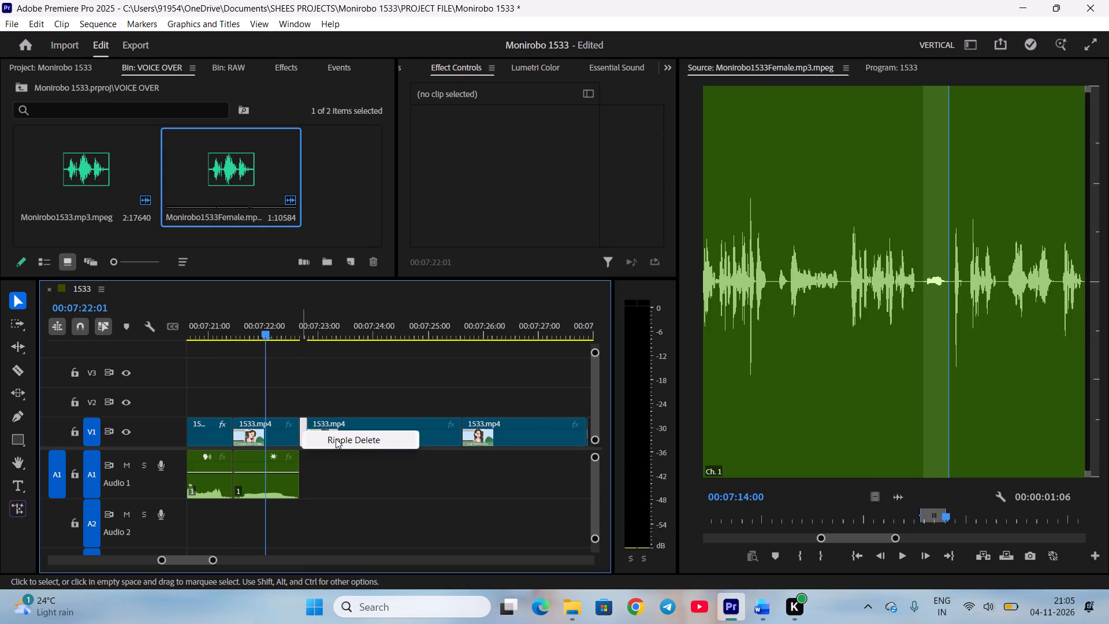
pyautogui.scroll(-2, 342, 442)
pyautogui.press('space')
pyautogui.press('space')
pyautogui.hotkey('ctrl', 's')
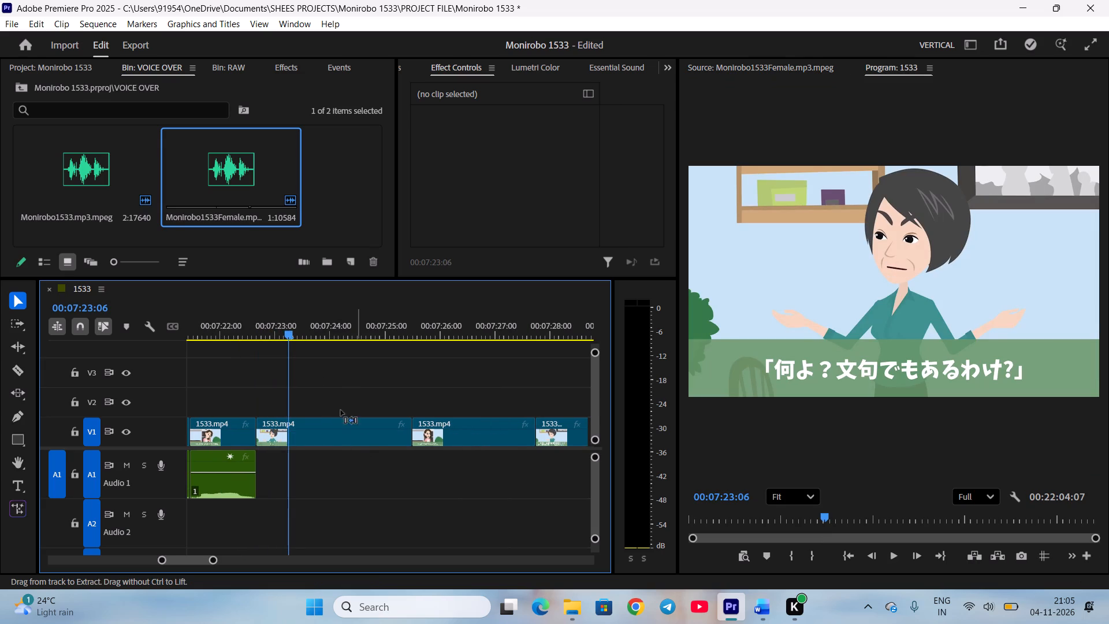
# Mark the female voice-over phrase for the 「何よ？文句でもあるわけ?」 scene from 00:07:14:05 to 00:07:16:14 in the source.
pyautogui.doubleClick(235, 165)
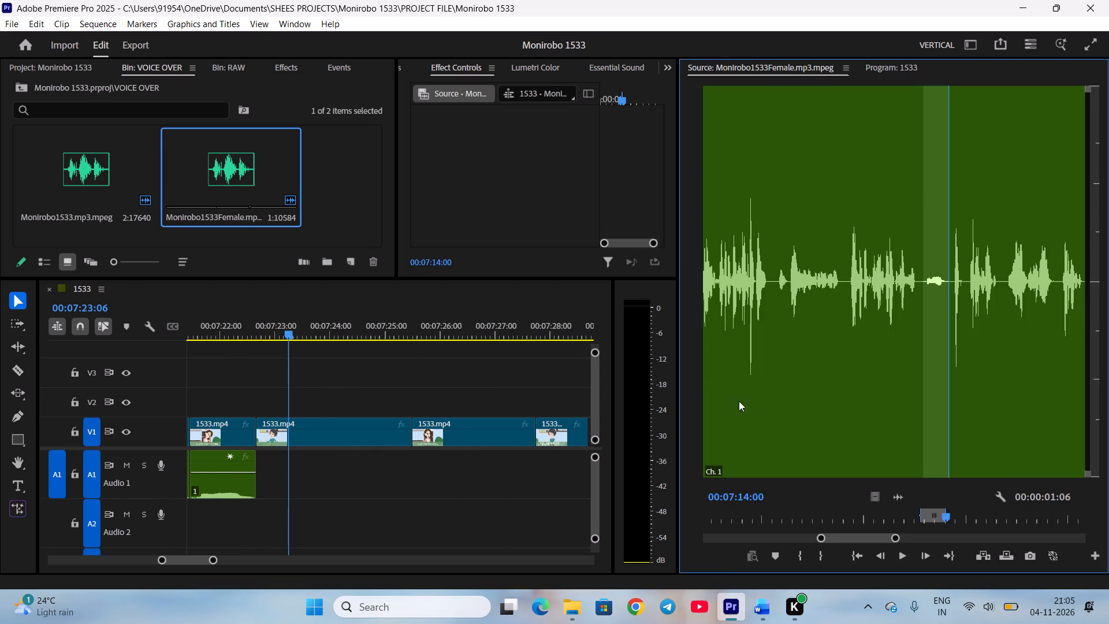
pyautogui.scroll(-3, 876, 484)
pyautogui.scroll(-4, 926, 517)
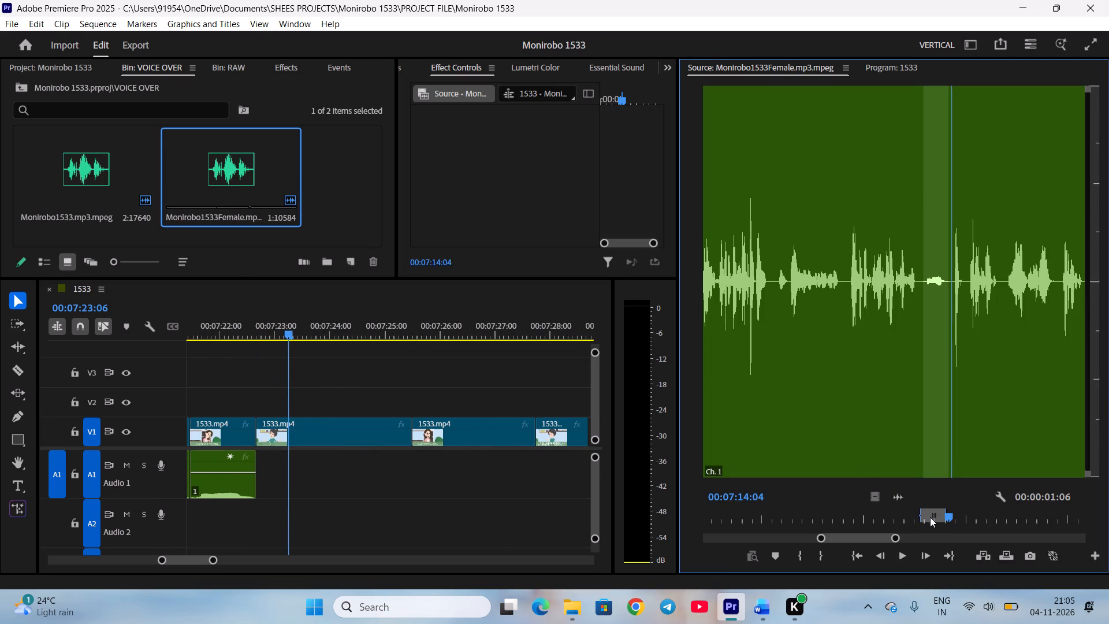
pyautogui.scroll(-1, 930, 517)
pyautogui.press('i')
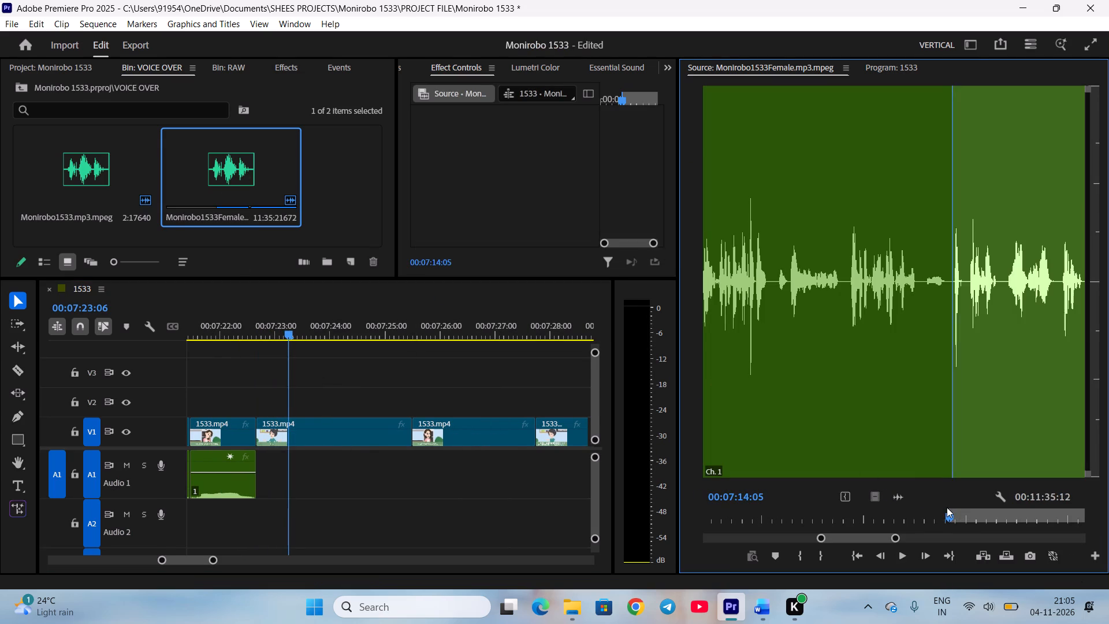
pyautogui.press('space')
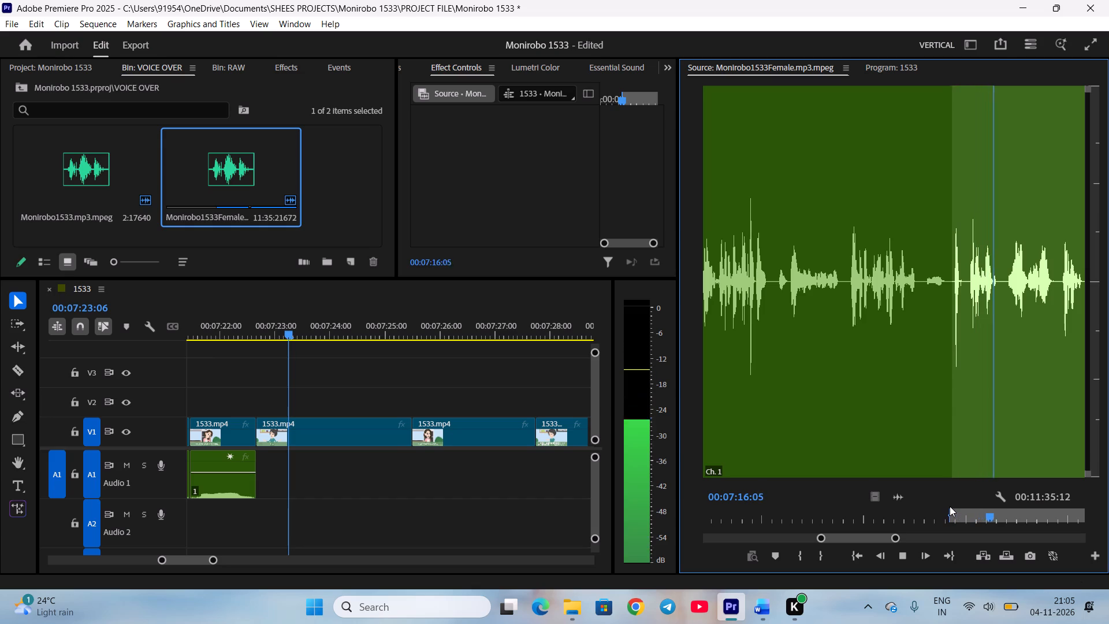
pyautogui.press('space')
pyautogui.scroll(1, 950, 506)
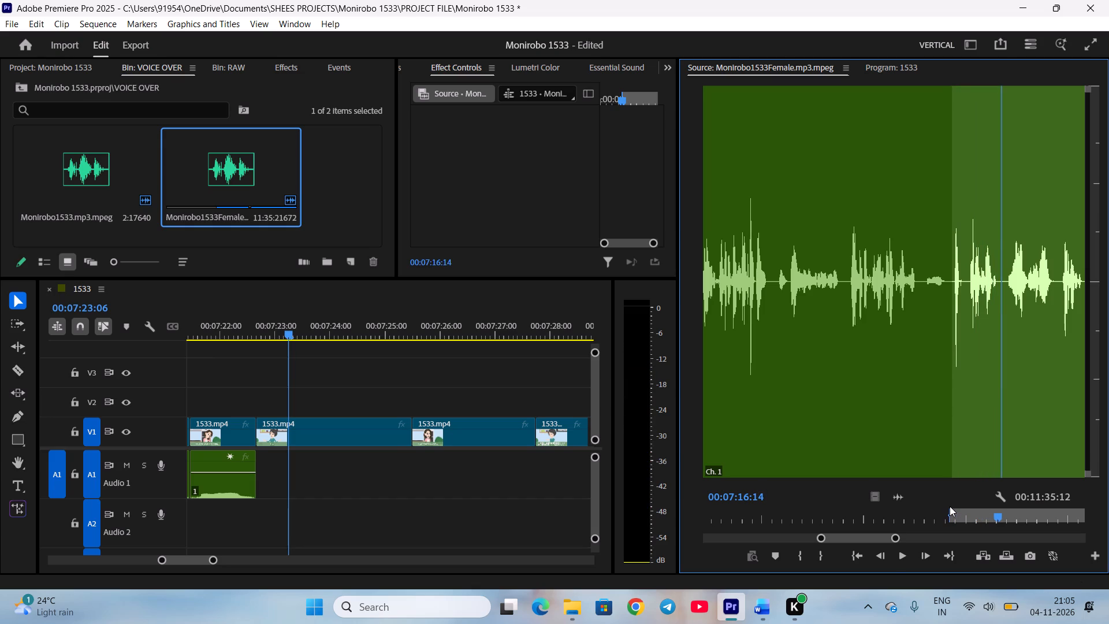
pyautogui.press('o')
# Place the marked phrase on Audio 1, split it at 00:07:24:19 and trim the silence at the start of both parts.
pyautogui.moveTo(898, 493); pyautogui.dragTo(343, 484)
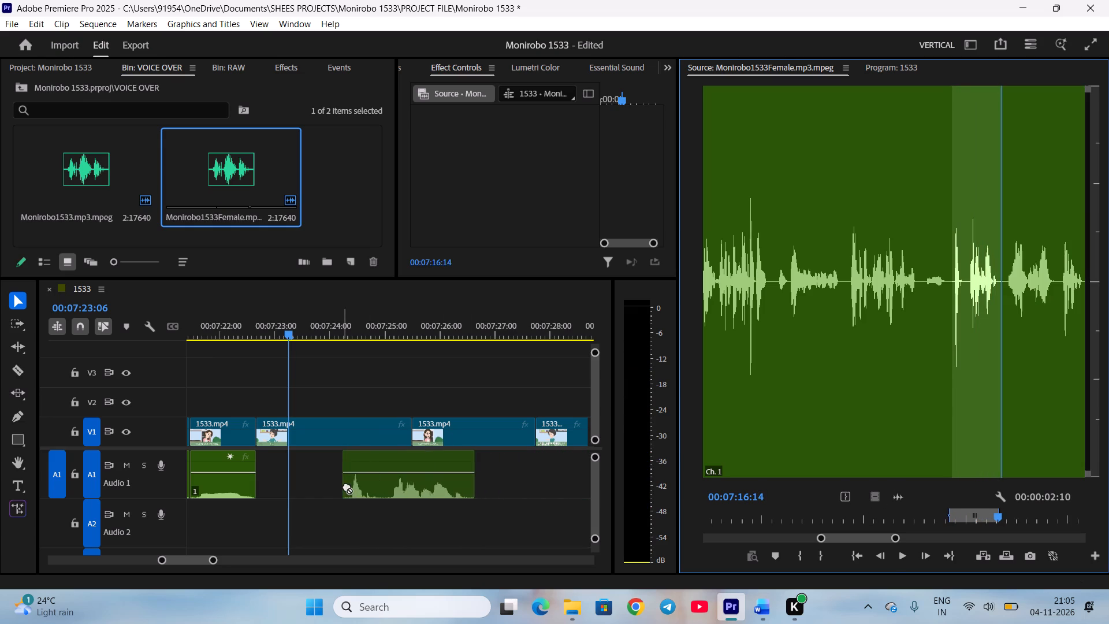
pyautogui.moveTo(377, 321); pyautogui.dragTo(375, 327)
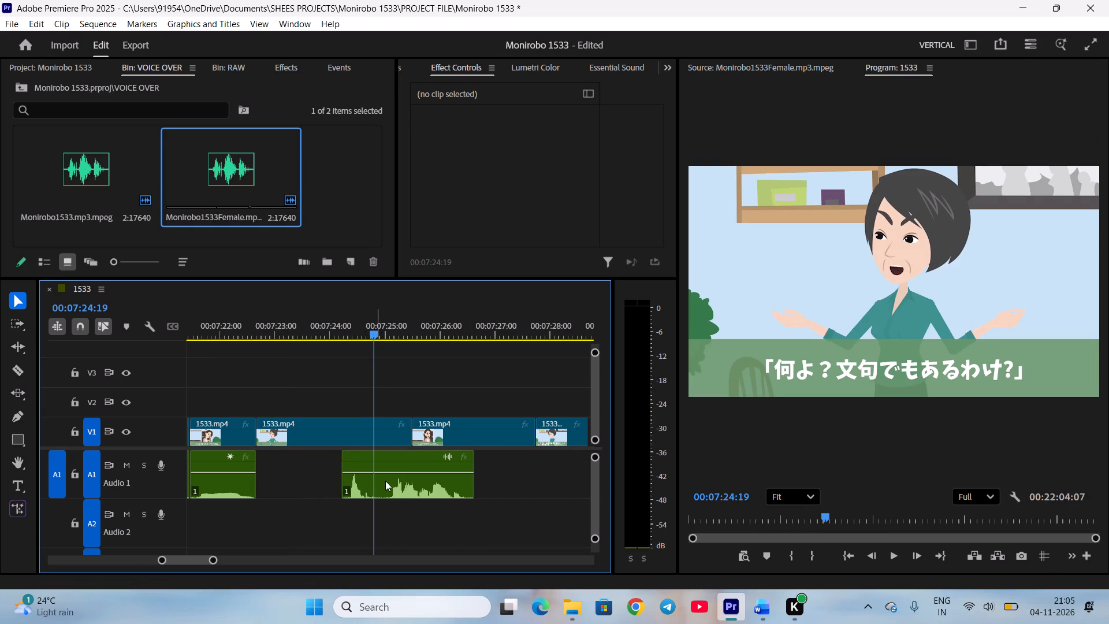
pyautogui.click(387, 487)
pyautogui.press('c')
pyautogui.moveTo(378, 486); pyautogui.dragTo(388, 485)
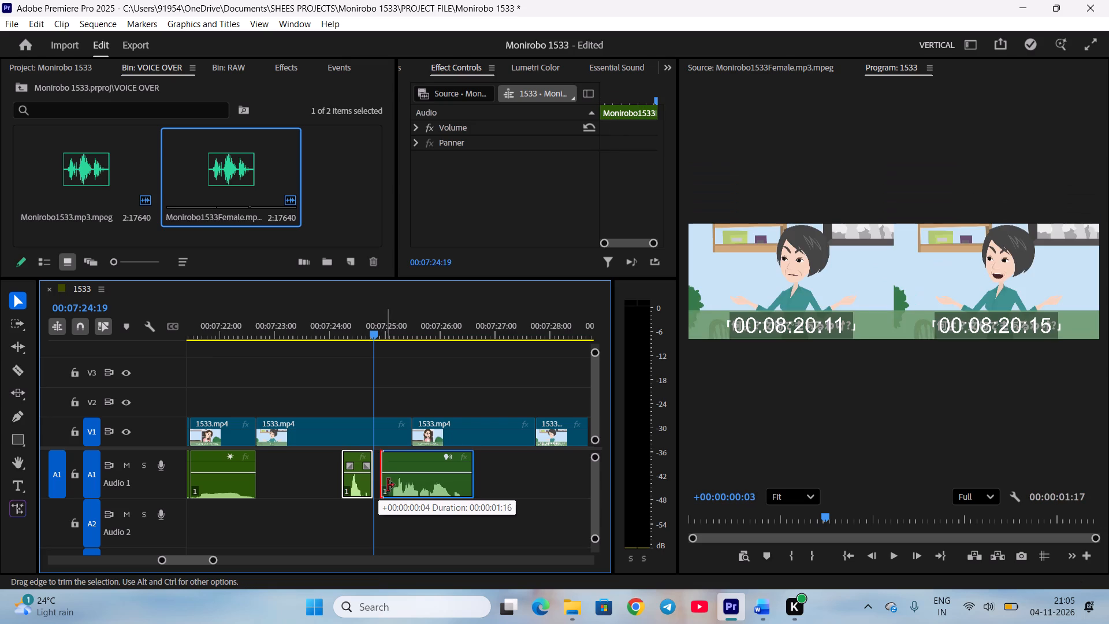
pyautogui.moveTo(388, 485); pyautogui.dragTo(388, 485)
pyautogui.click(406, 515)
pyautogui.moveTo(342, 488); pyautogui.dragTo(346, 487)
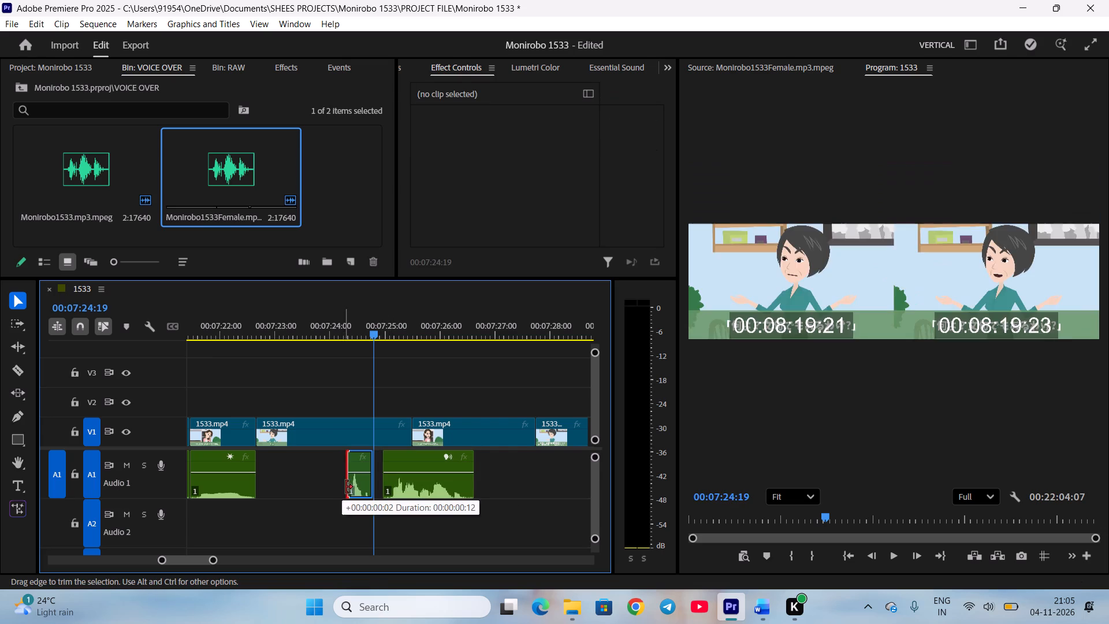
pyautogui.moveTo(346, 487); pyautogui.dragTo(348, 487)
# Move both voice parts back to back so the first begins at the start of the 「何よ？文句でもあるわけ?」 scene.
pyautogui.click(359, 507)
pyautogui.moveTo(363, 481); pyautogui.dragTo(279, 473)
pyautogui.click(316, 510)
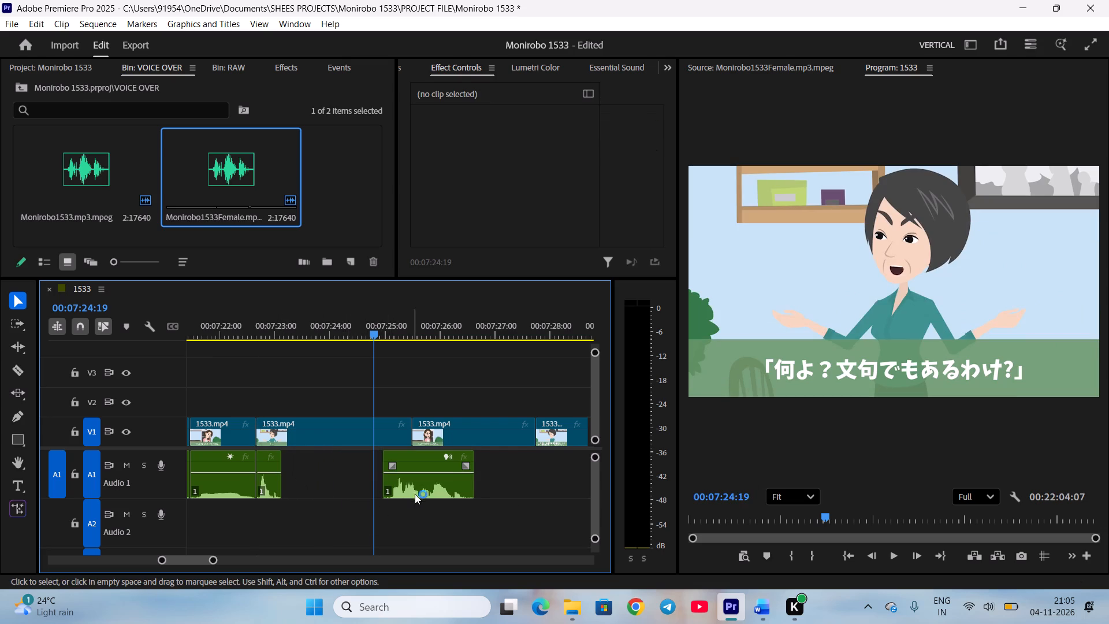
pyautogui.moveTo(417, 493); pyautogui.dragTo(315, 482)
pyautogui.click(325, 516)
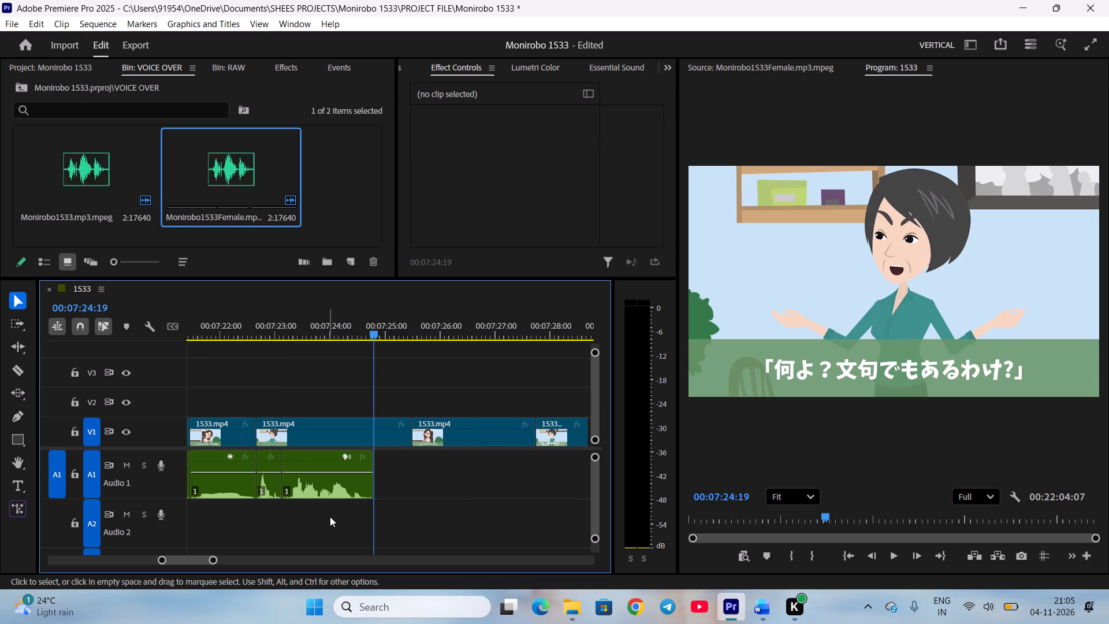
# Split the second voice part at 00:07:24:17 and delete its silent tail.
pyautogui.scroll(4, 334, 517)
pyautogui.moveTo(456, 336); pyautogui.dragTo(455, 340)
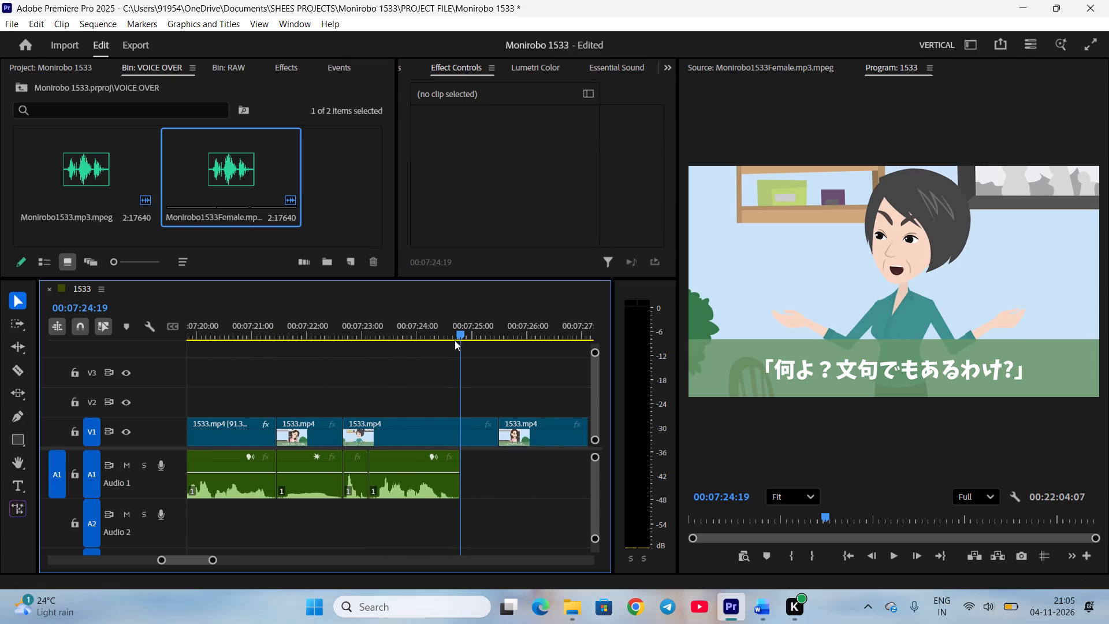
pyautogui.moveTo(455, 340); pyautogui.dragTo(451, 348)
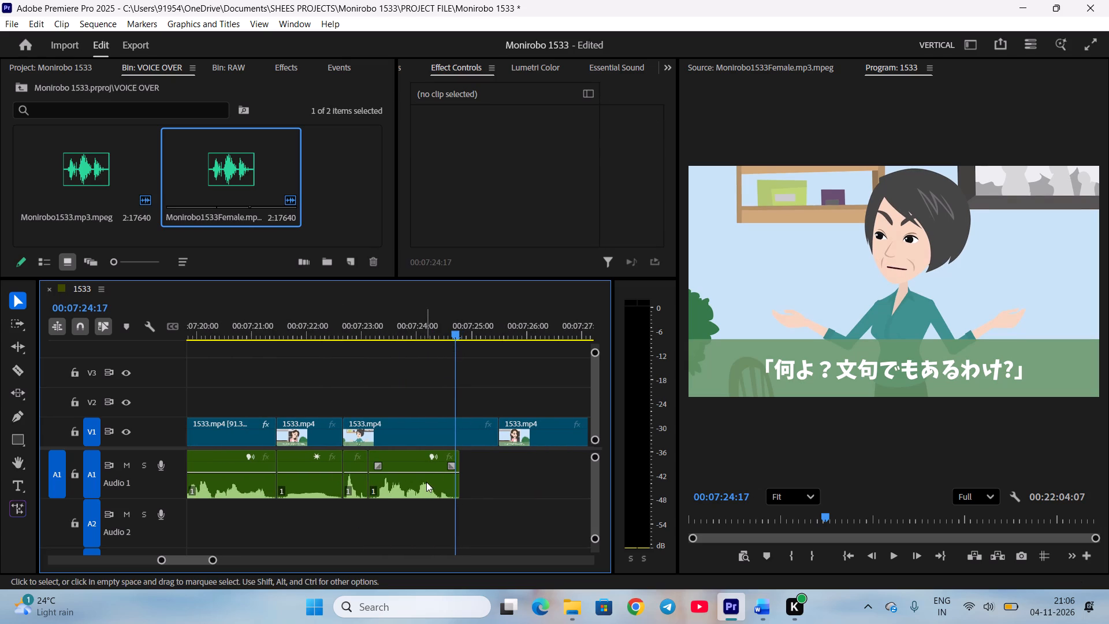
pyautogui.click(426, 482)
pyautogui.press('c')
pyautogui.click(459, 483)
pyautogui.press('BackSpace')
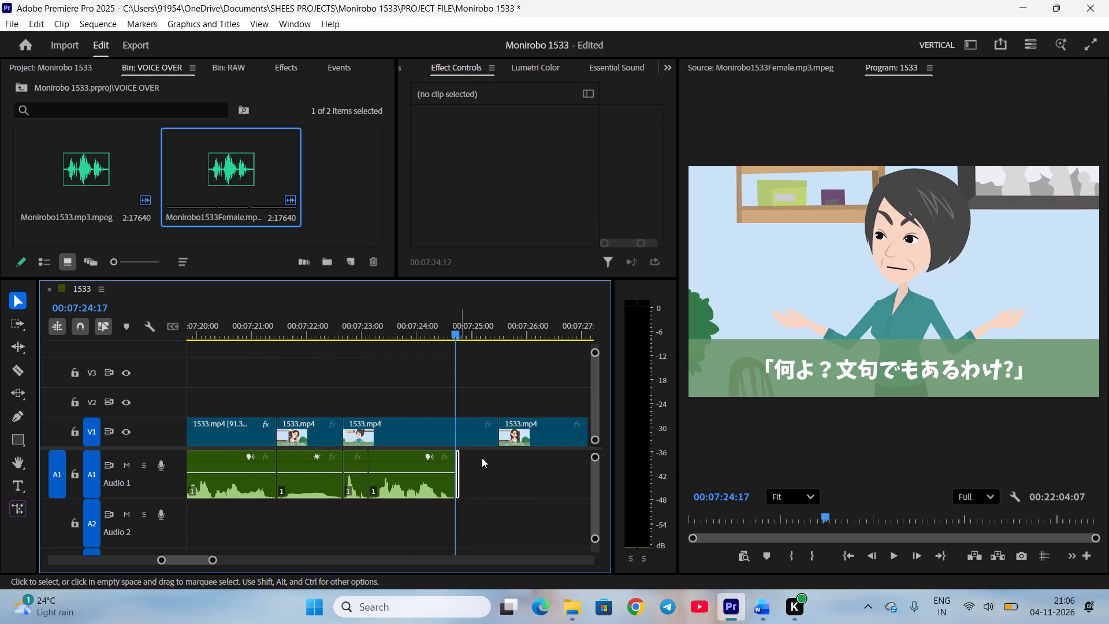
# Shorten the 「何よ？文句でもあるわけ?」 video clip to the end of its voice clip and close the gap after it.
pyautogui.moveTo(492, 434); pyautogui.dragTo(452, 437)
pyautogui.rightClick(478, 430)
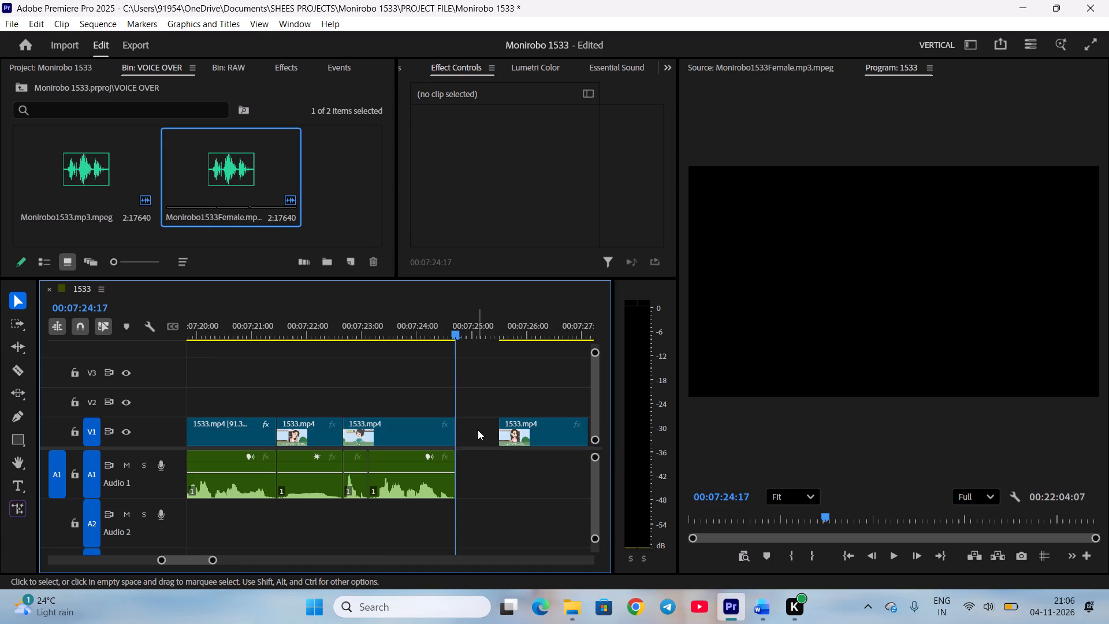
pyautogui.click(503, 436)
# Raise the audio gain of the scene's two voice clips by 7 dB.
pyautogui.moveTo(356, 504); pyautogui.dragTo(404, 487)
pyautogui.press('g')
pyautogui.press('7')
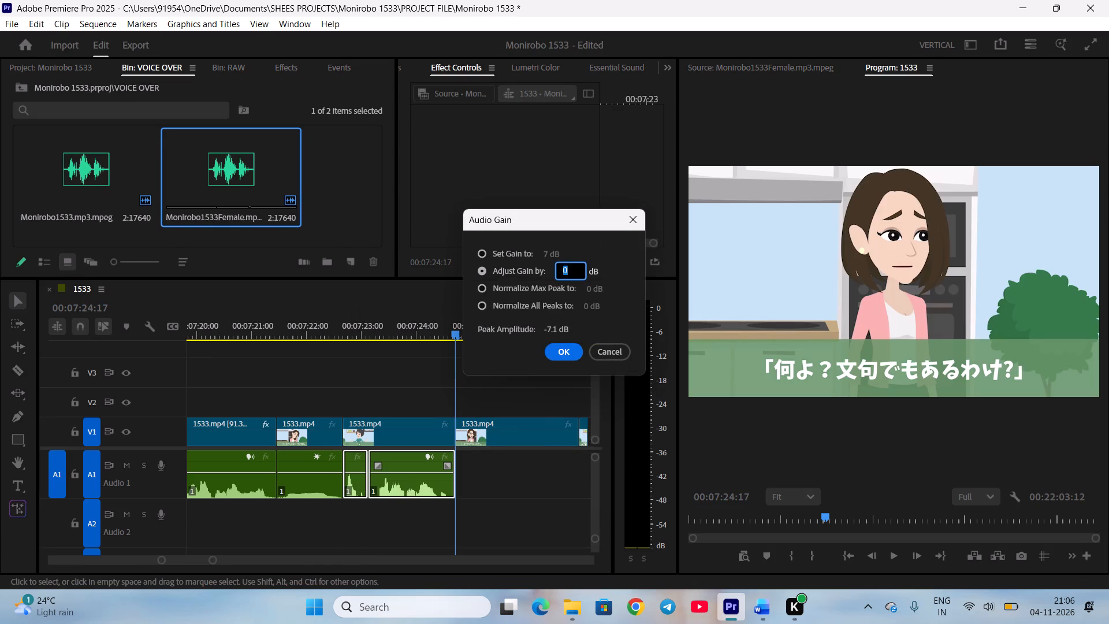
pyautogui.press('Return')
# Preview the edited scene through into the 「…いえ、わかりました」 scene and save the project.
pyautogui.click(437, 538)
pyautogui.click(350, 324)
pyautogui.press('space')
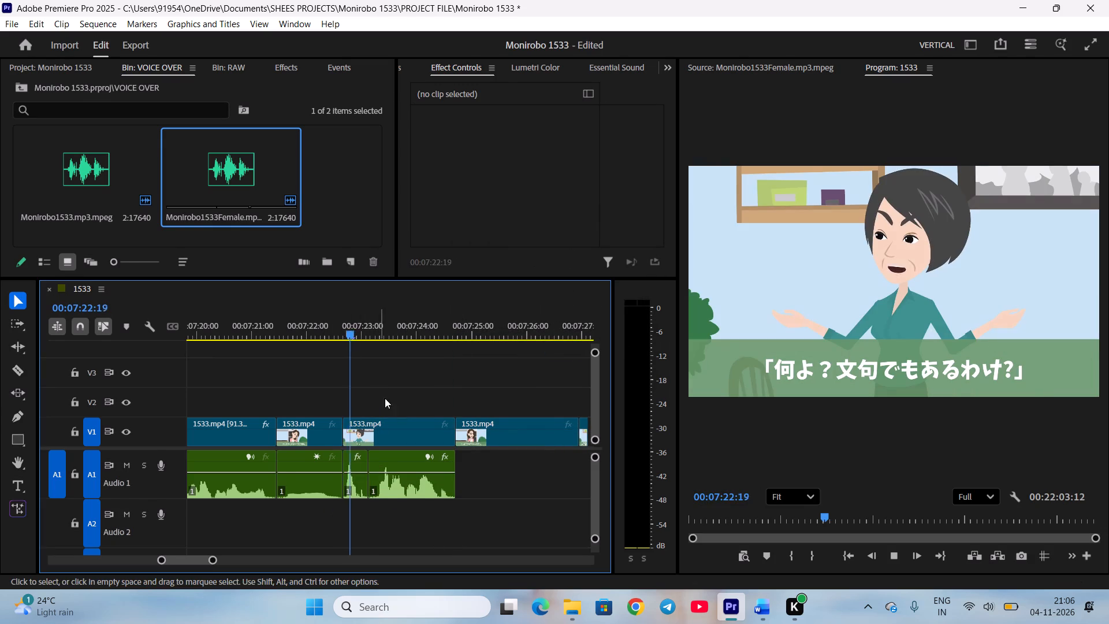
pyautogui.scroll(-3, 432, 462)
pyautogui.scroll(-3, 471, 511)
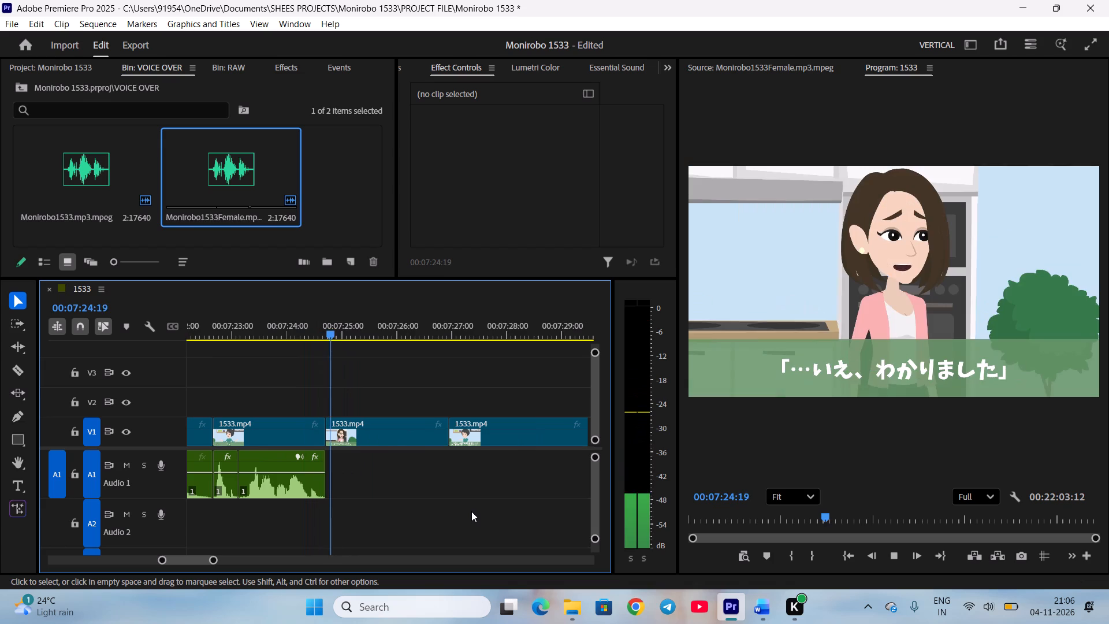
pyautogui.press('space')
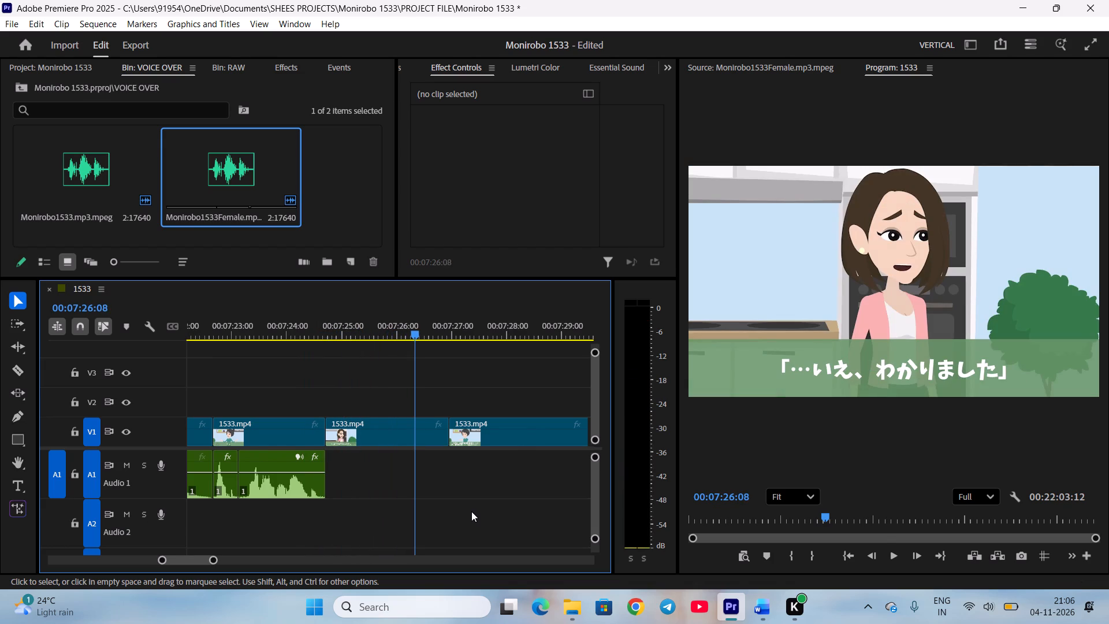
pyautogui.hotkey('ctrl', 's')
# Mark the next female voice-over phrase from 00:07:16:19 to 00:07:19:07 in the source, checking its line against the script in Word.
pyautogui.doubleClick(258, 177)
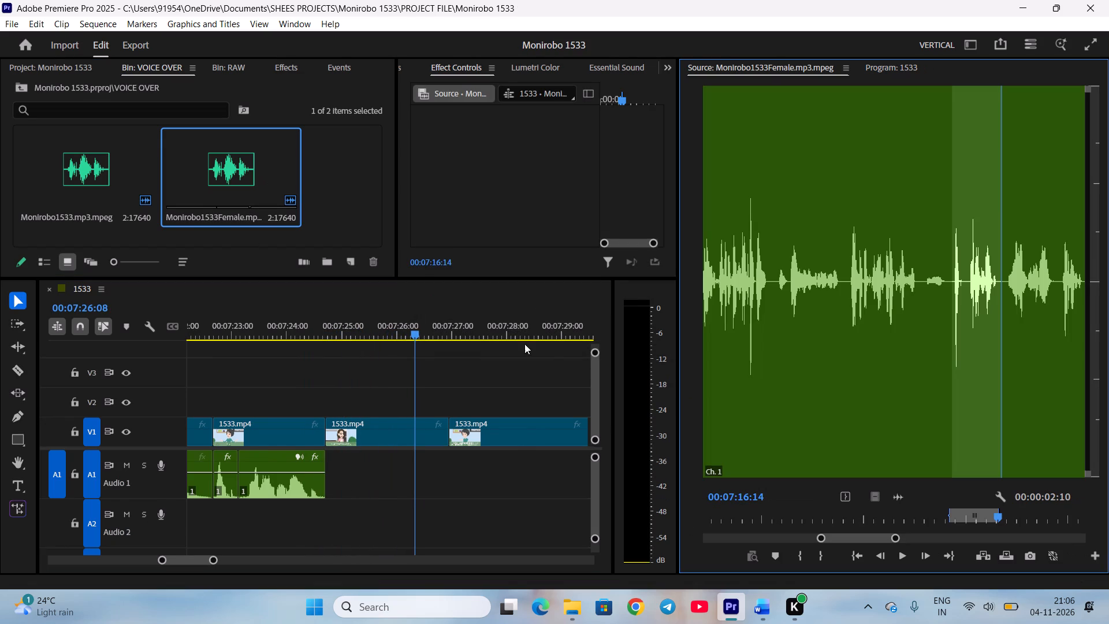
pyautogui.scroll(-5, 864, 501)
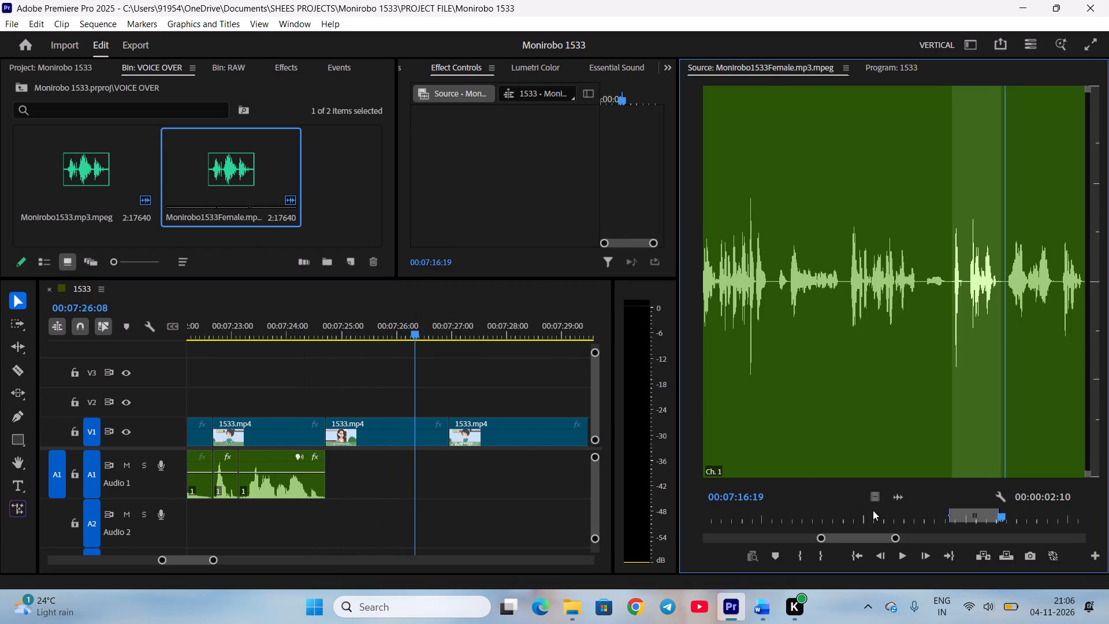
pyautogui.press('i')
pyautogui.click(765, 610)
pyautogui.scroll(-4, 641, 477)
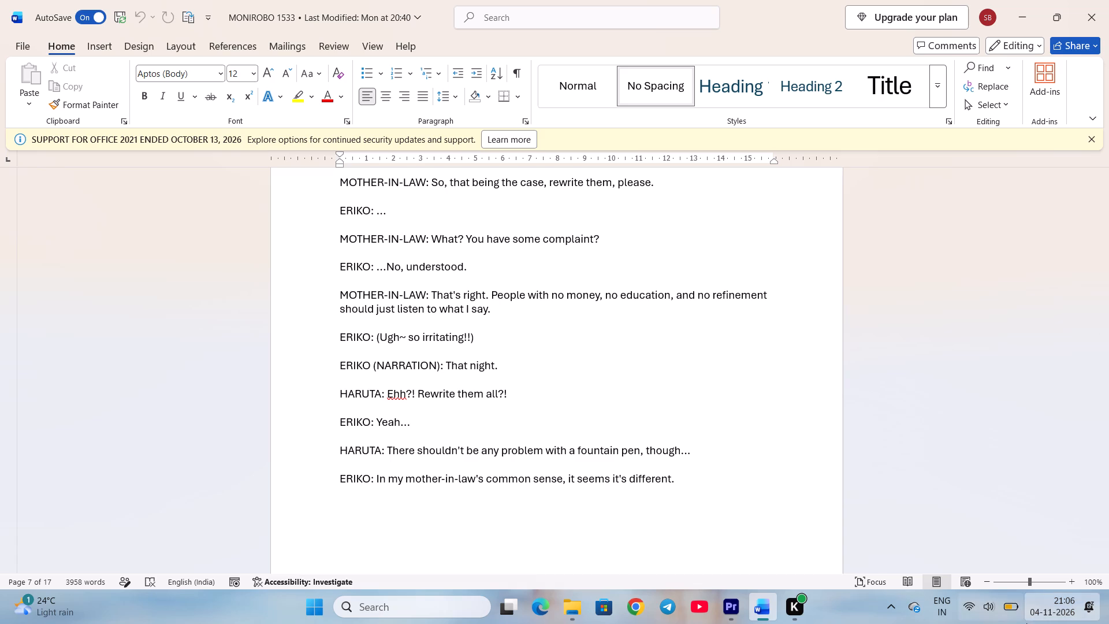
pyautogui.click(724, 598)
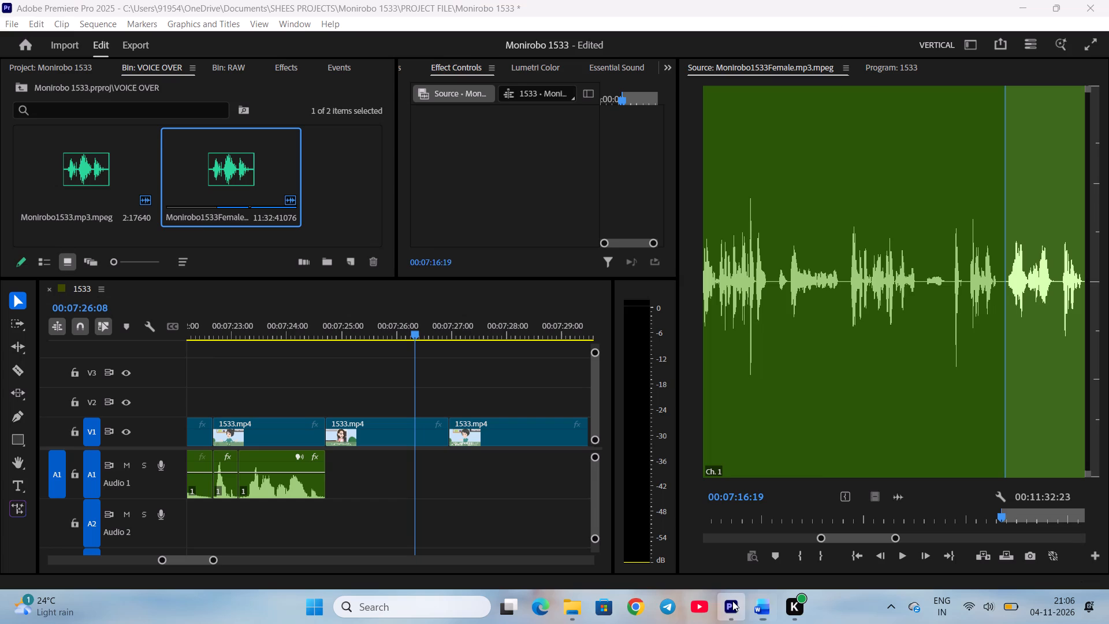
pyautogui.press('space')
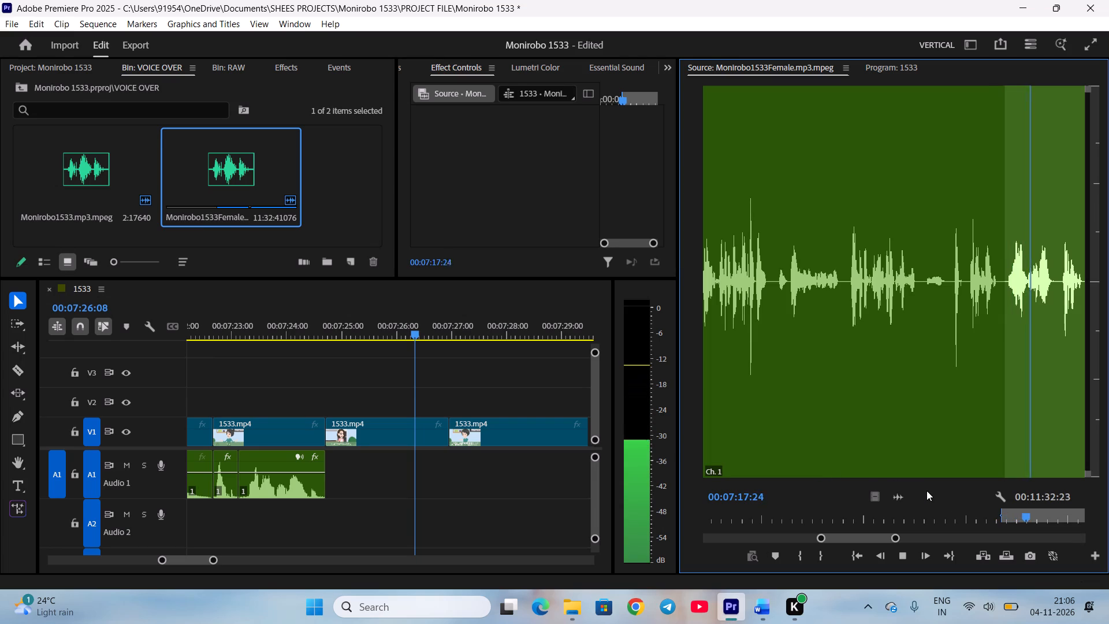
pyautogui.press('space')
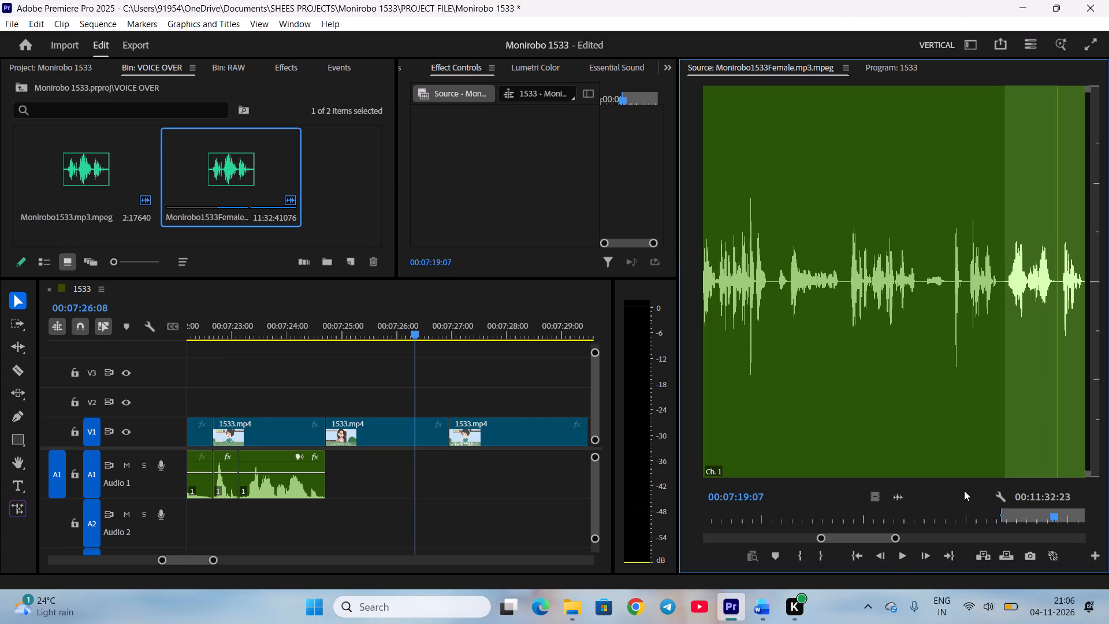
pyautogui.press('o')
# Place the marked phrase on Audio 1 and align it with the start of the 「…いえ、わかりました」 scene.
pyautogui.moveTo(903, 496); pyautogui.dragTo(370, 478)
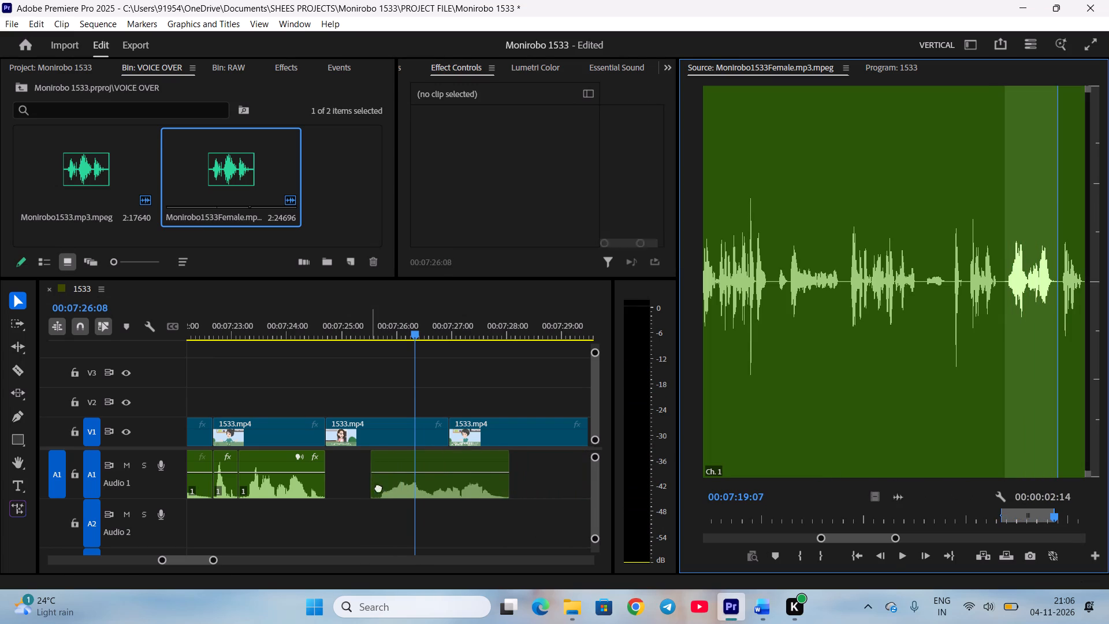
pyautogui.click(371, 486)
pyautogui.moveTo(410, 486); pyautogui.dragTo(363, 480)
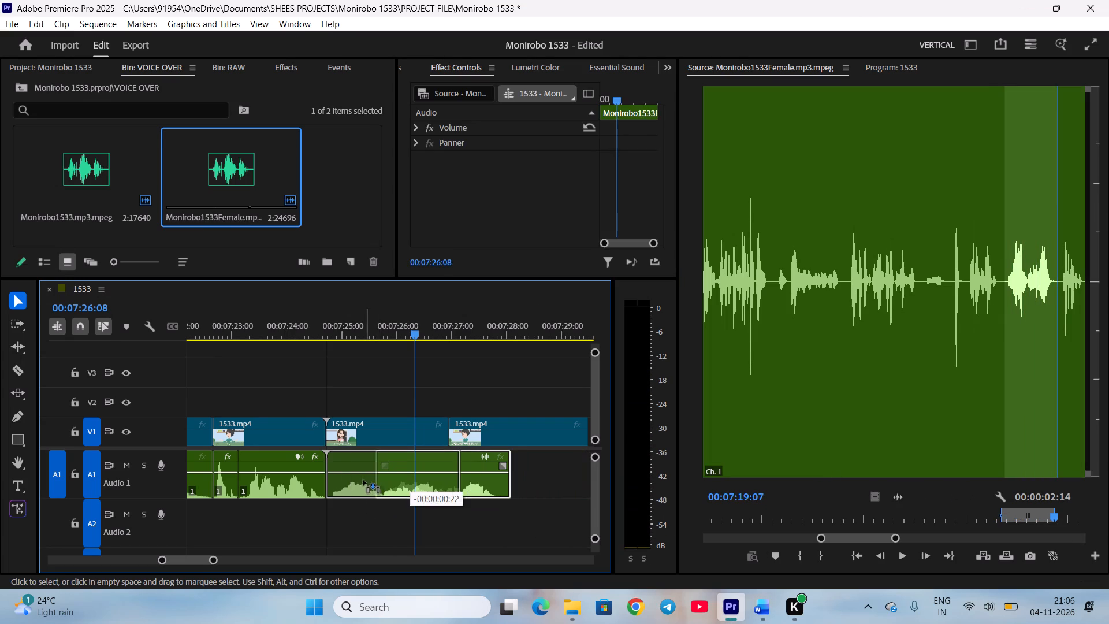
pyautogui.moveTo(363, 480); pyautogui.dragTo(362, 481)
pyautogui.click(420, 505)
# Shift the following clips later and set the 「…いえ、わかりました」 video clip's duration to 00:00:02:11 to match its voice clip.
pyautogui.scroll(-3, 389, 494)
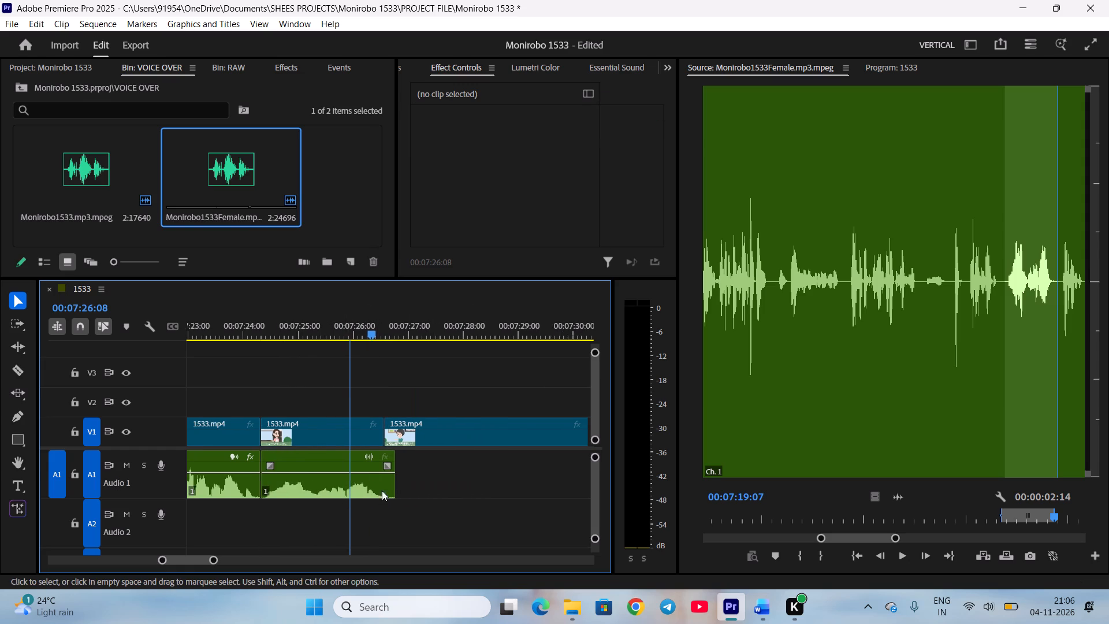
pyautogui.click(17, 324)
pyautogui.moveTo(443, 417); pyautogui.dragTo(493, 420)
pyautogui.press('v')
pyautogui.click(431, 369)
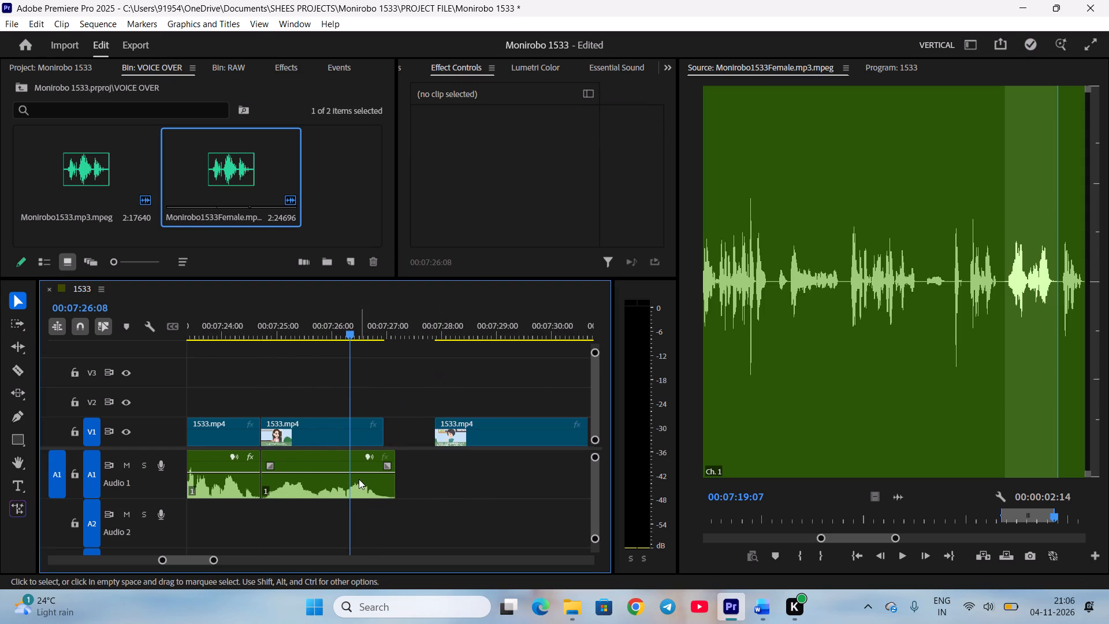
pyautogui.rightClick(334, 440)
pyautogui.click(380, 420)
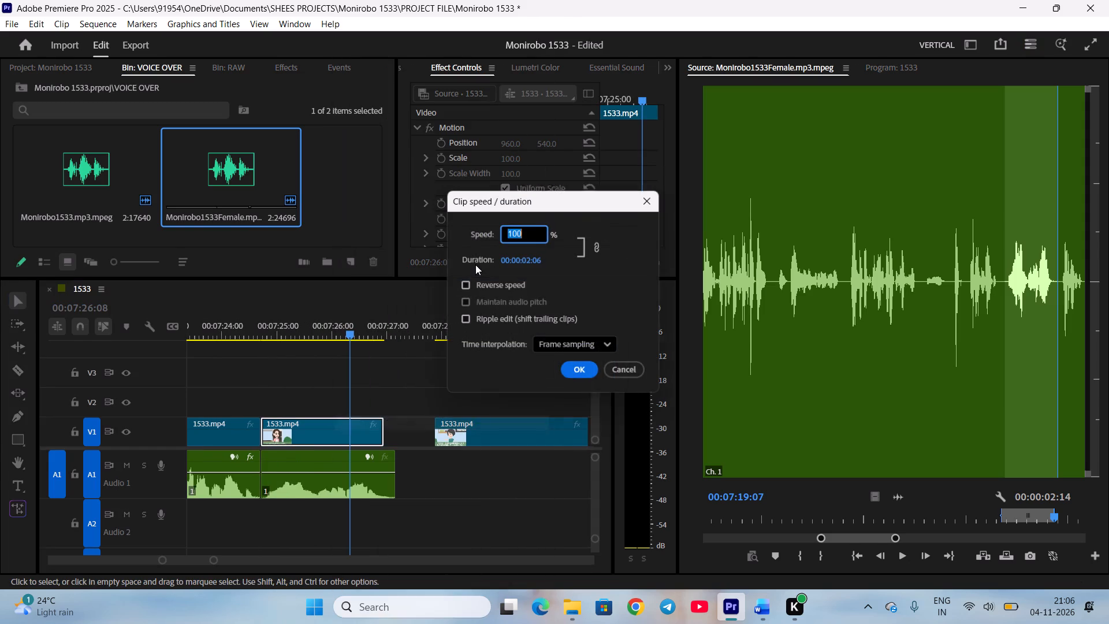
pyautogui.click(534, 261)
pyautogui.click(550, 257)
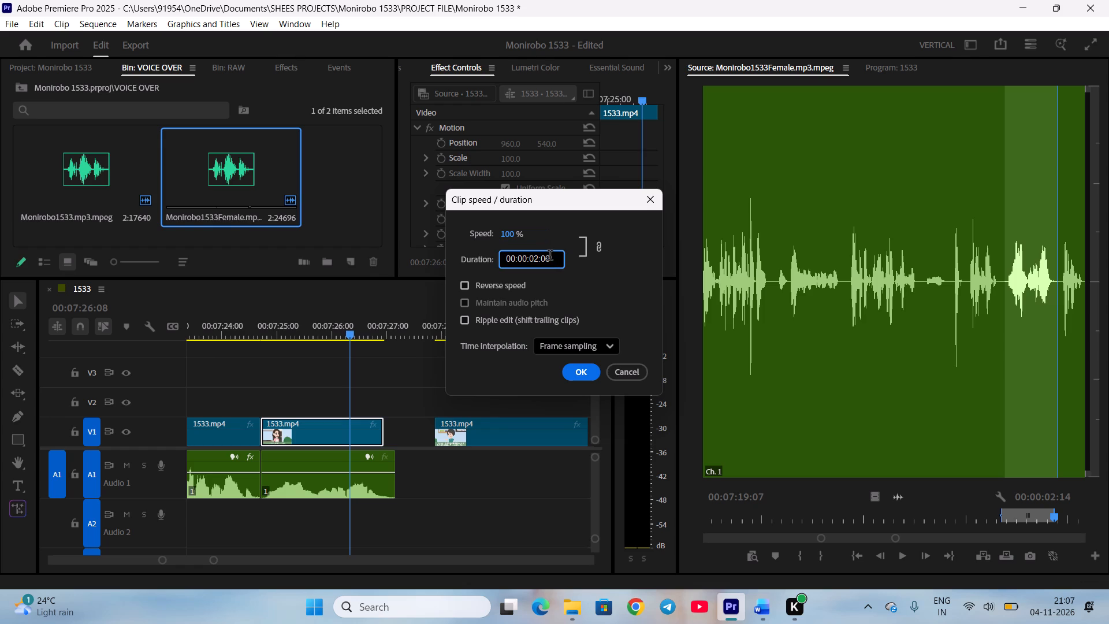
pyautogui.press('BackSpace')
pyautogui.press('BackSpace')
pyautogui.write('11')
pyautogui.press('Return')
# Preview the retimed scene and close the gap after its video clip.
pyautogui.press('space')
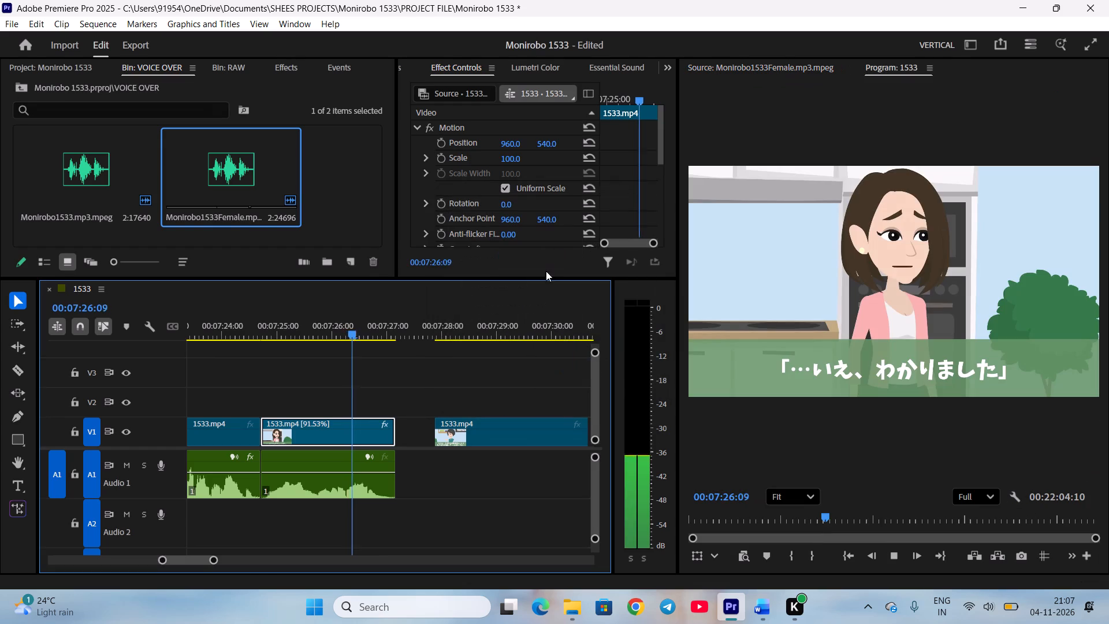
pyautogui.scroll(-4, 429, 354)
pyautogui.press('space')
pyautogui.rightClick(319, 434)
pyautogui.click(364, 445)
# Preview the 「そうよ、金も学歴も教養もない人は私の言う事を聞いていれば良いのよ」 scene up to near its end and save the project.
pyautogui.scroll(-4, 364, 444)
pyautogui.press('space')
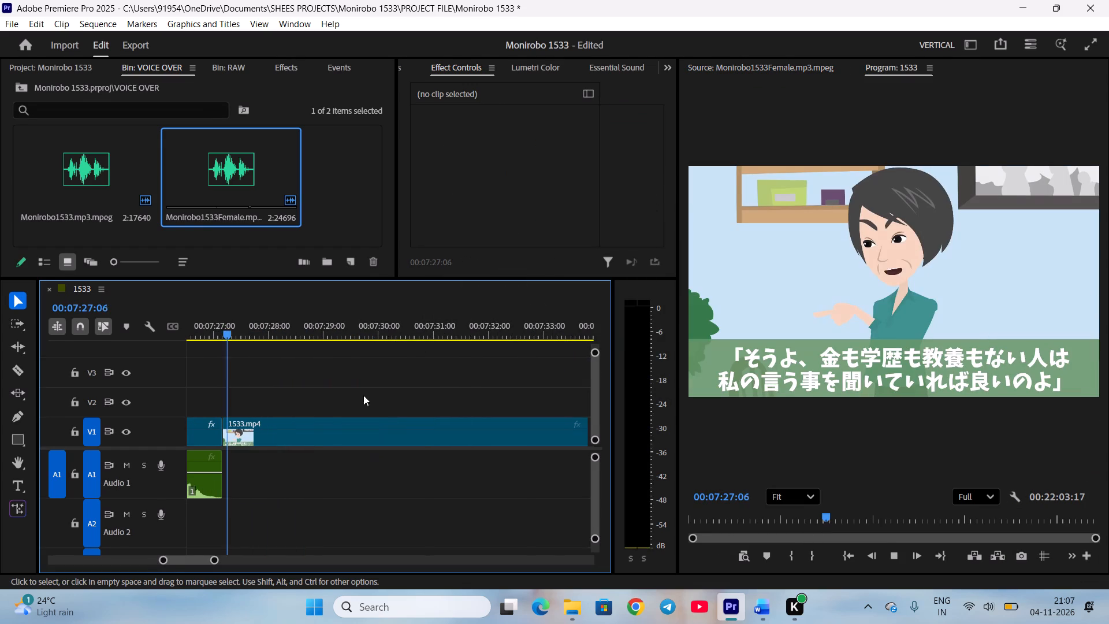
pyautogui.moveTo(291, 321); pyautogui.dragTo(453, 354)
pyautogui.press('space')
pyautogui.scroll(-9, 474, 382)
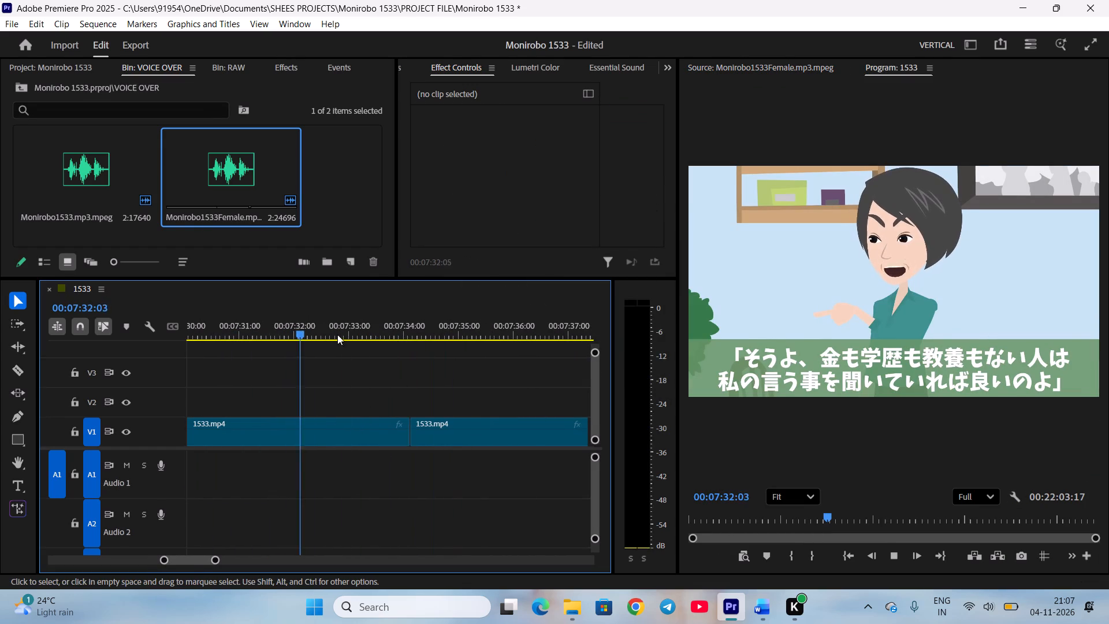
pyautogui.moveTo(334, 330); pyautogui.dragTo(392, 353)
pyautogui.press('-')
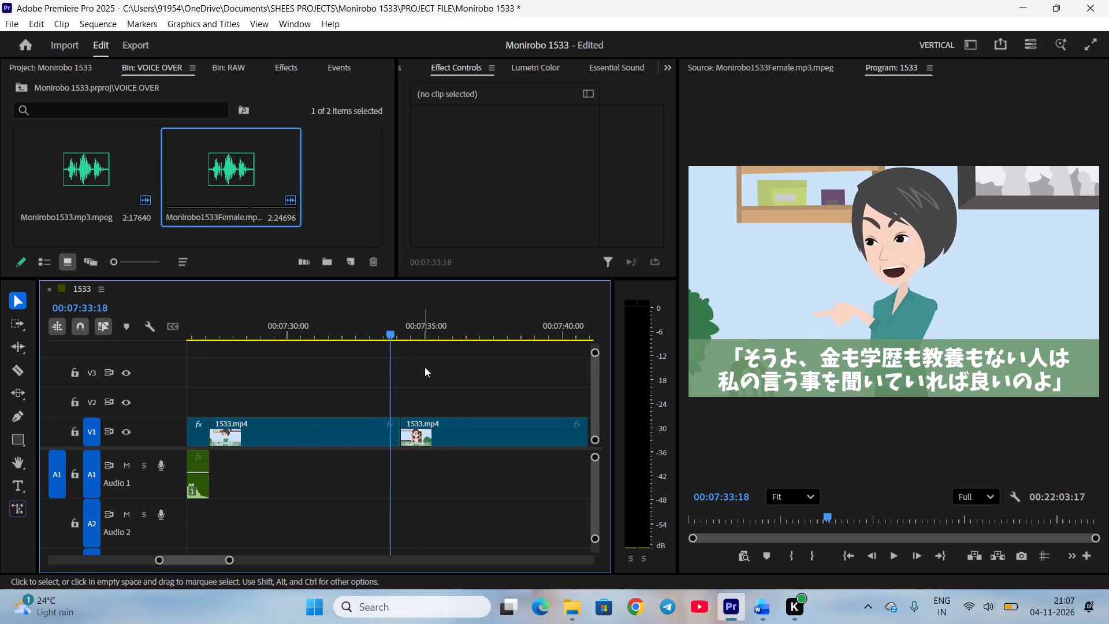
pyautogui.scroll(1, 426, 367)
pyautogui.hotkey('ctrl', 's')
pyautogui.scroll(2, 427, 367)
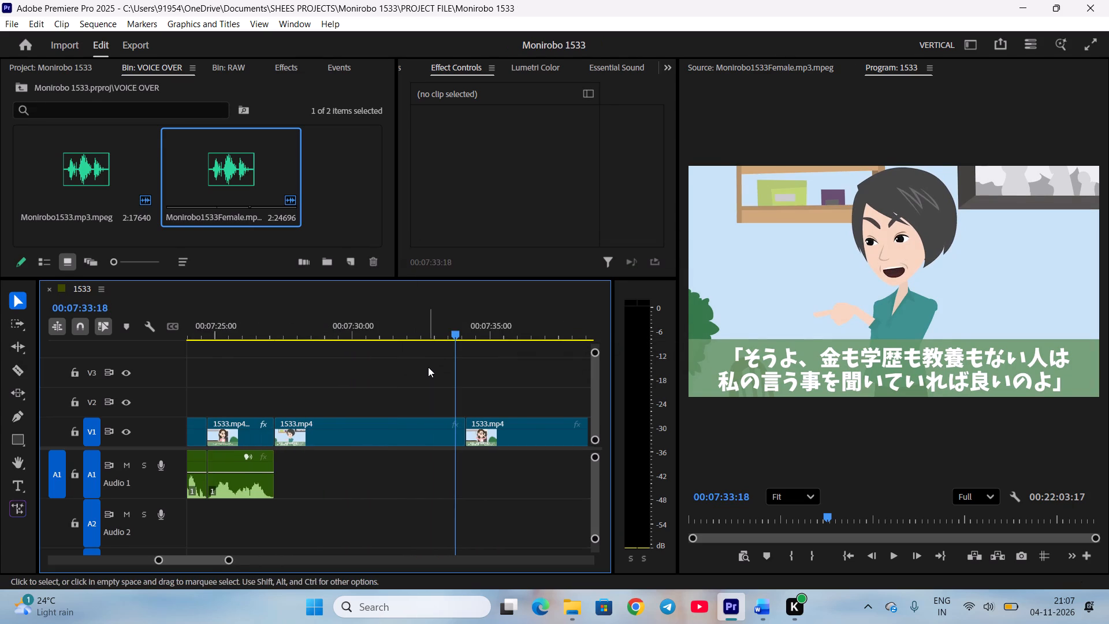
# Mark the next phrase of the female voice-over from 00:07:19:09 to 00:07:26:03, checking it against the script in Word.
pyautogui.doubleClick(233, 173)
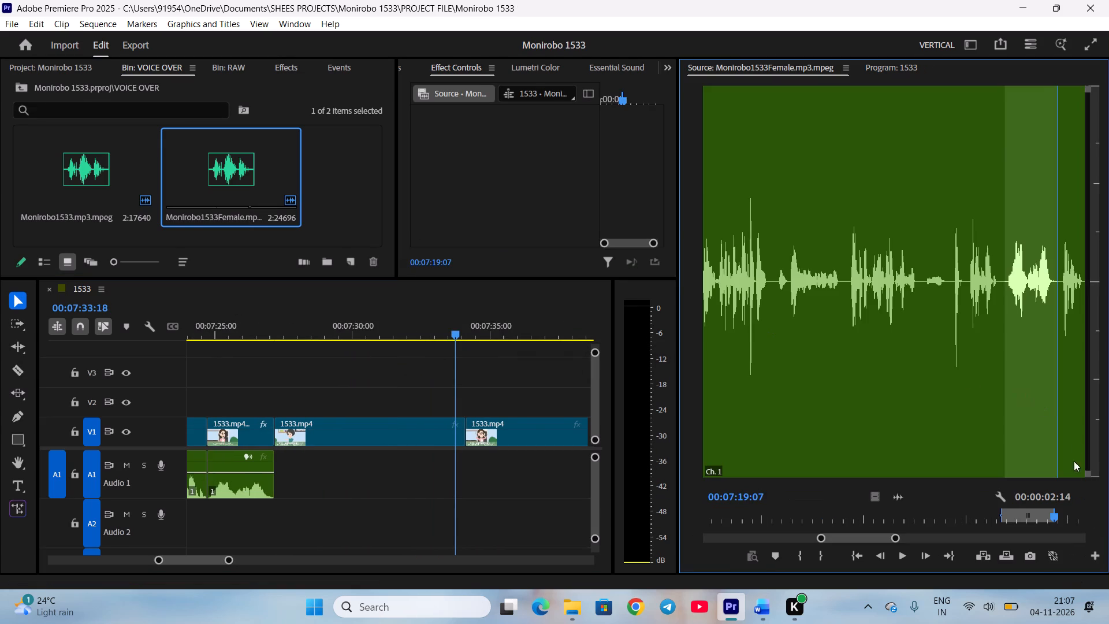
pyautogui.scroll(-3, 1033, 517)
pyautogui.scroll(1, 1028, 502)
pyautogui.press('i')
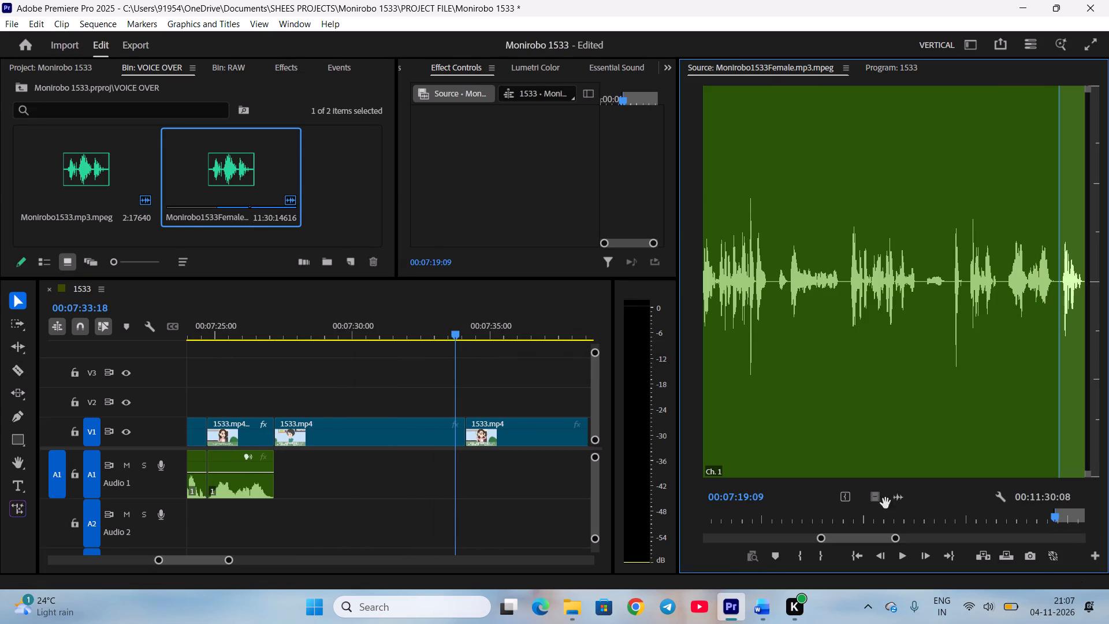
pyautogui.press('space')
pyautogui.click(762, 615)
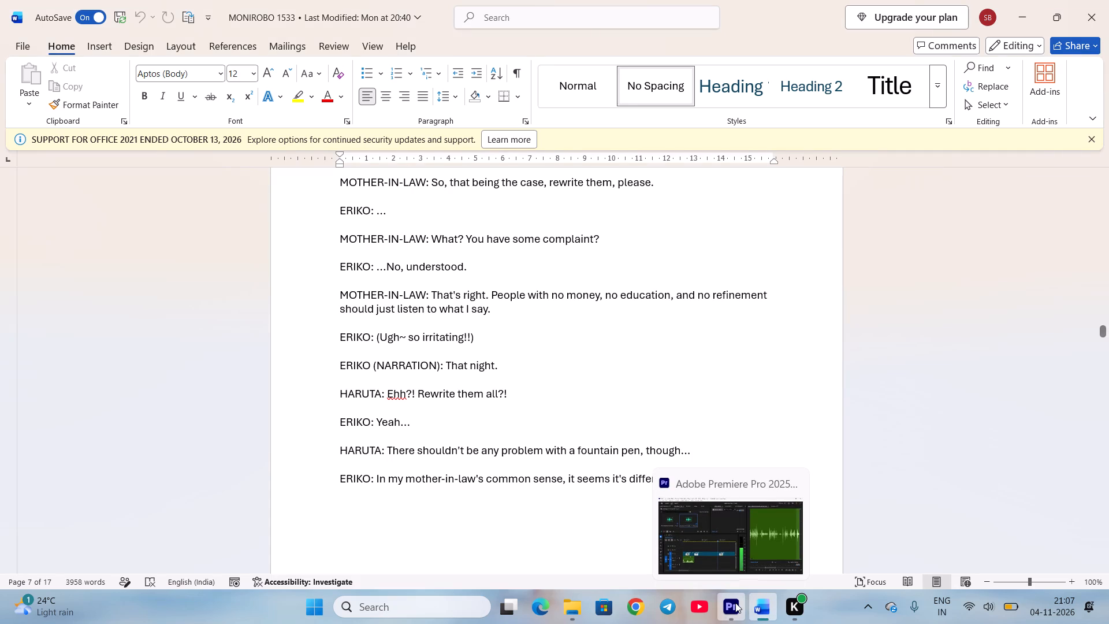
pyautogui.click(735, 603)
pyautogui.press('space')
pyautogui.press('space')
pyautogui.press('space')
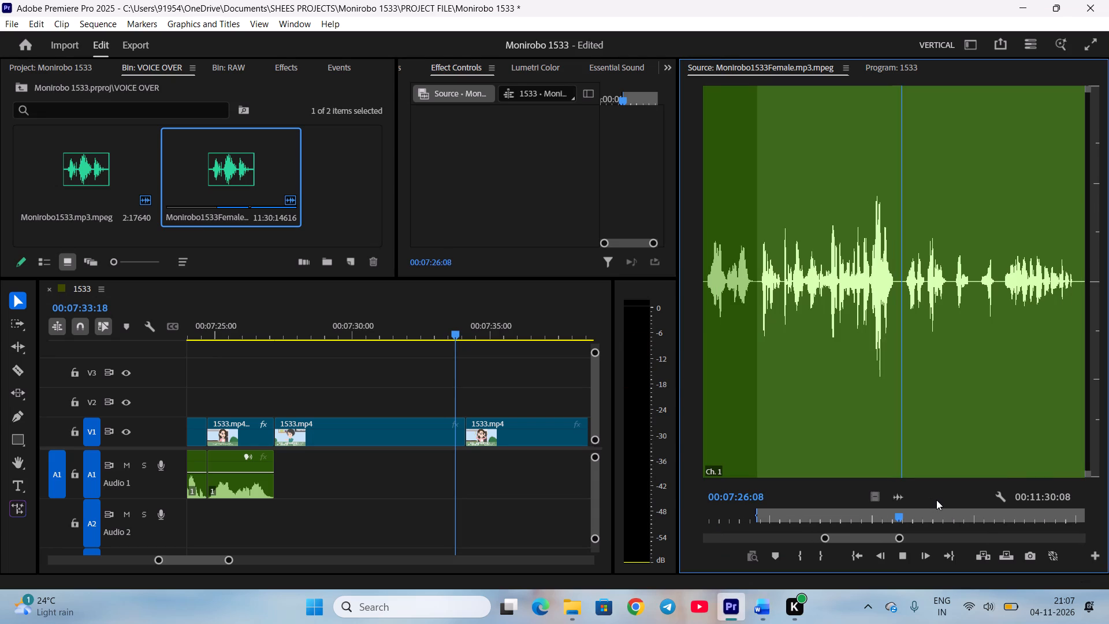
pyautogui.scroll(6, 936, 500)
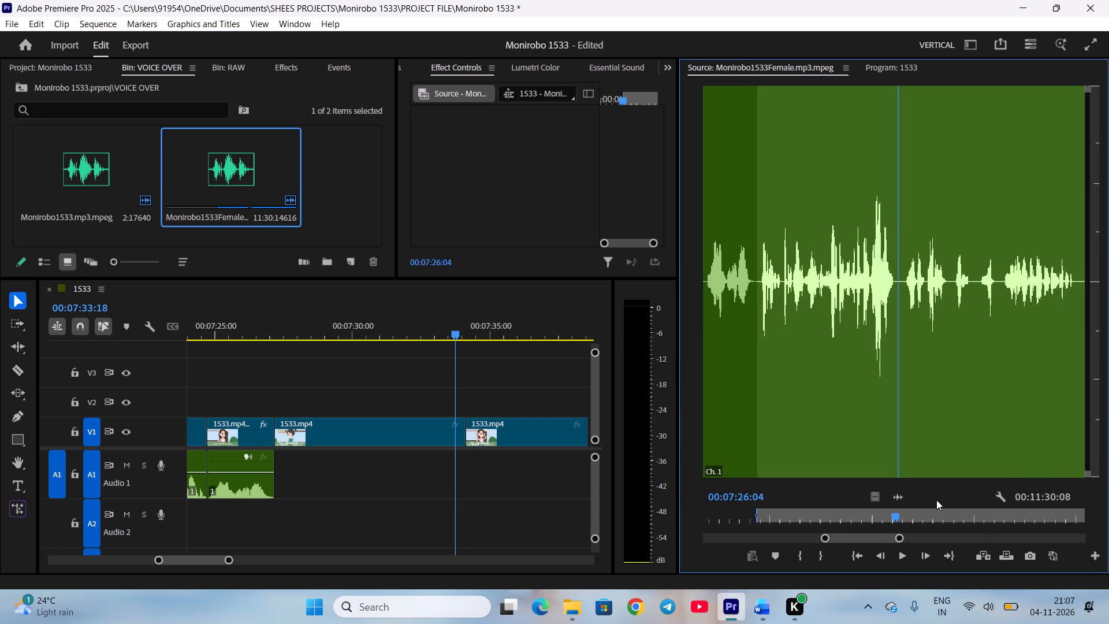
pyautogui.press('o')
# Place the marked phrase on Audio 1 at the start of the 「そうよ、金も学歴も教養もない人は…」 scene and preview it into the following scene.
pyautogui.moveTo(903, 492); pyautogui.dragTo(887, 495)
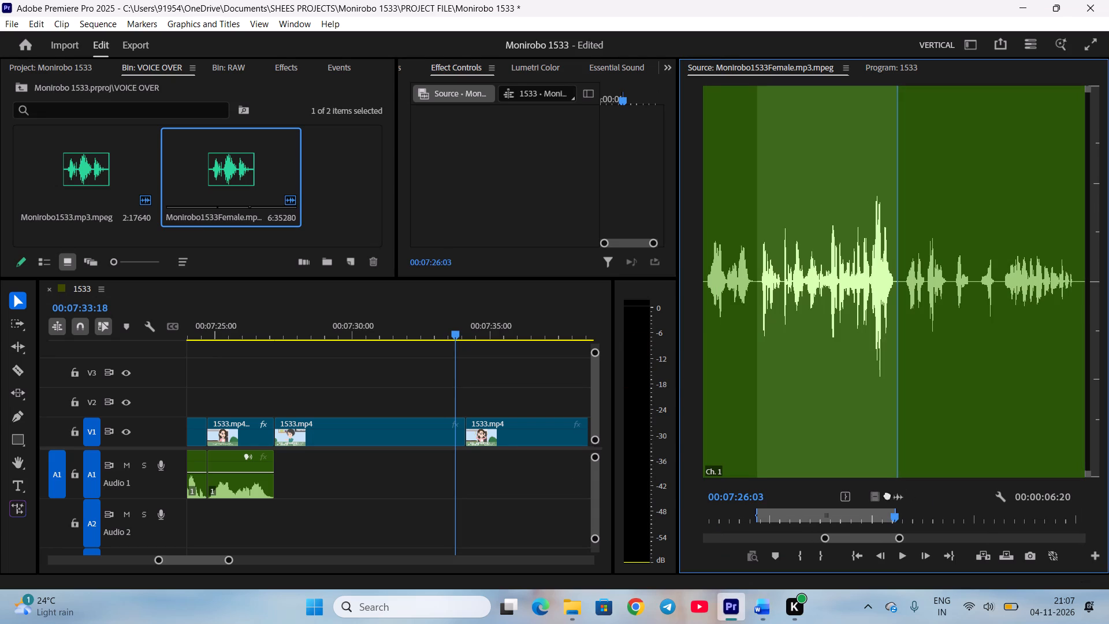
pyautogui.moveTo(887, 495); pyautogui.dragTo(276, 470)
pyautogui.click(390, 318)
pyautogui.press('space')
pyautogui.press('space')
pyautogui.click(463, 482)
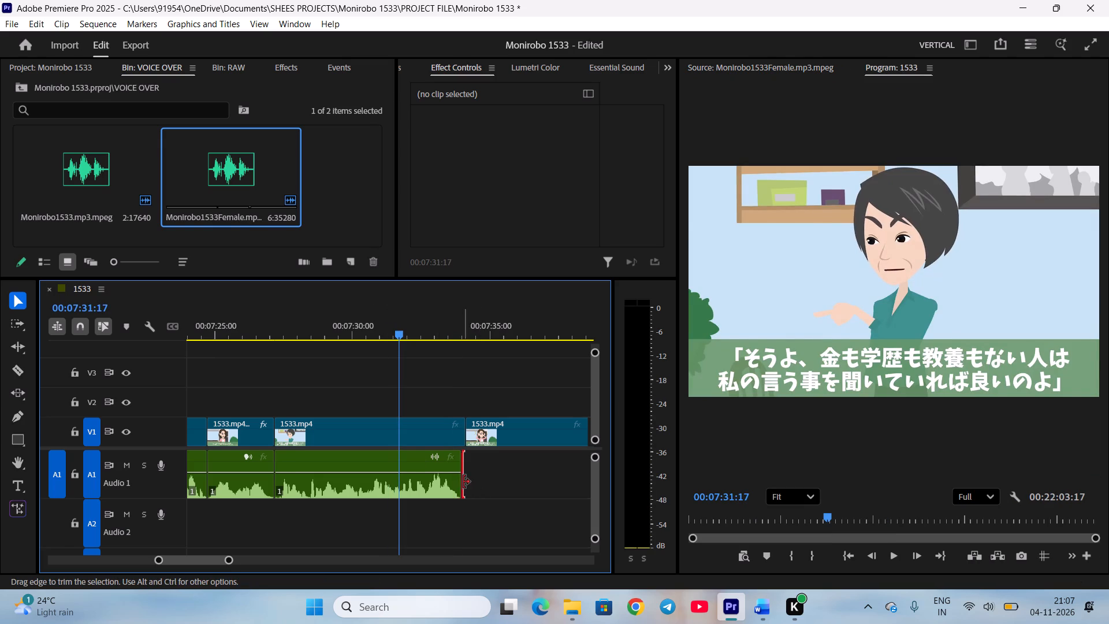
pyautogui.click(472, 506)
pyautogui.press('space')
pyautogui.scroll(-5, 472, 504)
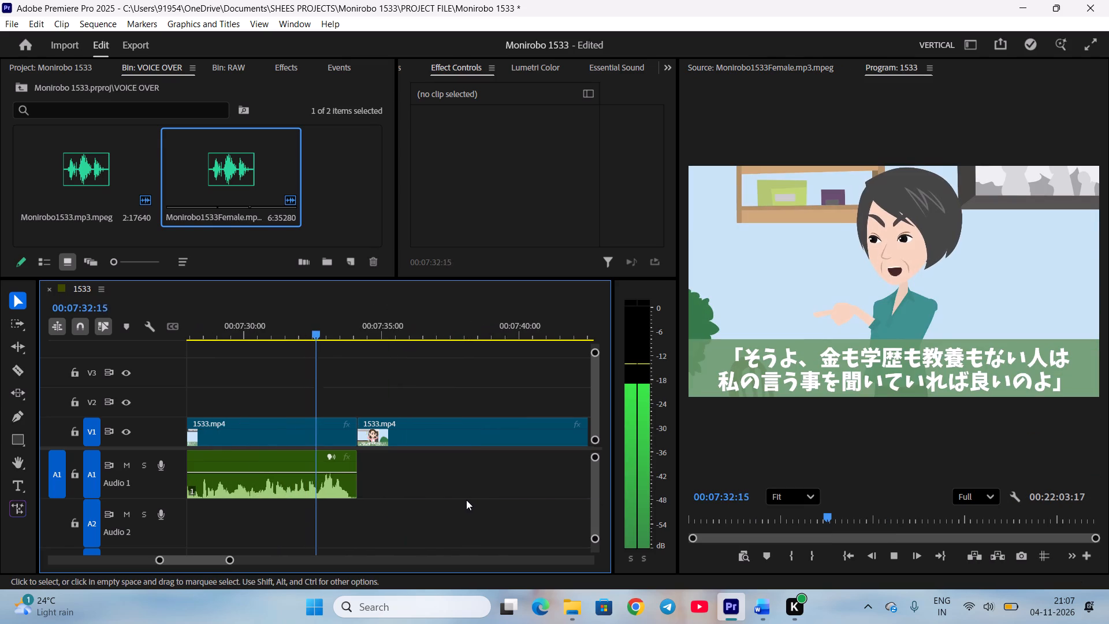
pyautogui.scroll(-6, 443, 484)
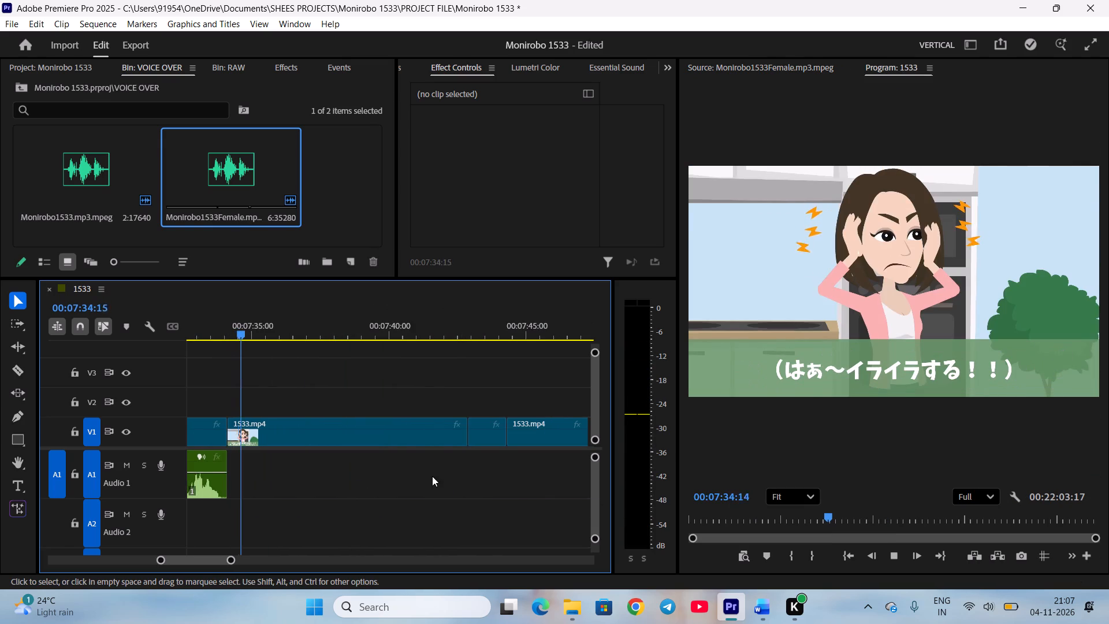
# Split the video at about 00:07:40:04, where 「その日の夜」 dissolves into 「えぇ！？全部書き直し！？」, check the cut and save the project.
pyautogui.scroll(-1, 425, 460)
pyautogui.moveTo(298, 335); pyautogui.dragTo(359, 344)
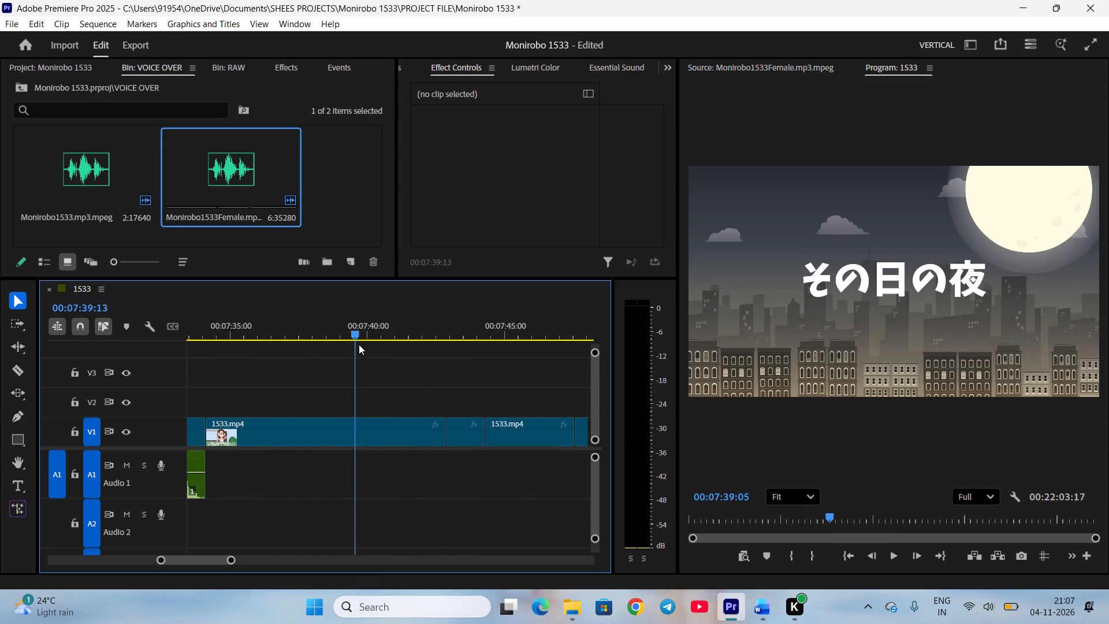
pyautogui.moveTo(359, 344); pyautogui.dragTo(372, 354)
pyautogui.scroll(-5, 771, 521)
pyautogui.scroll(1, 771, 521)
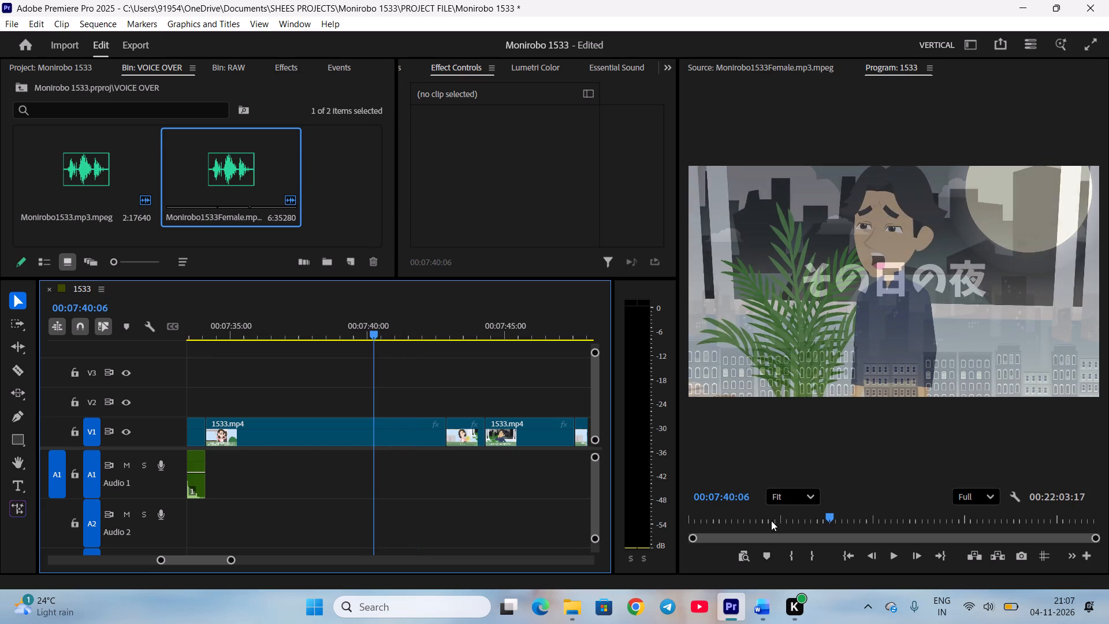
pyautogui.scroll(3, 771, 521)
pyautogui.scroll(-1, 771, 521)
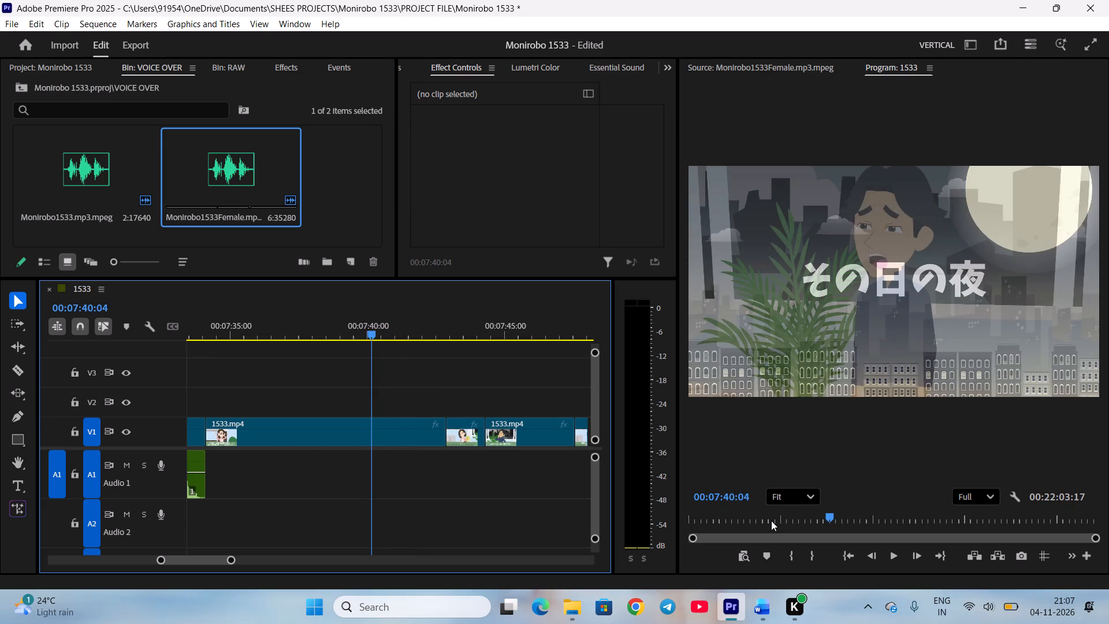
pyautogui.scroll(1, 771, 521)
pyautogui.write('c')
pyautogui.press('space')
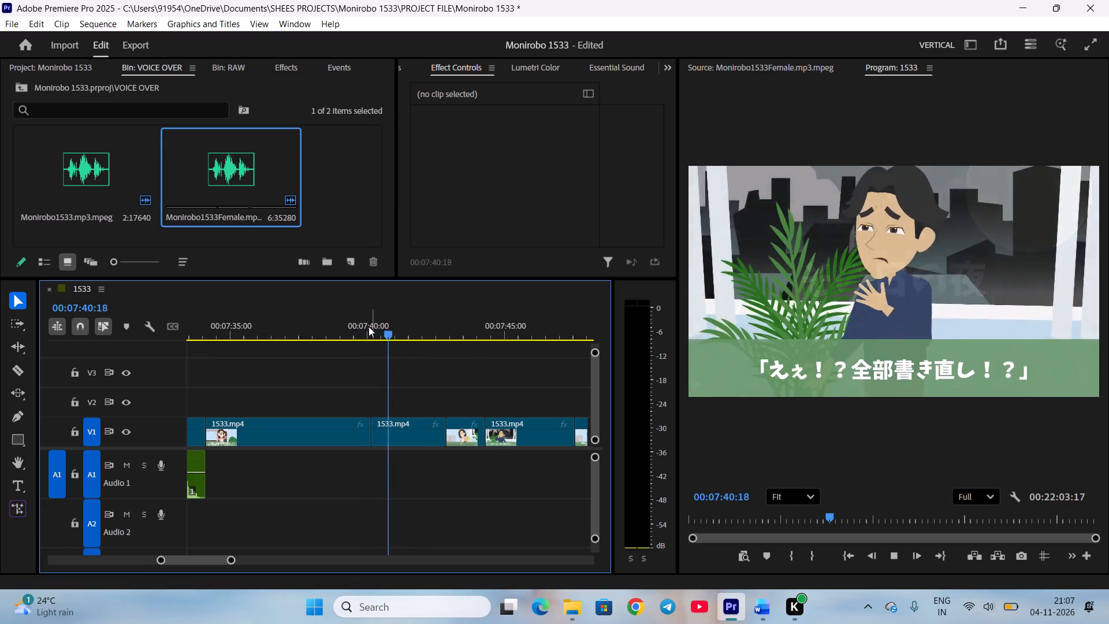
pyautogui.click(361, 324)
pyautogui.hotkey('ctrl', 's')
# Mark the next phrases of the female voice-over from 00:07:26:08 to 00:07:29:21.
pyautogui.doubleClick(215, 152)
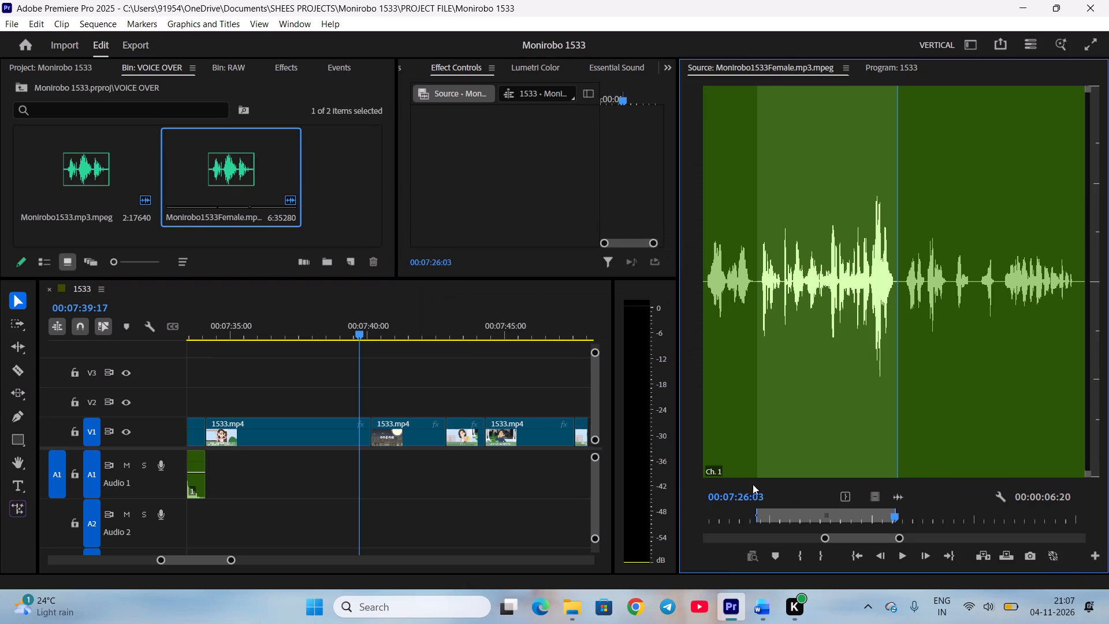
pyautogui.scroll(-4, 861, 522)
pyautogui.scroll(-4, 916, 519)
pyautogui.scroll(3, 919, 520)
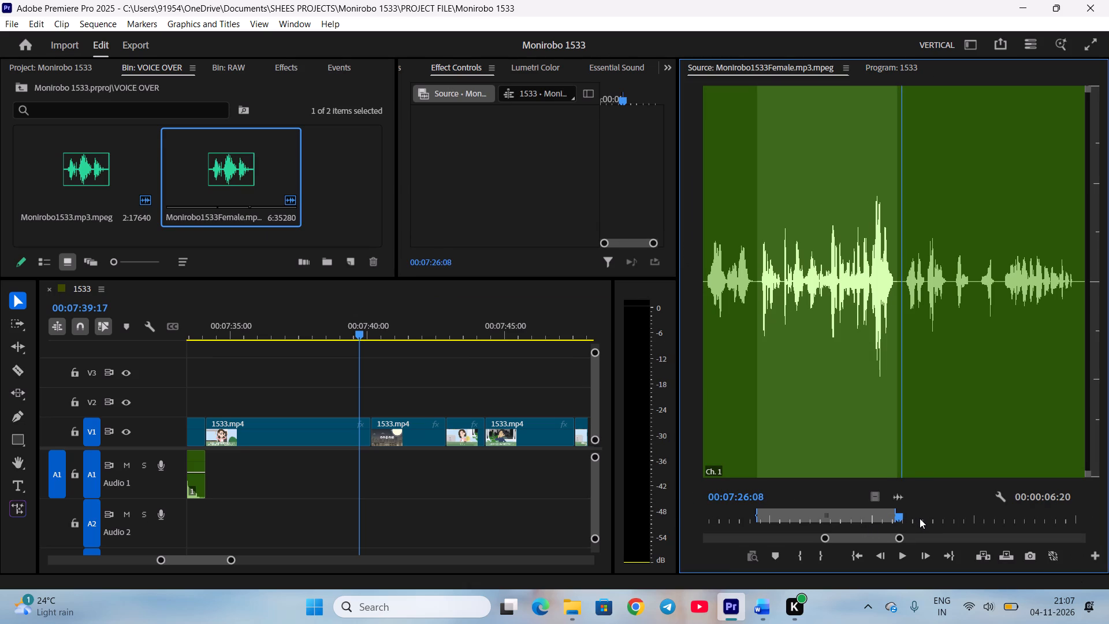
pyautogui.press('i')
pyautogui.press('space')
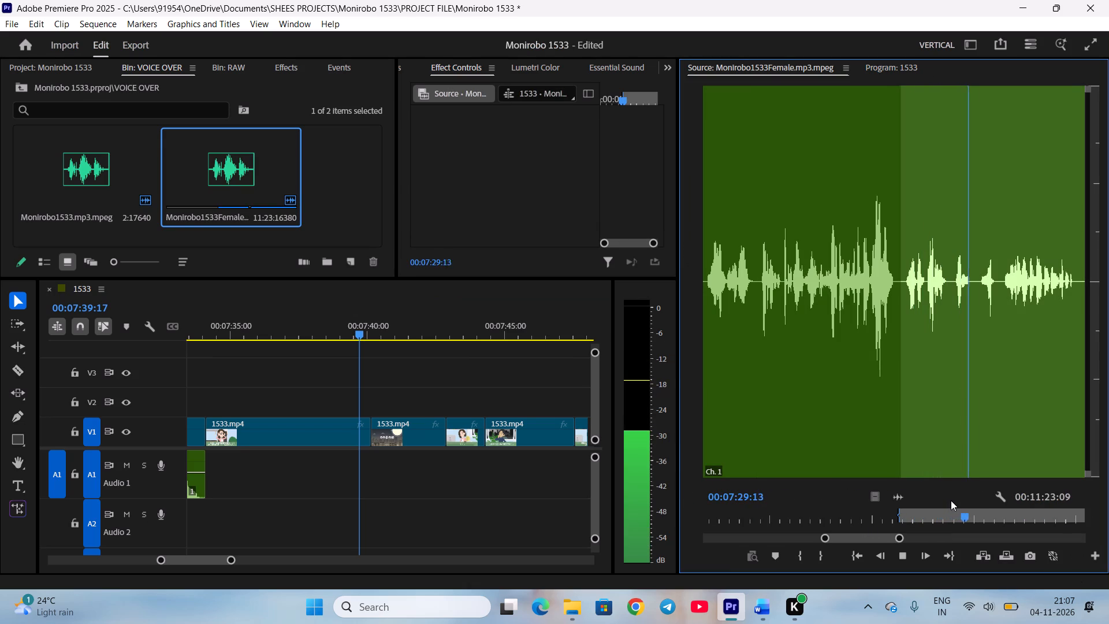
pyautogui.press('space')
pyautogui.click(959, 511)
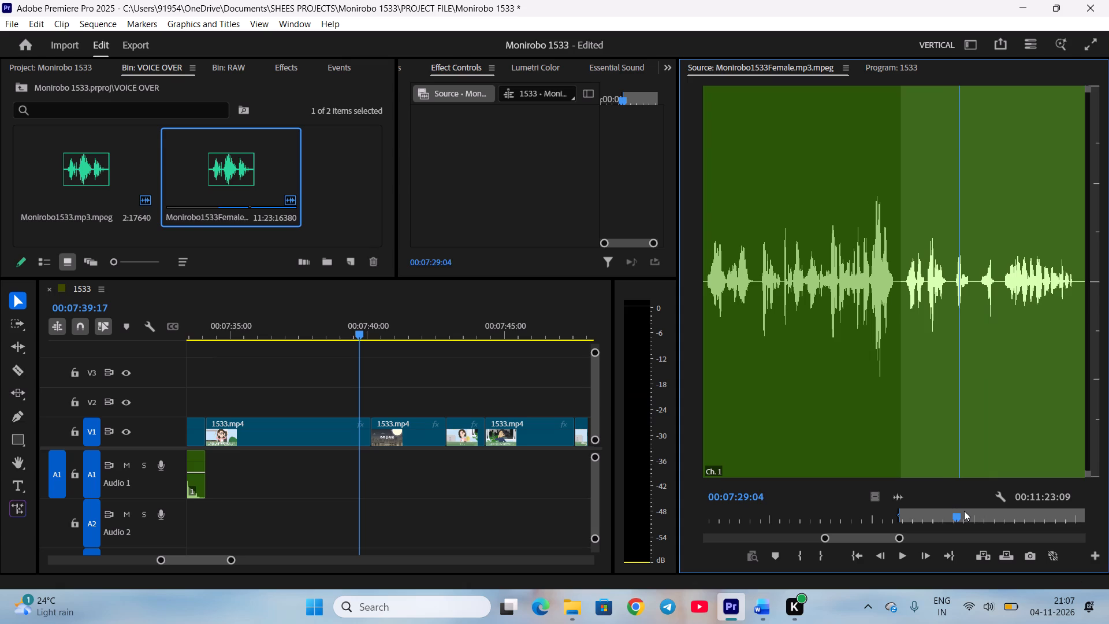
pyautogui.scroll(-9, 964, 511)
pyautogui.press('space')
pyautogui.press('space')
pyautogui.scroll(4, 965, 511)
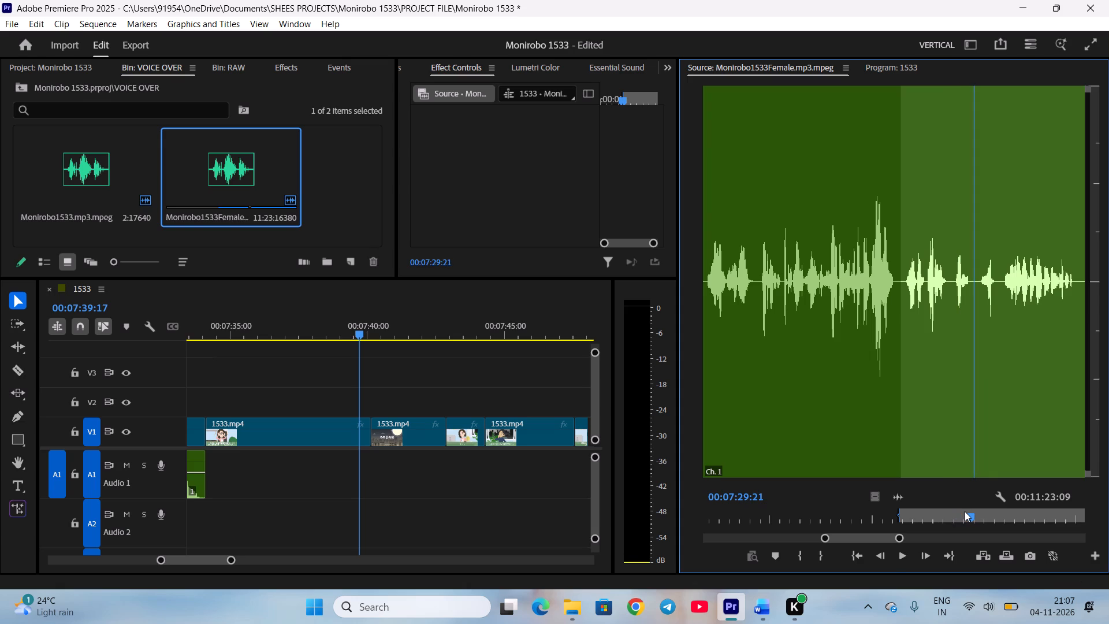
pyautogui.press('o')
# Place the marked phrases on Audio 1 at the start of the 「（はぁ～イライラする！！）」 scene and preview them.
pyautogui.moveTo(890, 496); pyautogui.dragTo(263, 481)
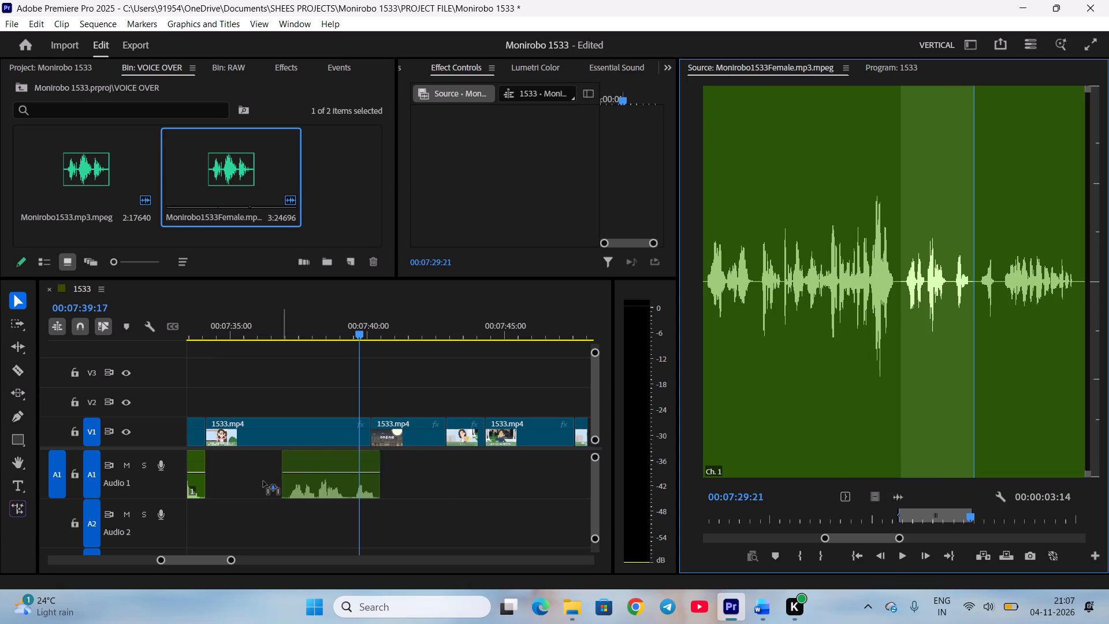
pyautogui.moveTo(263, 481); pyautogui.dragTo(213, 477)
pyautogui.click(222, 310)
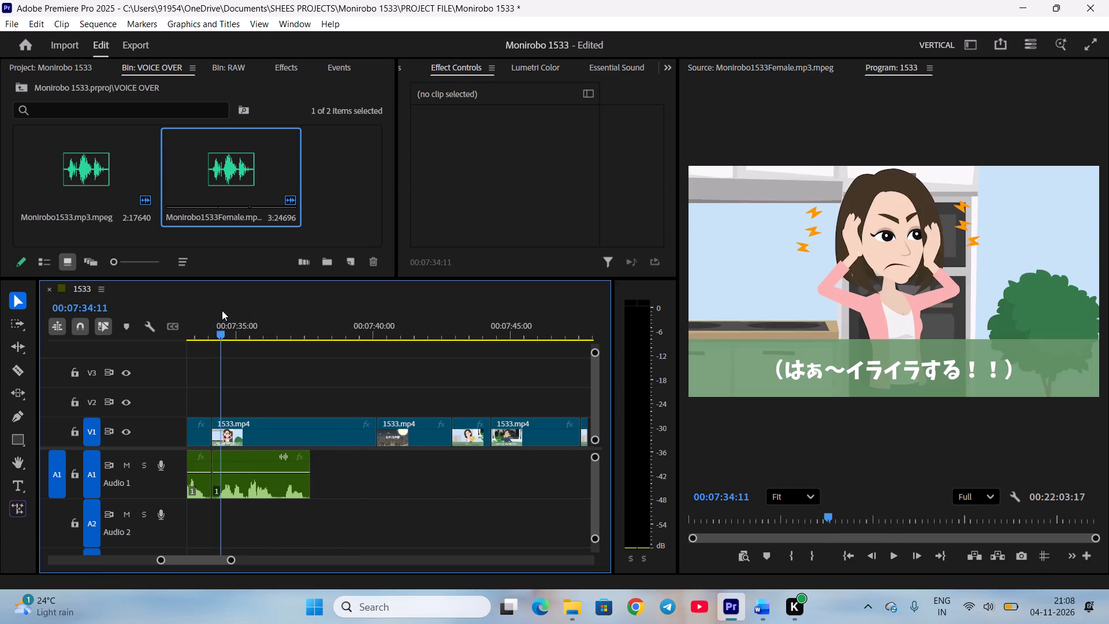
pyautogui.press('space')
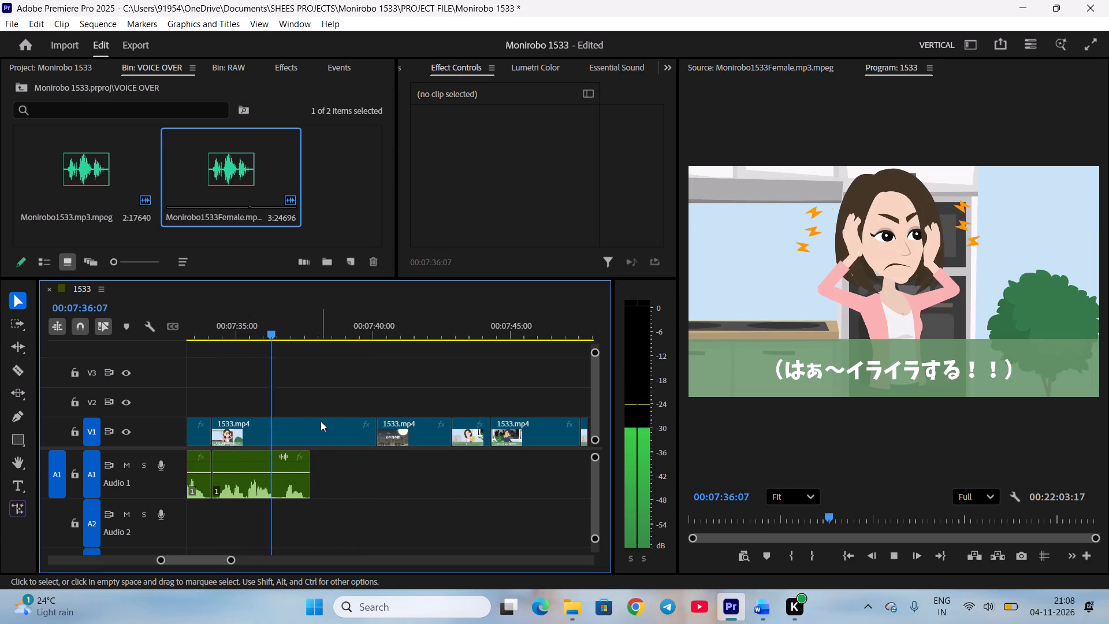
pyautogui.press('space')
# Split the 「（はぁ～イライラする！！）」 video clip at its fade to white, at about 00:07:37:23.
pyautogui.click(333, 437)
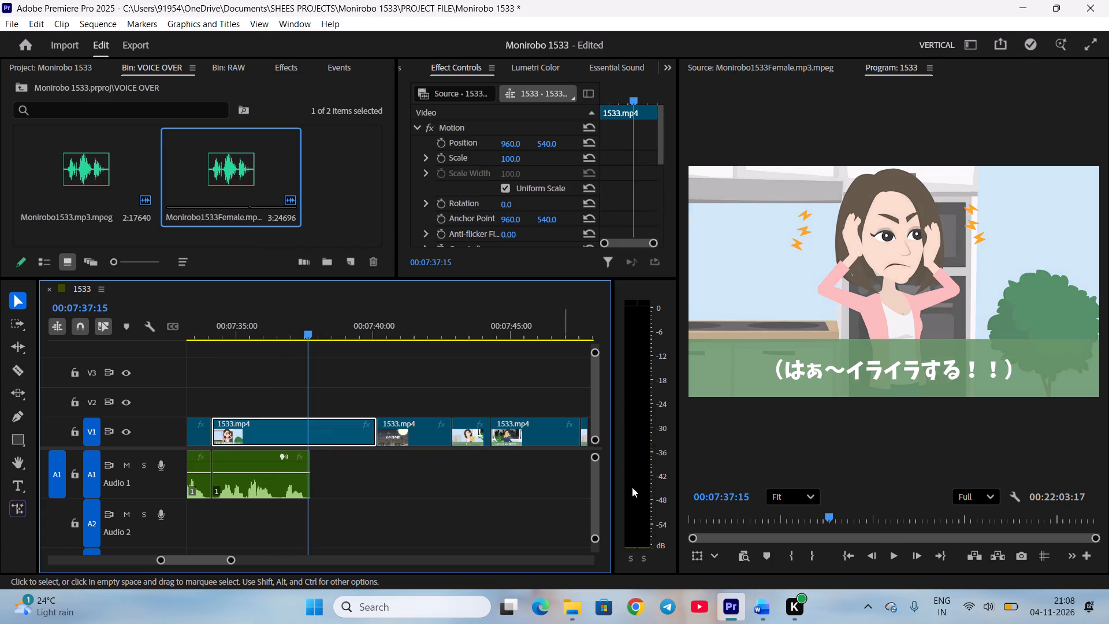
pyautogui.scroll(-9, 745, 521)
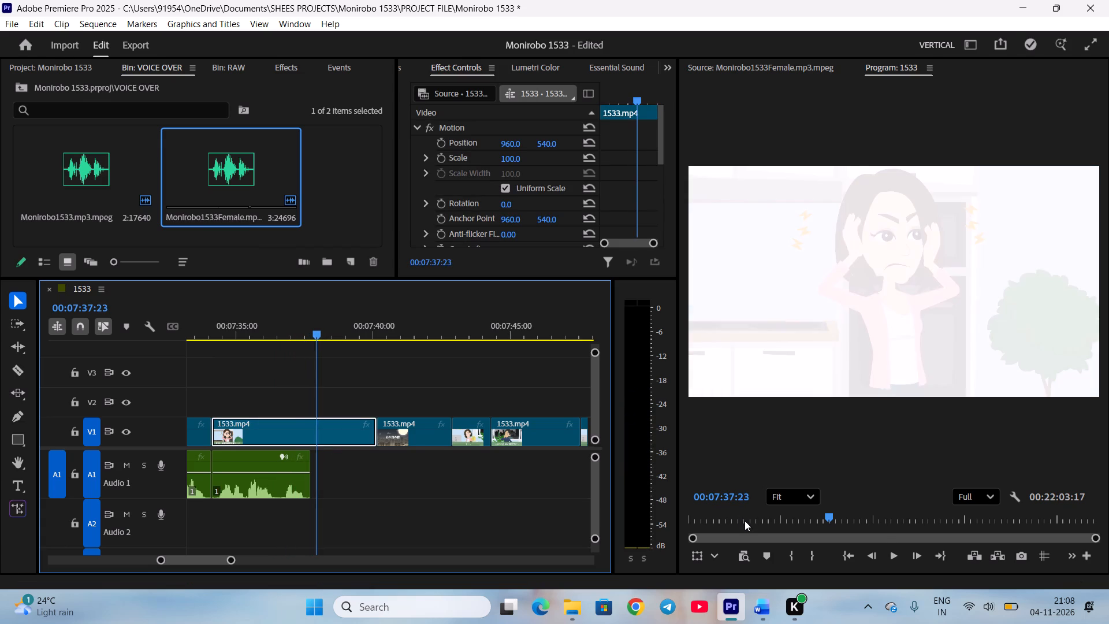
pyautogui.scroll(-1, 745, 521)
pyautogui.press('c')
# Move the split-off white-fade piece earlier to 00:07:36:14, overwriting the scene's tail, and trim its end to the voice clip's end.
pyautogui.moveTo(321, 331); pyautogui.dragTo(283, 342)
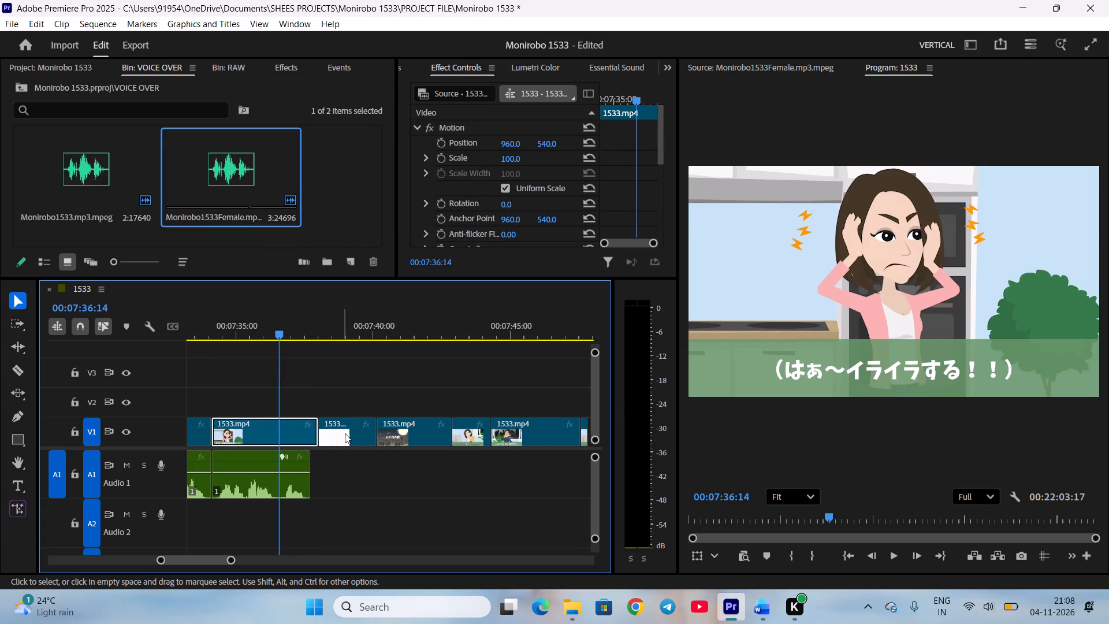
pyautogui.moveTo(345, 433); pyautogui.dragTo(306, 433)
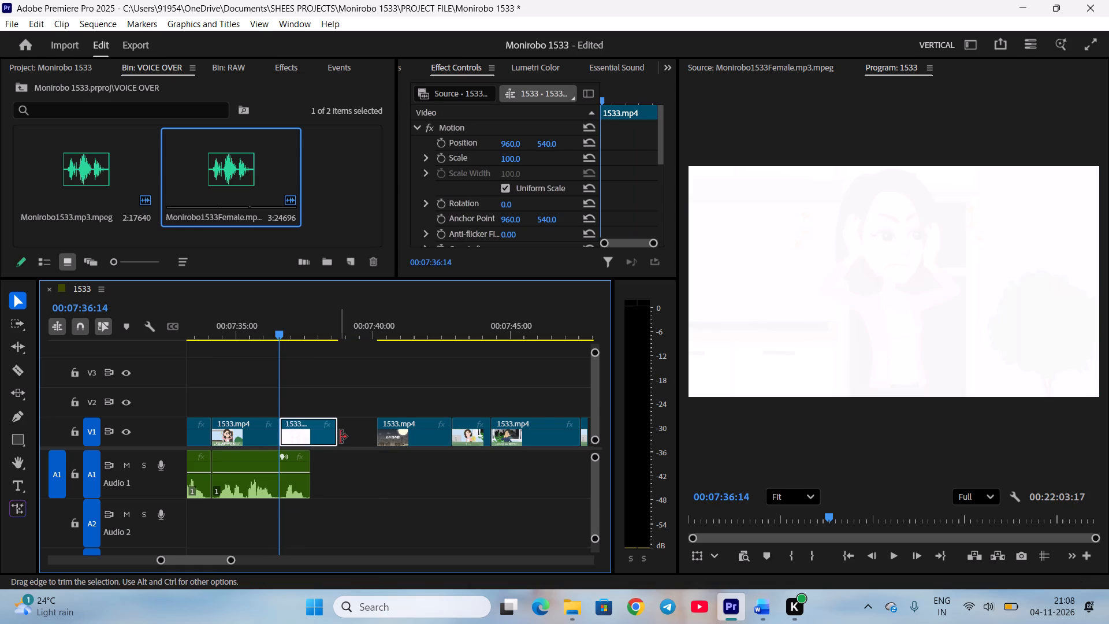
pyautogui.moveTo(342, 436); pyautogui.dragTo(317, 434)
# Close the gap after the trimmed fade piece and preview the transition into the 「えぇ！？全部書き直し！？」 scene.
pyautogui.rightClick(334, 425)
pyautogui.rightClick(347, 429)
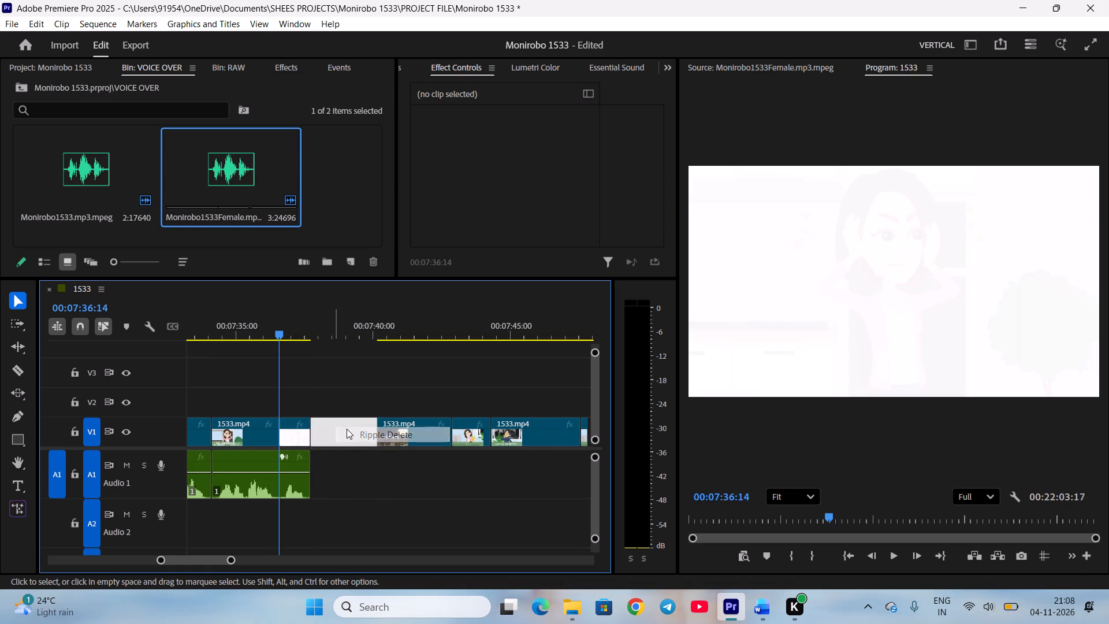
pyautogui.click(267, 337)
pyautogui.press('space')
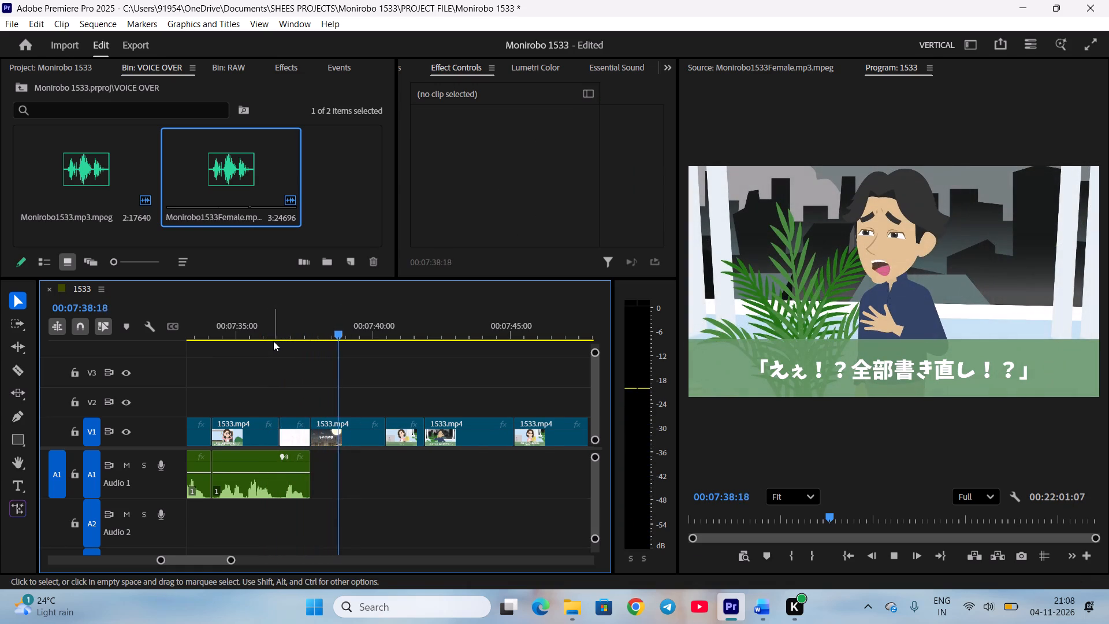
pyautogui.press('space')
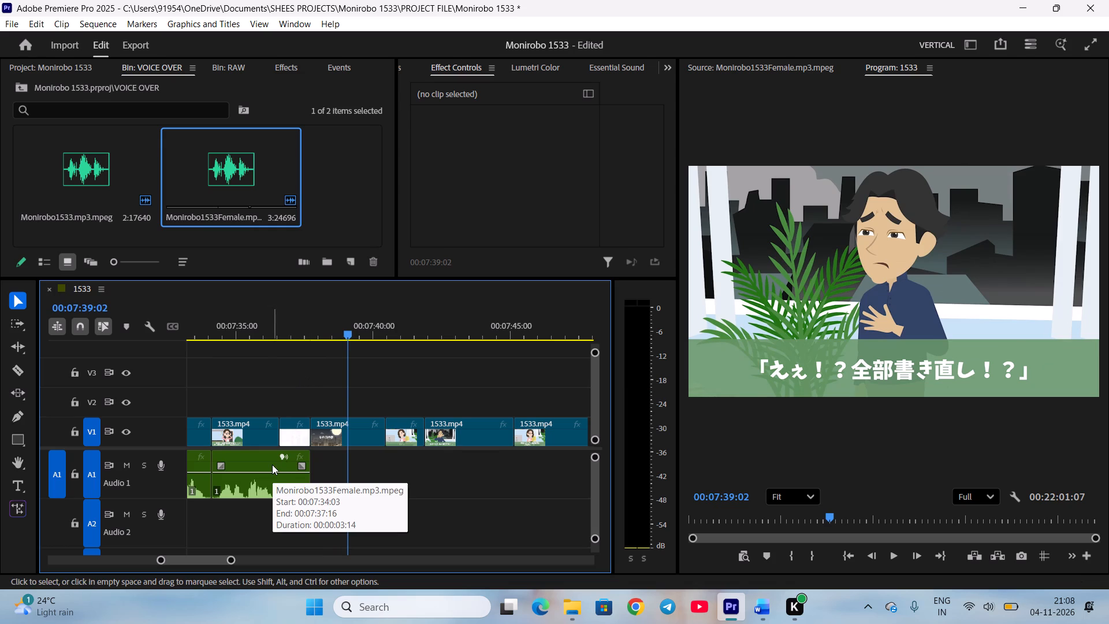
# Raise the gain of the 「（はぁ～イライラする！！）」 scene's voice clip by 10 dB, preview it and save the project.
pyautogui.click(257, 482)
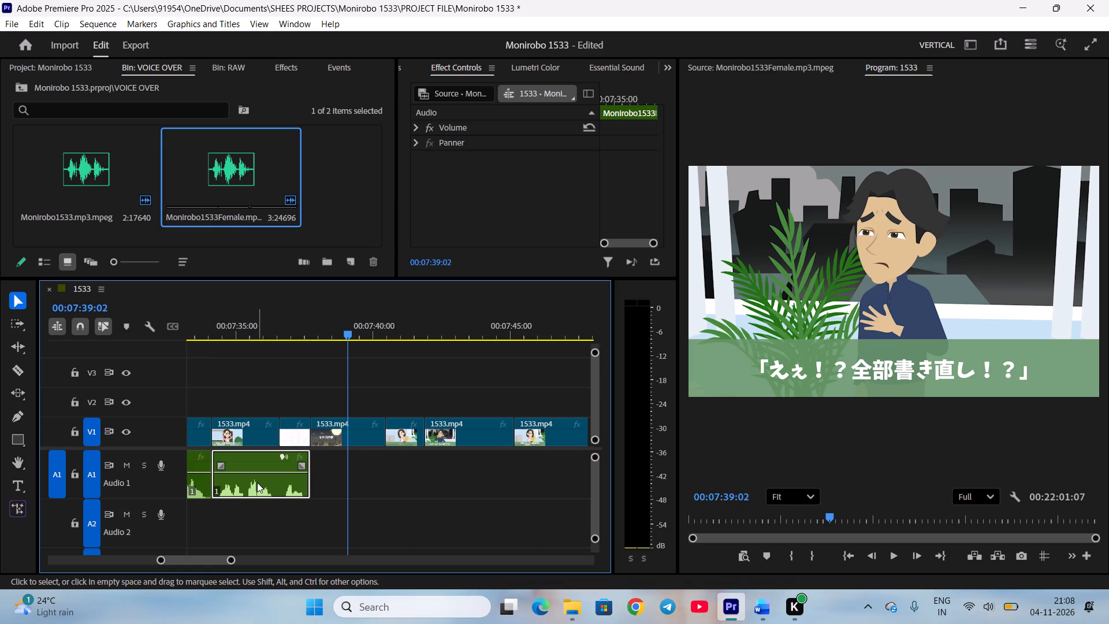
pyautogui.press('g')
pyautogui.write('10')
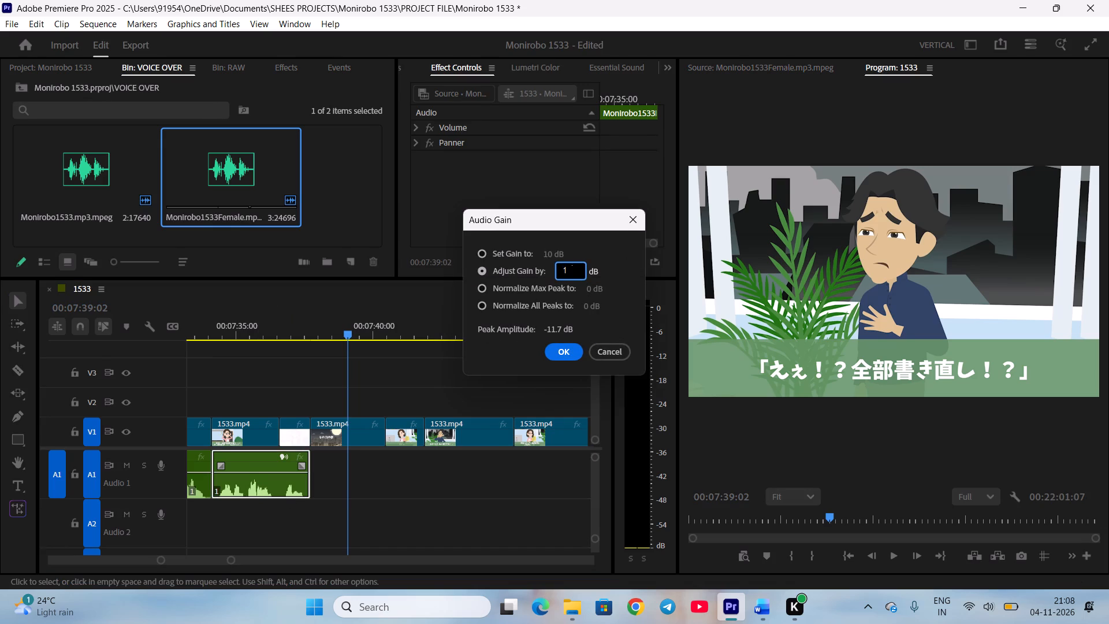
pyautogui.press('Return')
pyautogui.click(212, 336)
pyautogui.click(276, 349)
pyautogui.press('space')
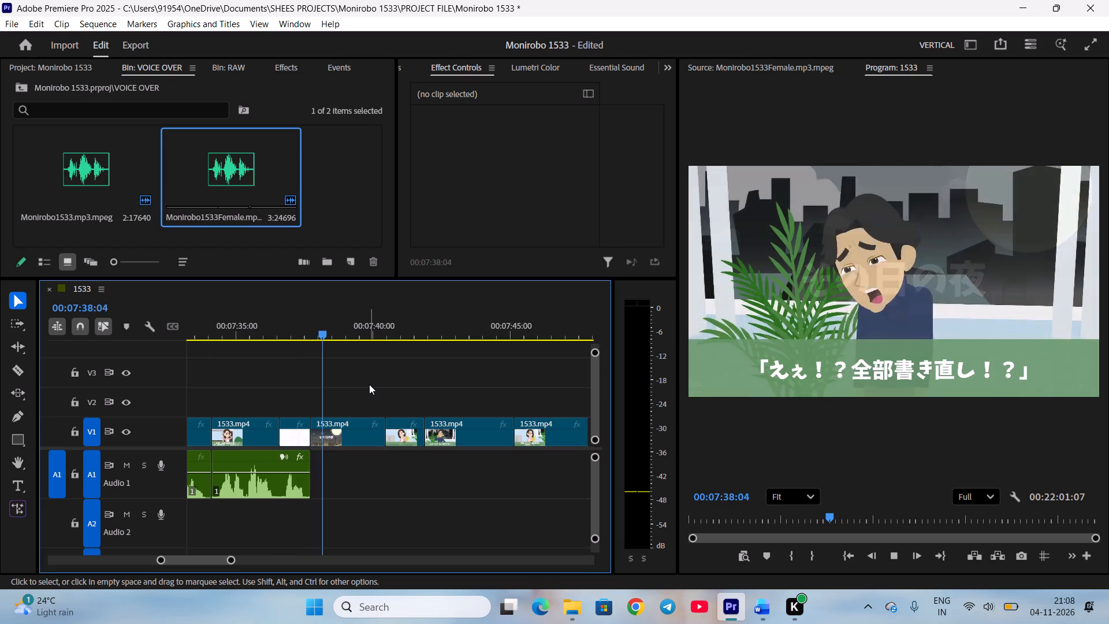
pyautogui.scroll(-3, 369, 384)
pyautogui.hotkey('ctrl', 's')
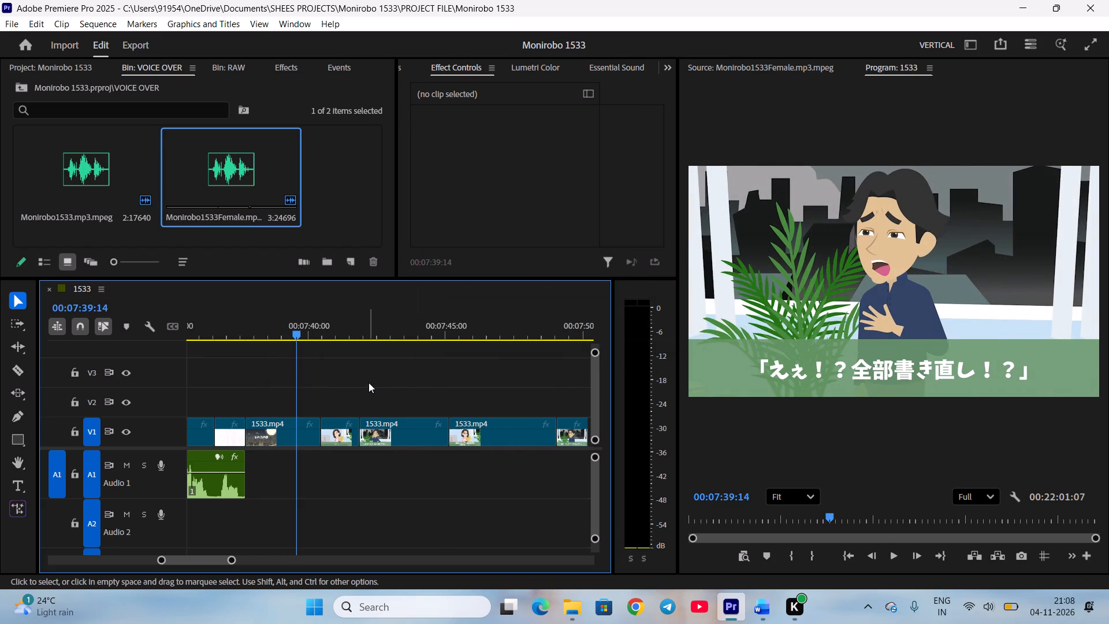
# Mark the phrase 00:01:47:00 to 00:01:49:13 in Monirobo1533.mp3.mpeg and place it on A1 at the start of the 「えぇ！？全部書き直し！？」 scene.
pyautogui.moveTo(303, 336); pyautogui.dragTo(311, 339)
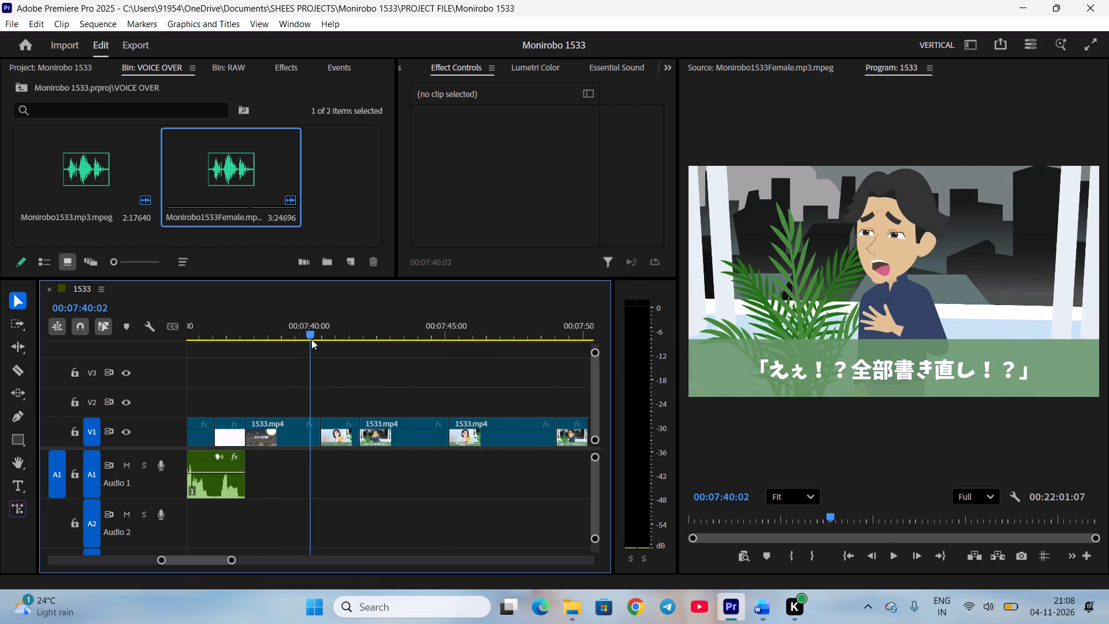
pyautogui.moveTo(311, 339); pyautogui.dragTo(311, 351)
pyautogui.doubleClick(70, 159)
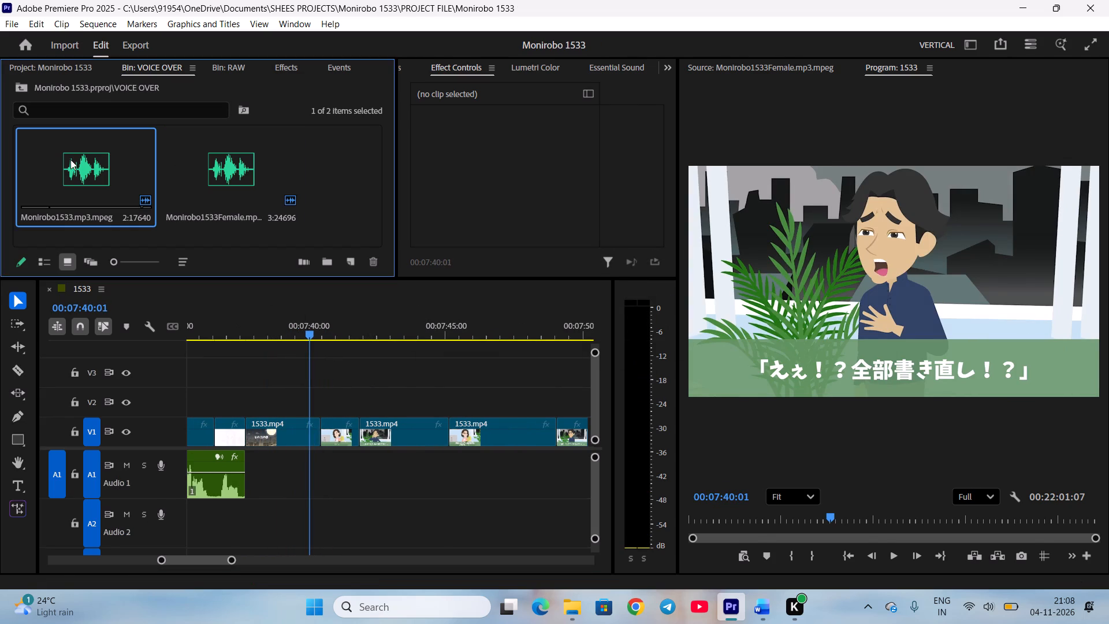
pyautogui.click(965, 512)
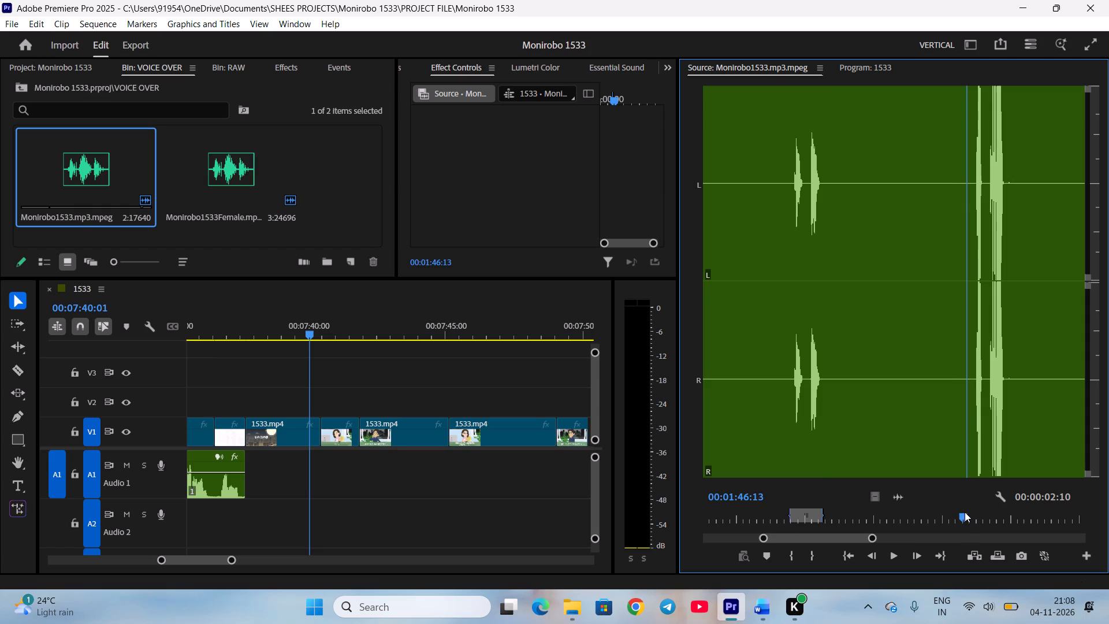
pyautogui.scroll(-12, 965, 512)
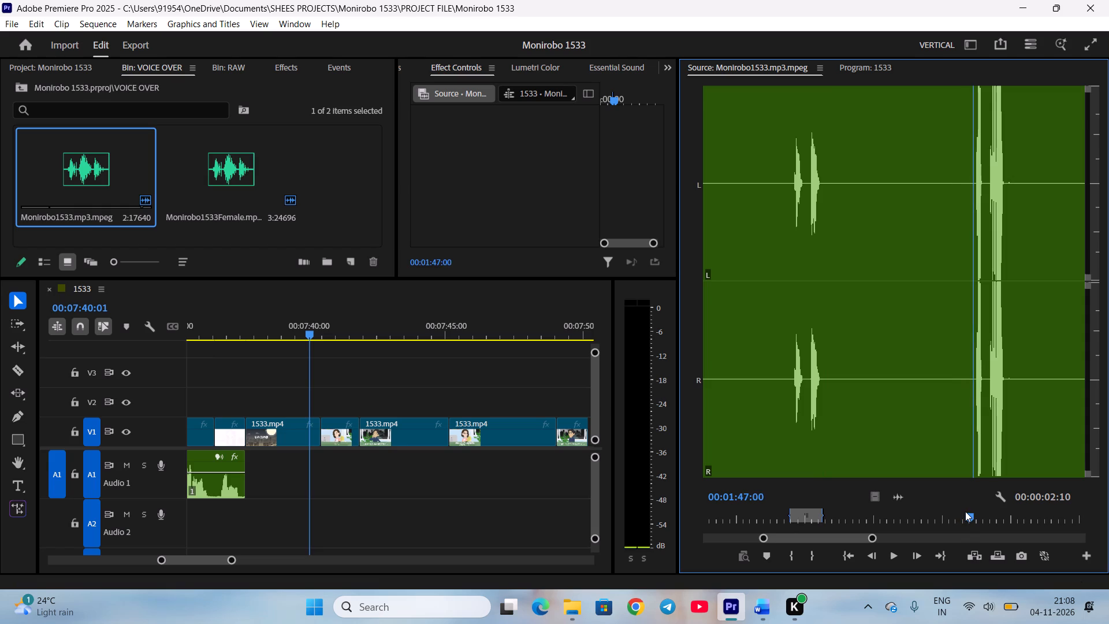
pyautogui.write('i')
pyautogui.press('space')
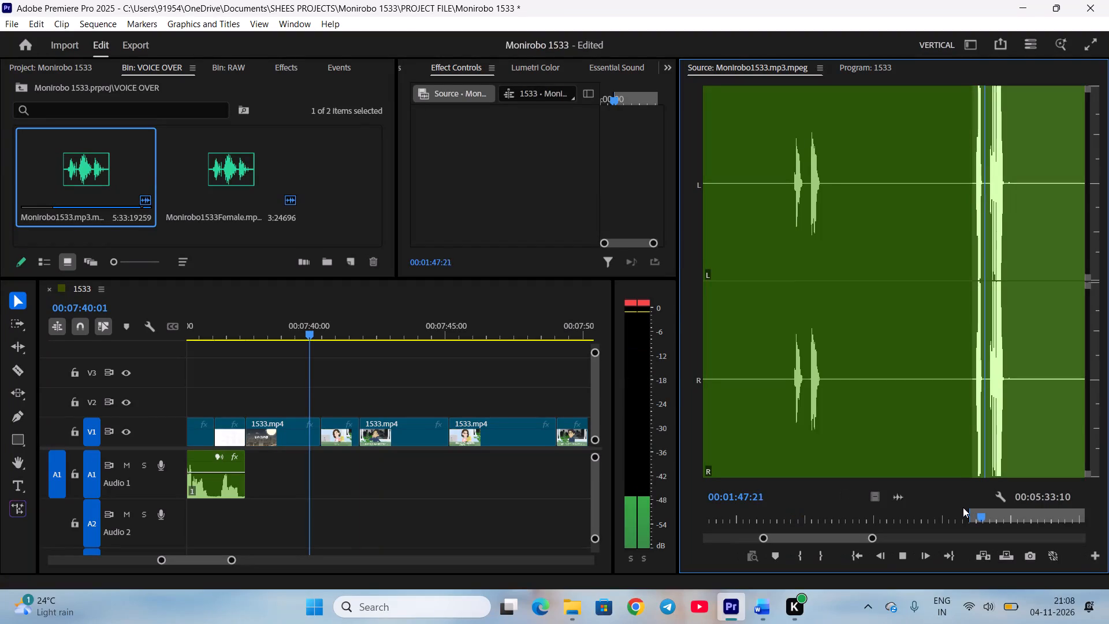
pyautogui.press('space')
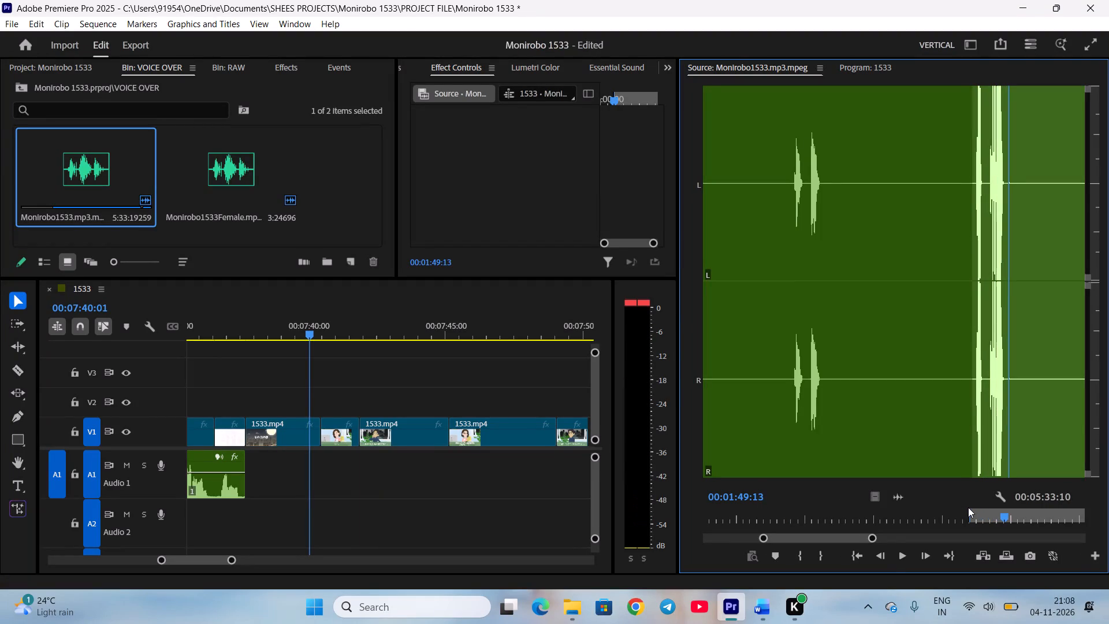
pyautogui.press('o')
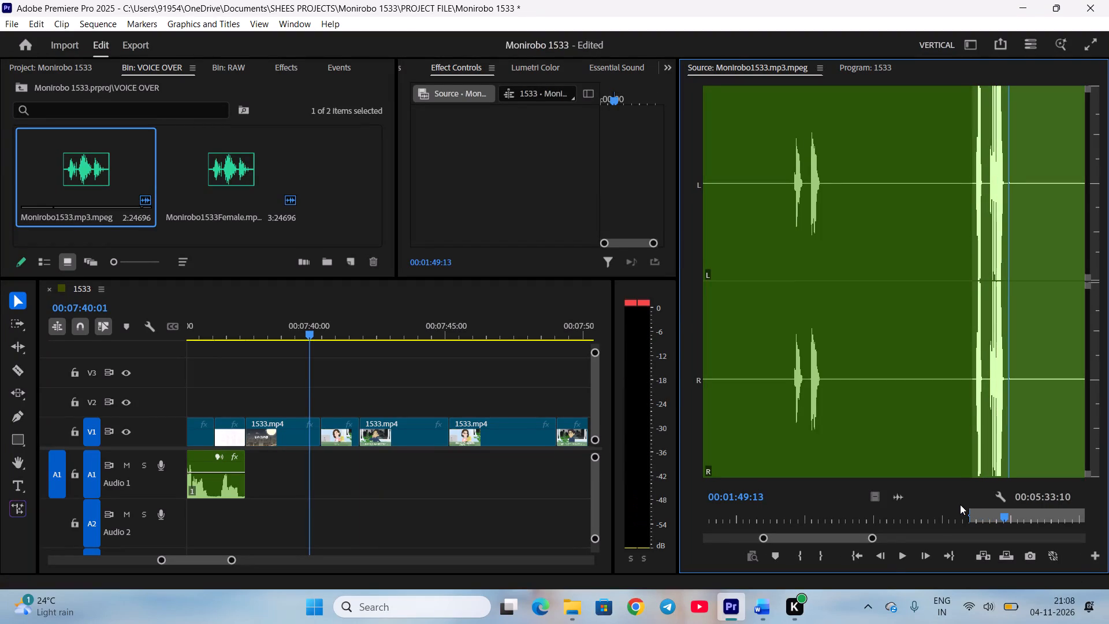
pyautogui.moveTo(898, 496); pyautogui.dragTo(407, 477)
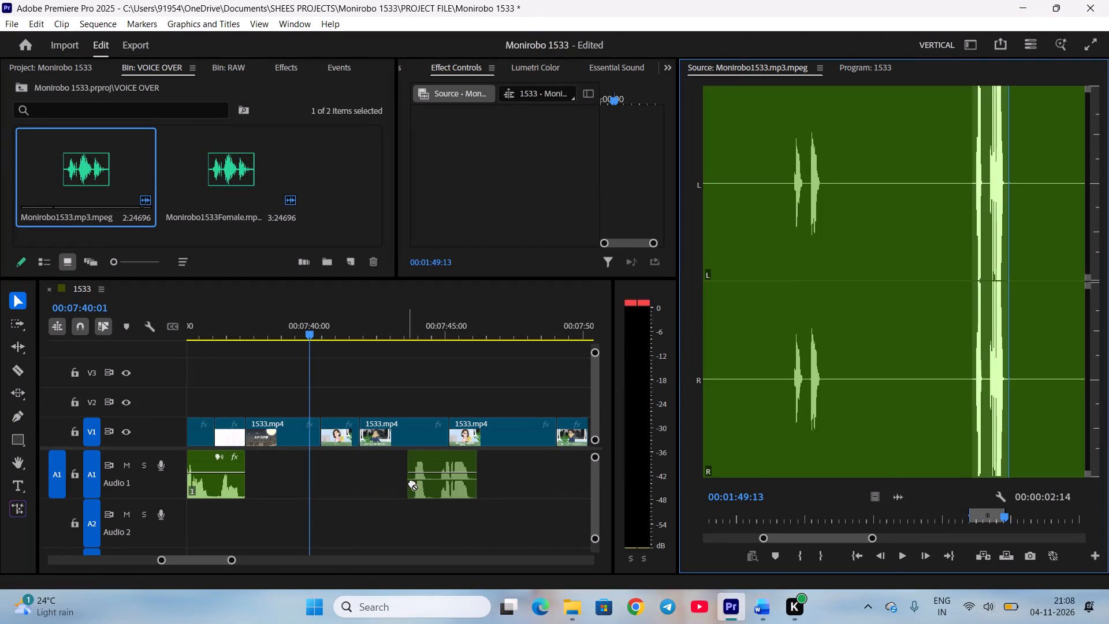
pyautogui.moveTo(445, 489); pyautogui.dragTo(282, 485)
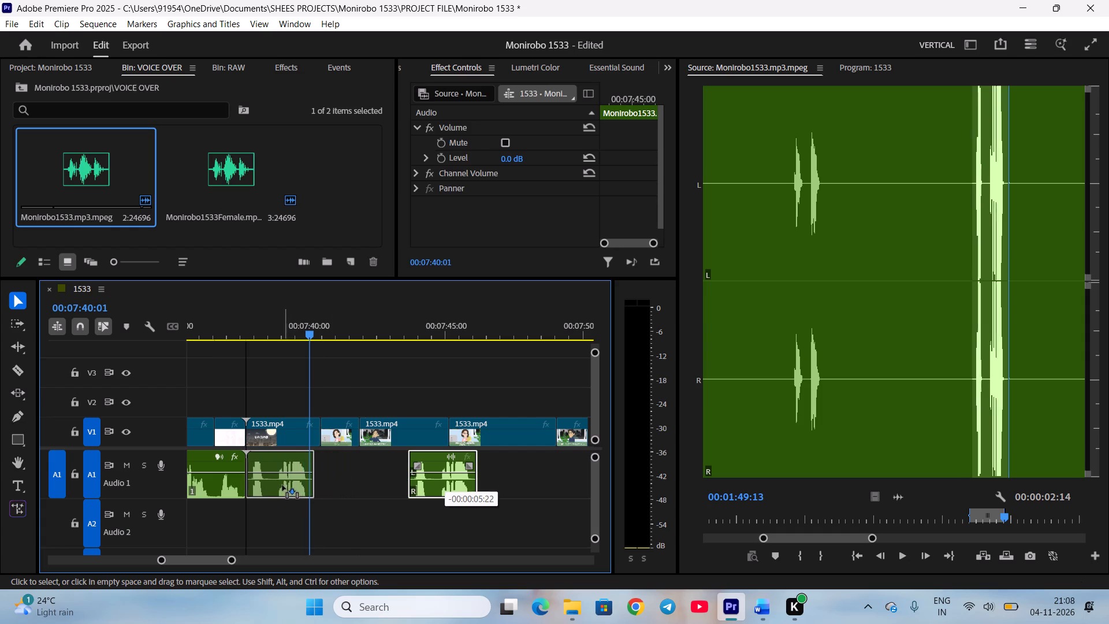
pyautogui.moveTo(282, 485); pyautogui.dragTo(282, 486)
# Preview the 「えぇ！？全部書き直し！？」 scene, trim its video to the voice clip's end, close the gap and save the project.
pyautogui.click(248, 326)
pyautogui.click(286, 366)
pyautogui.press('space')
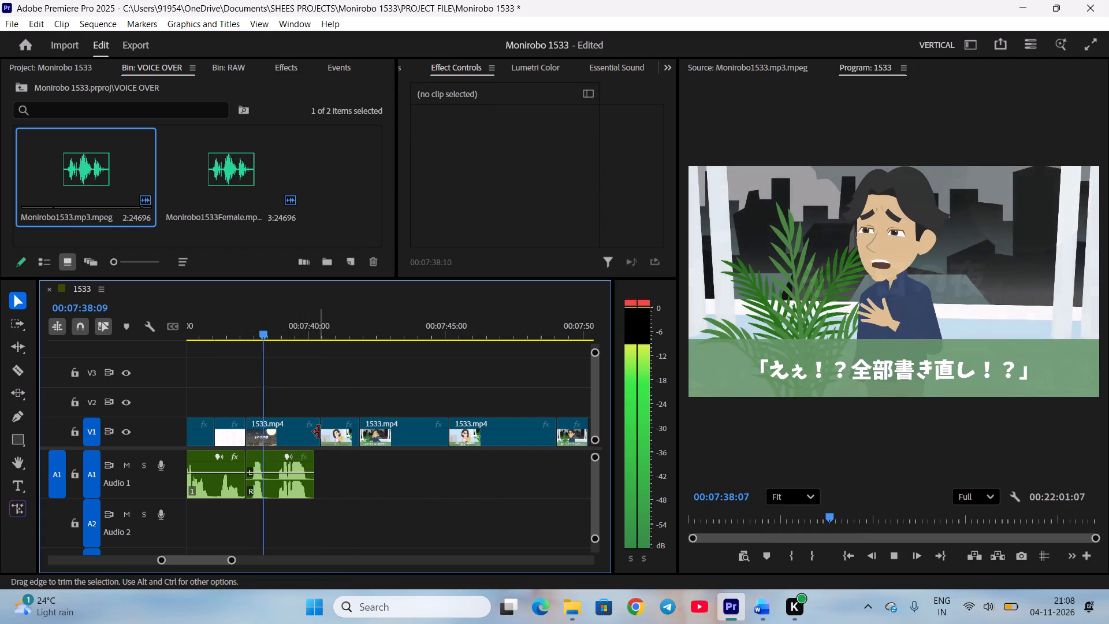
pyautogui.moveTo(319, 432); pyautogui.dragTo(311, 433)
pyautogui.press('space')
pyautogui.rightClick(318, 428)
pyautogui.click(336, 436)
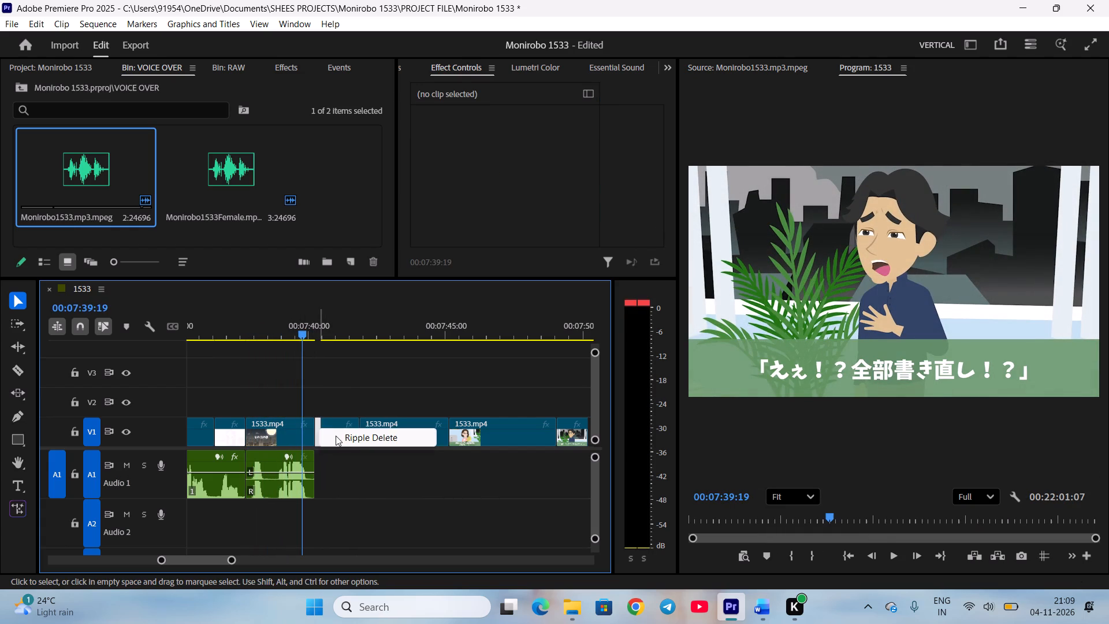
pyautogui.scroll(-5, 336, 436)
pyautogui.press('space')
pyautogui.press('space')
pyautogui.scroll(2, 351, 443)
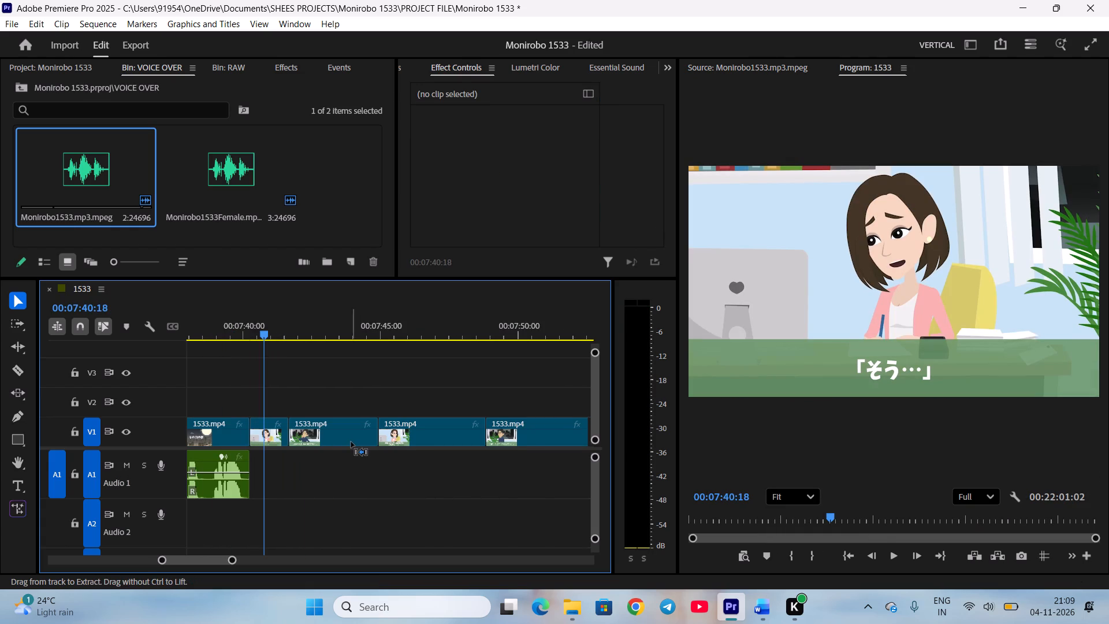
pyautogui.hotkey('ctrl', 's')
# Mark the phrase 00:07:30:00 to 00:07:31:01 in Monirobo1533Female.mp3.mpeg and place it on A1 at the start of the 「そう…」 scene.
pyautogui.doubleClick(230, 179)
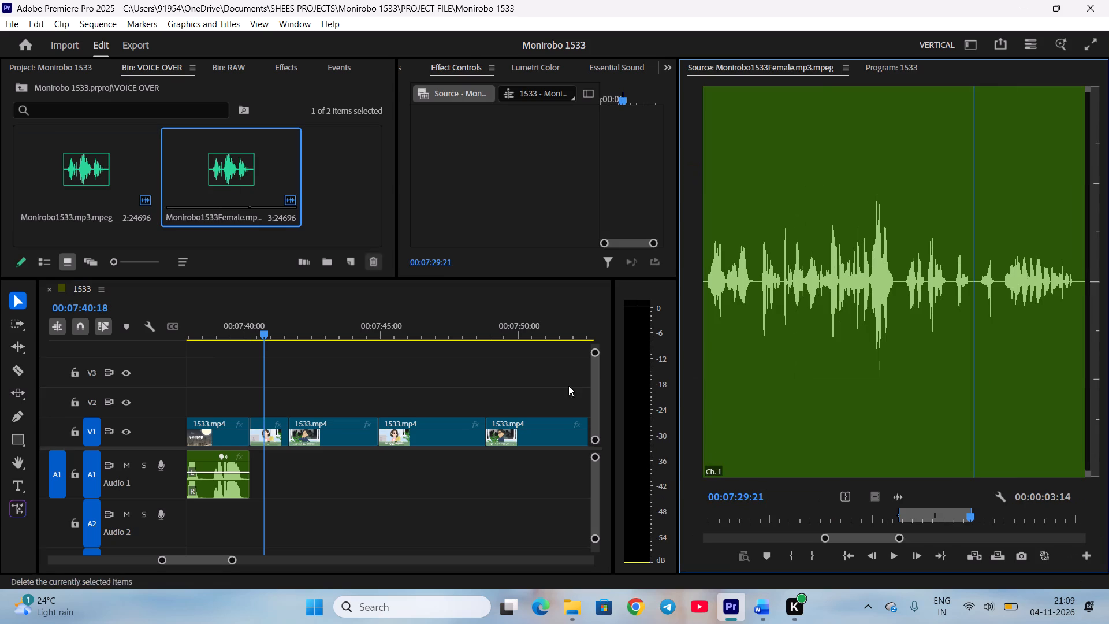
pyautogui.scroll(-4, 903, 520)
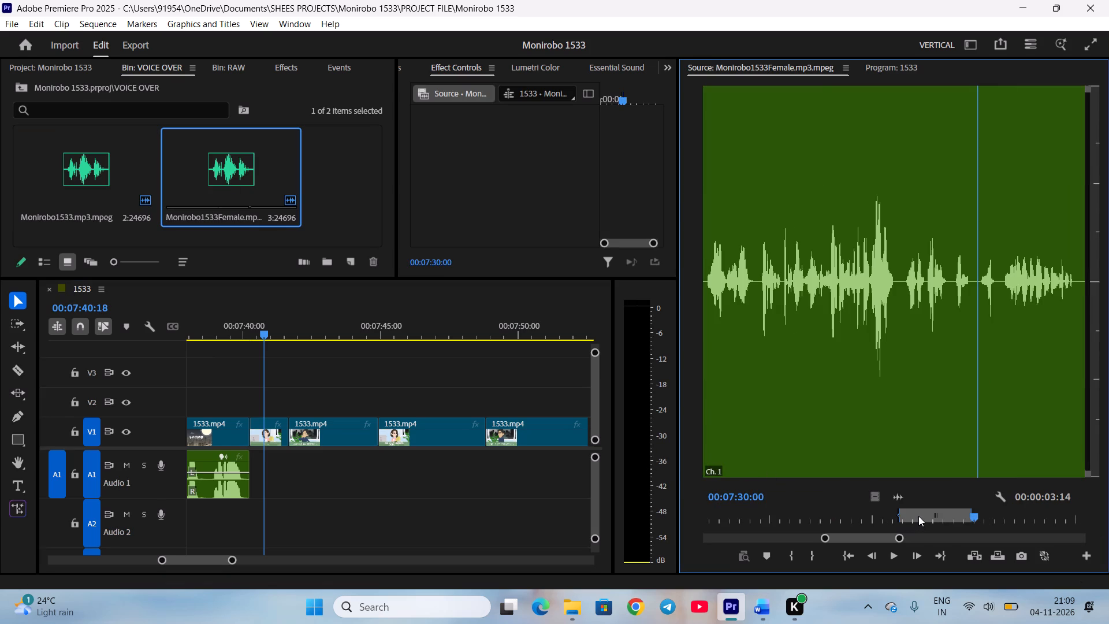
pyautogui.press('i')
pyautogui.press('space')
pyautogui.press('space')
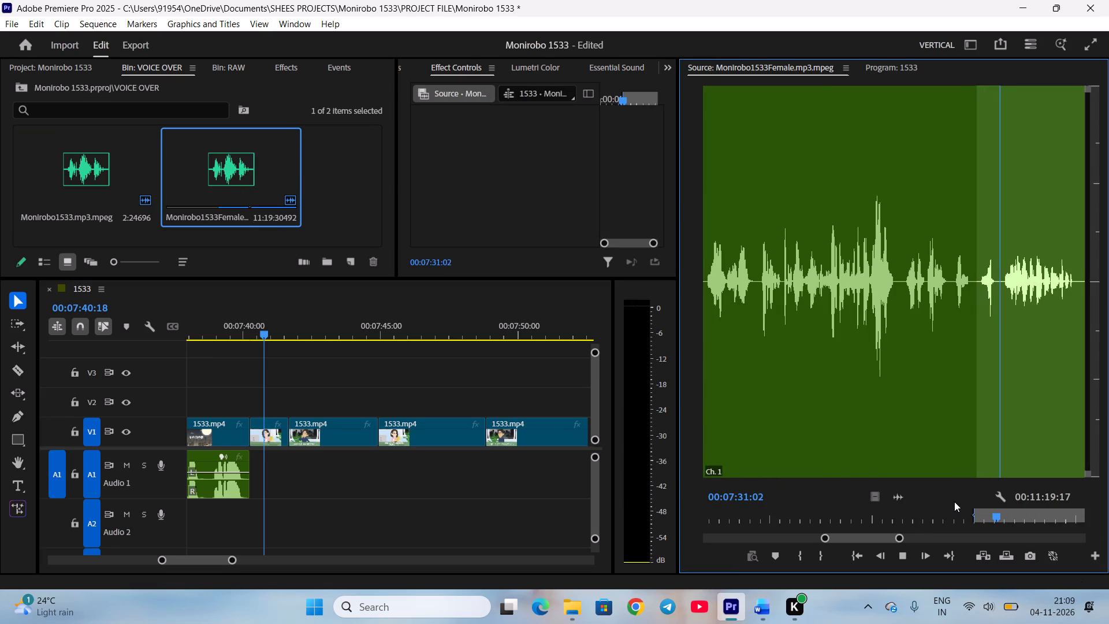
pyautogui.scroll(2, 954, 502)
pyautogui.press('o')
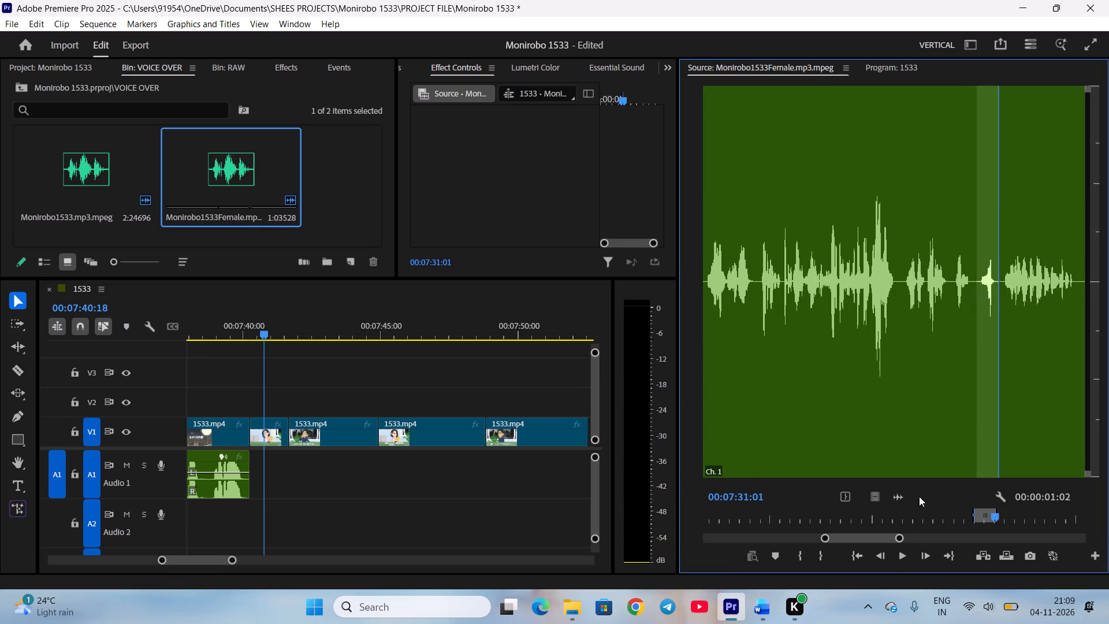
pyautogui.moveTo(906, 496); pyautogui.dragTo(256, 479)
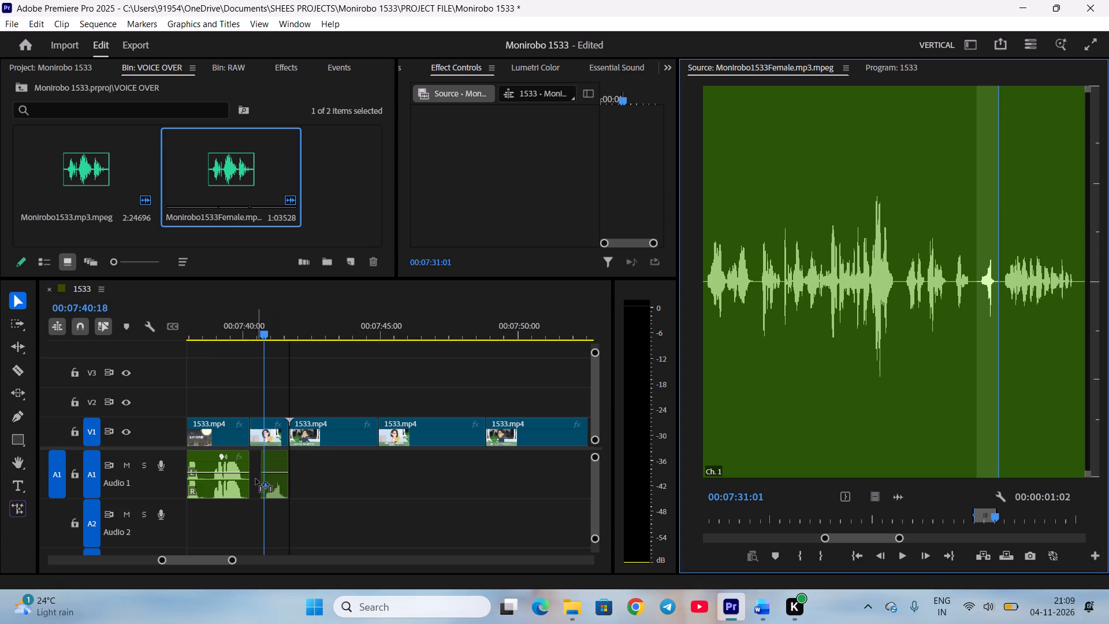
pyautogui.moveTo(256, 479); pyautogui.dragTo(255, 478)
# Trim the 「そう…」 video clip to its voice clip's end, close the gap, play into the following scene and save the project.
pyautogui.click(289, 429)
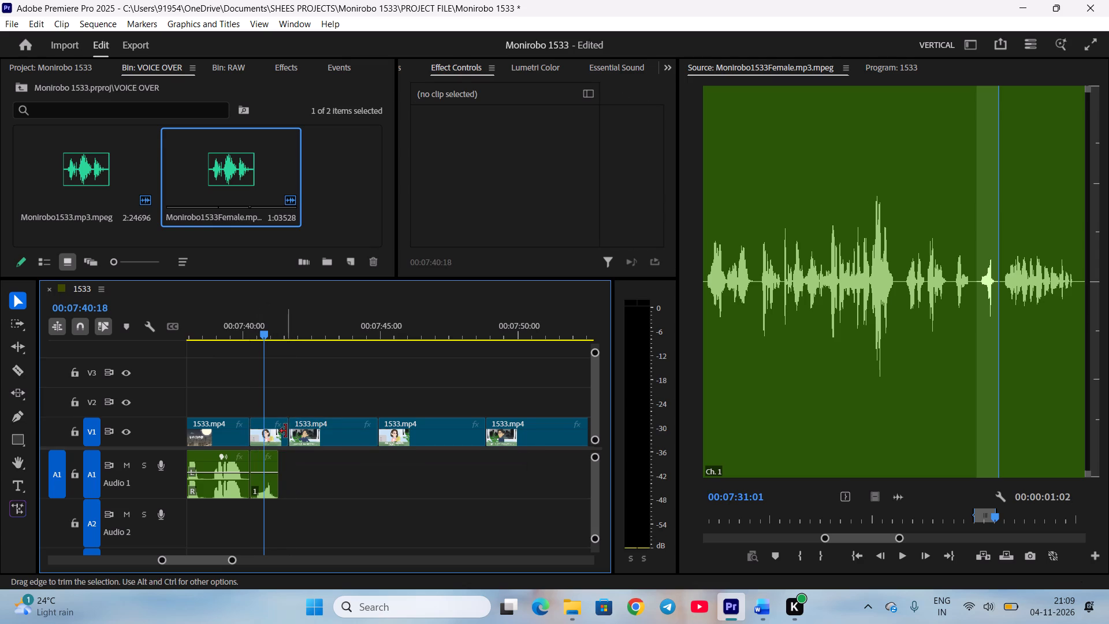
pyautogui.moveTo(286, 431); pyautogui.dragTo(277, 431)
pyautogui.press('space')
pyautogui.press('space')
pyautogui.rightClick(283, 428)
pyautogui.click(302, 432)
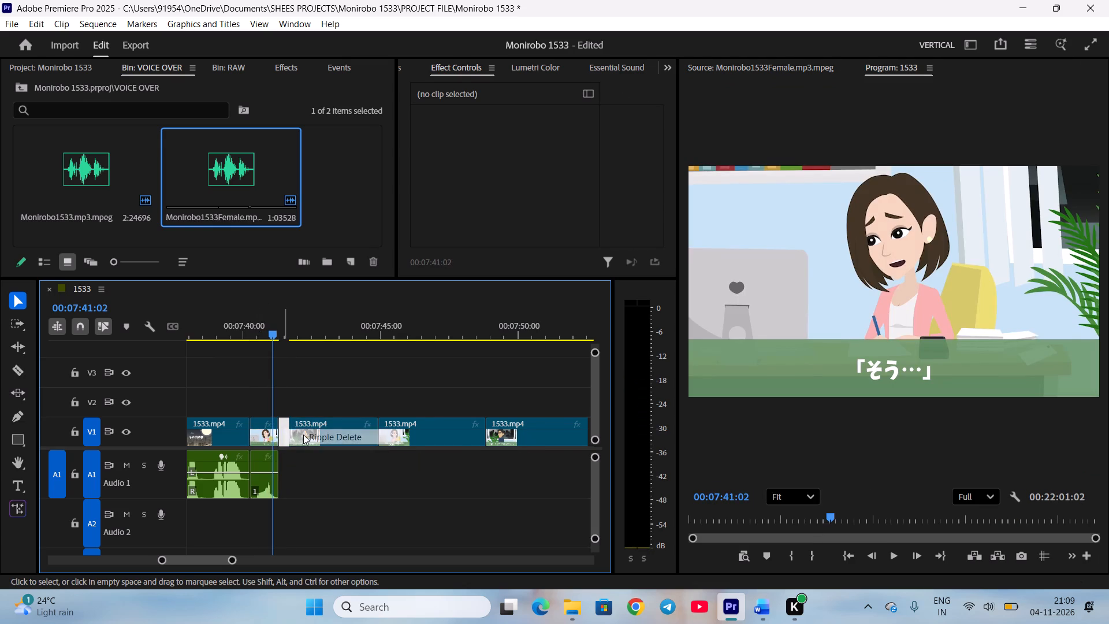
pyautogui.scroll(-2, 304, 437)
pyautogui.press('space')
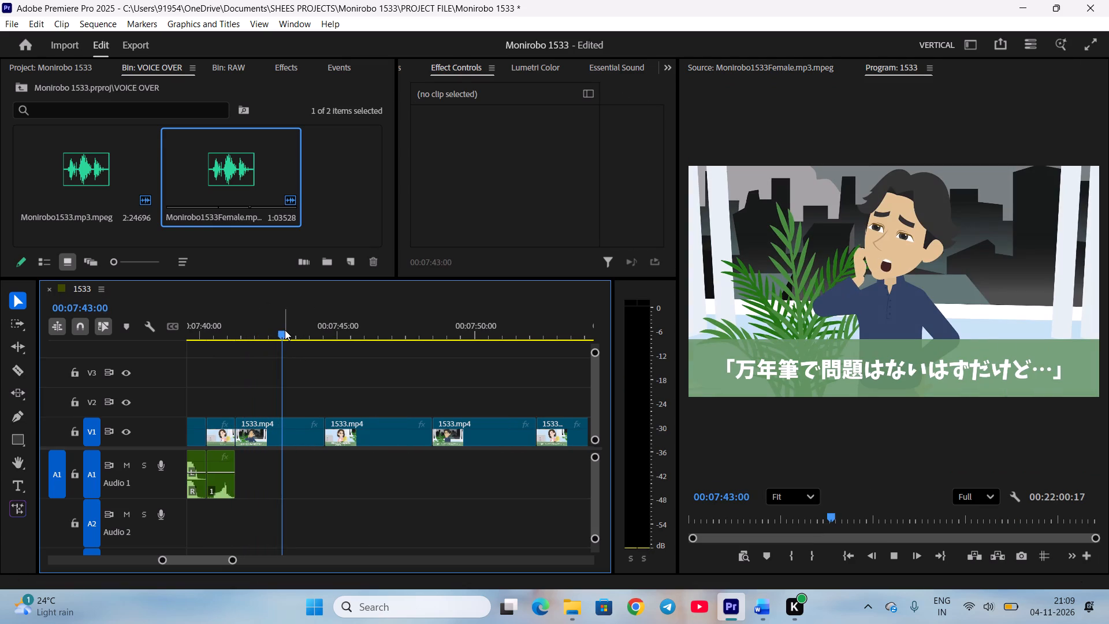
pyautogui.hotkey('ctrl', 's')
# Mark the phrase 00:02:02:00 to 00:02:04:20 in Monirobo1533.mp3.mpeg and place it on A1 at the start of the 「万年筆で問題はないはずだけど…」 scene.
pyautogui.doubleClick(97, 176)
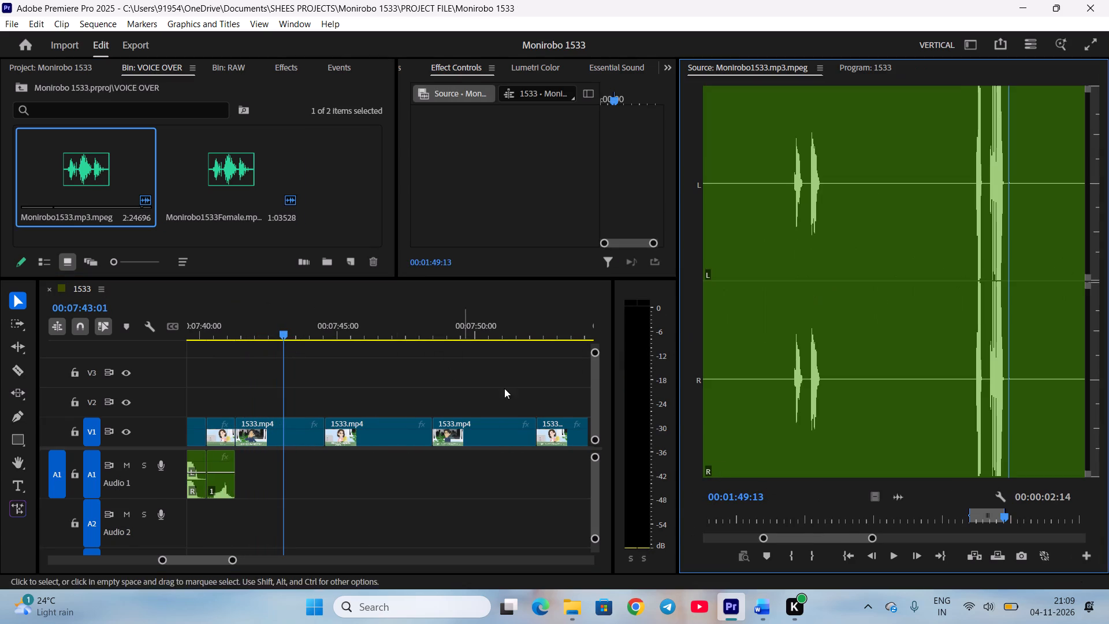
pyautogui.moveTo(776, 536); pyautogui.dragTo(790, 536)
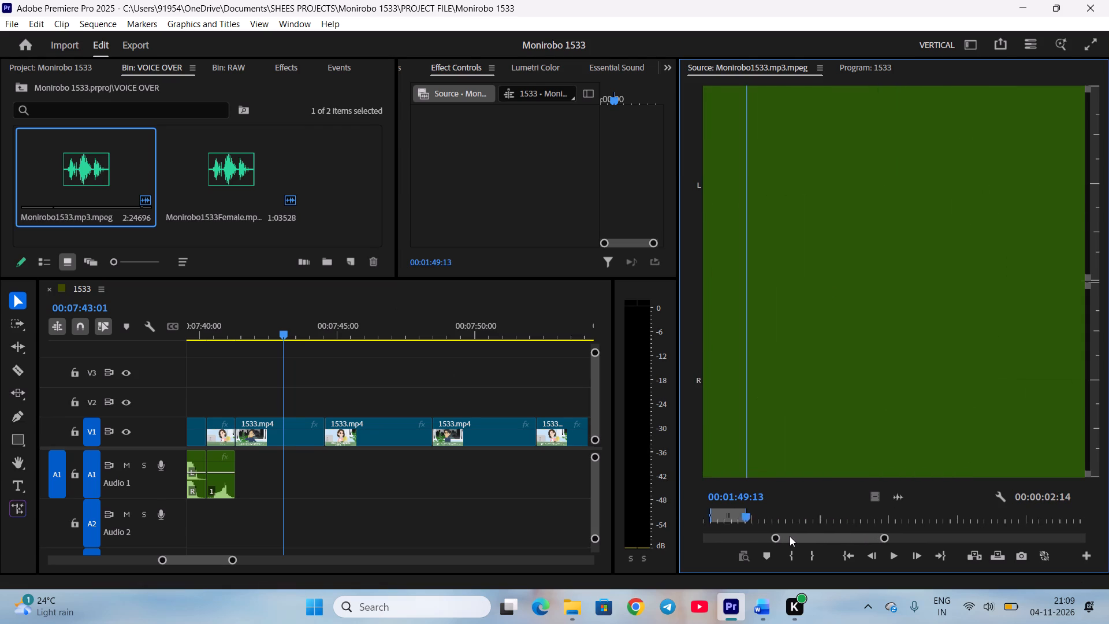
pyautogui.moveTo(790, 536); pyautogui.dragTo(792, 534)
pyautogui.click(800, 510)
pyautogui.scroll(-5, 816, 515)
pyautogui.press('space')
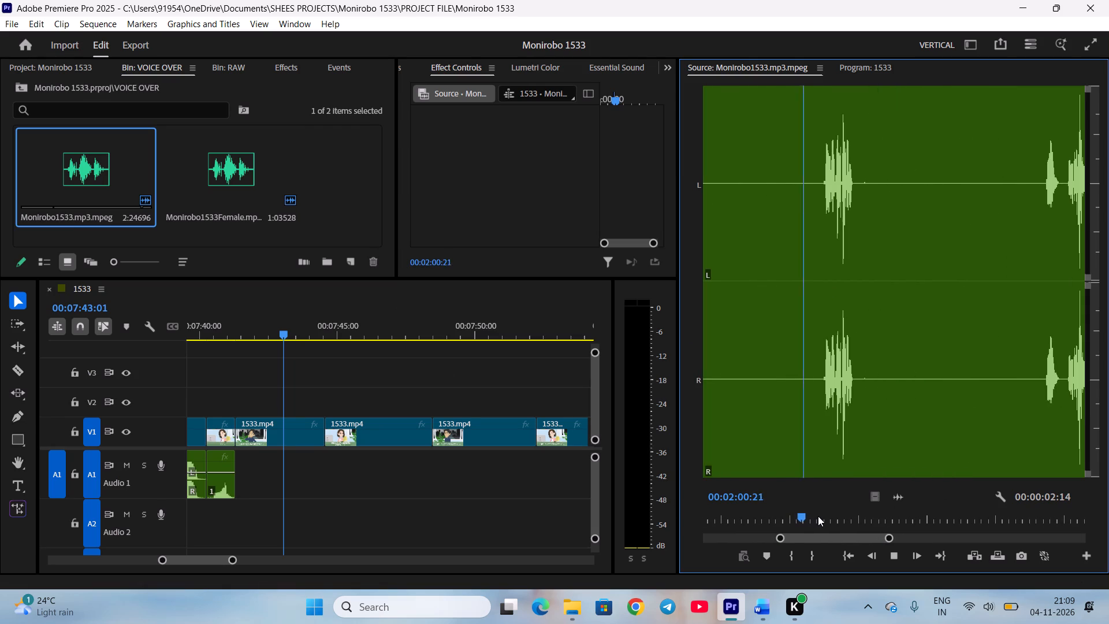
pyautogui.press('space')
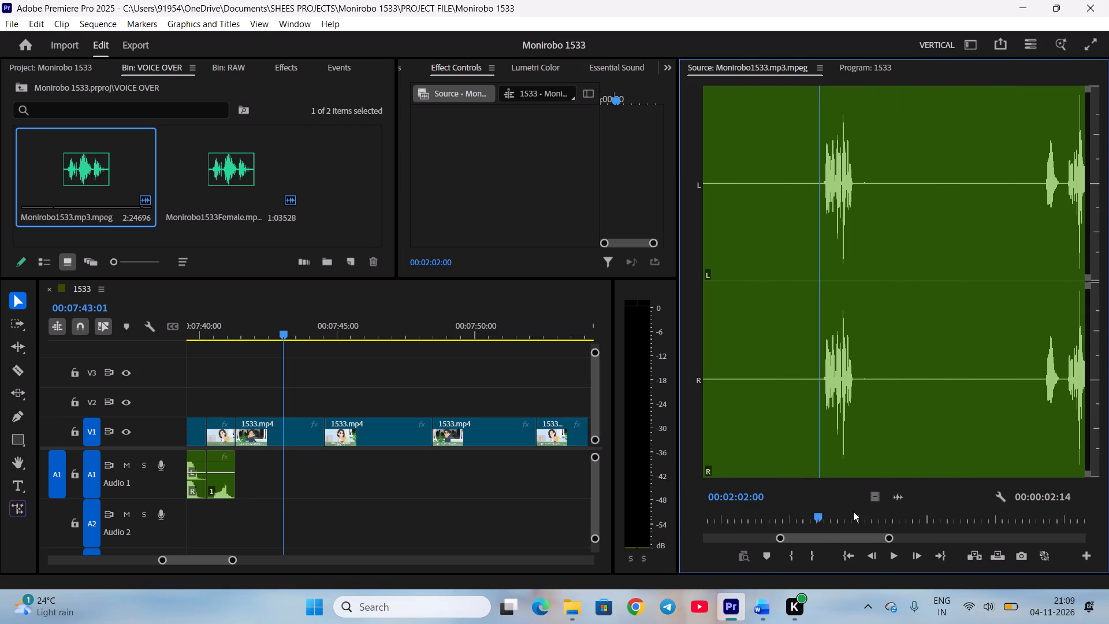
pyautogui.press('i')
pyautogui.press('space')
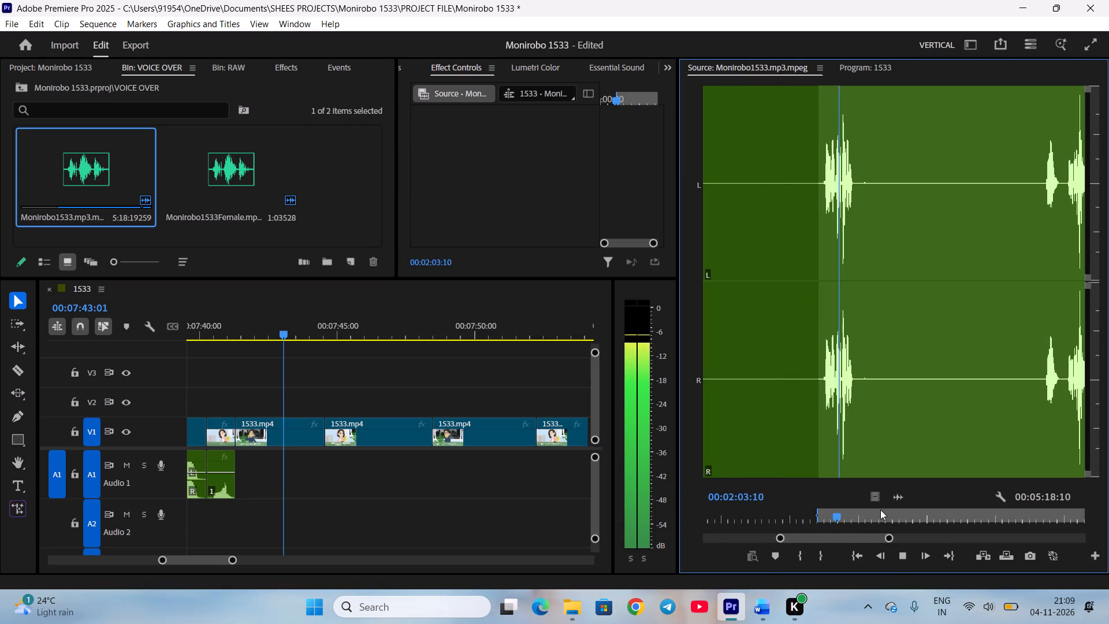
pyautogui.press('space')
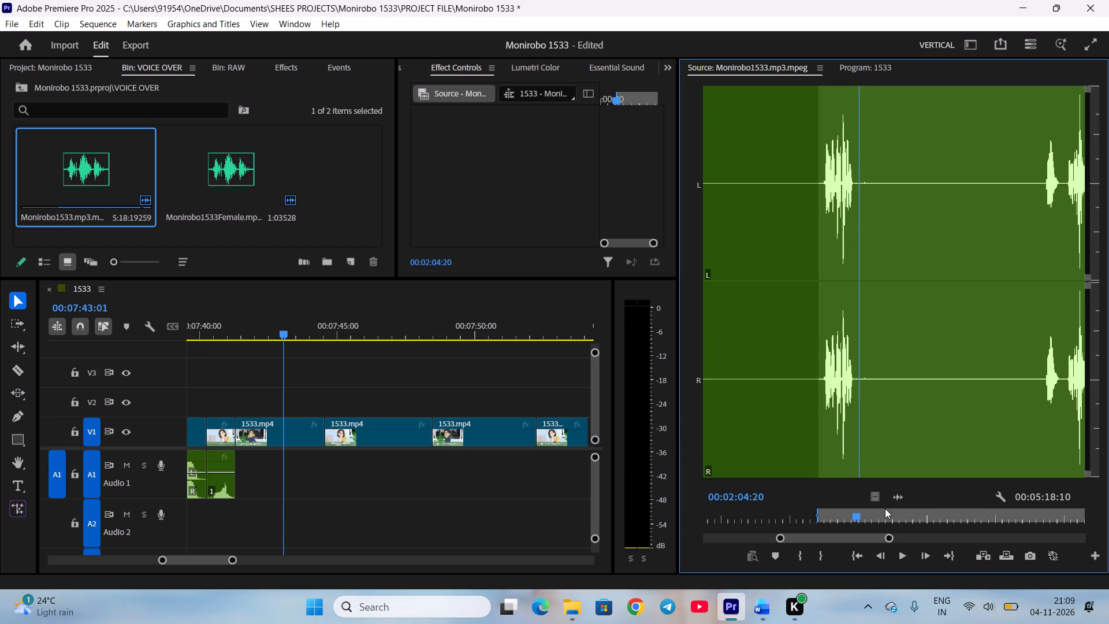
pyautogui.press('o')
pyautogui.moveTo(898, 494); pyautogui.dragTo(244, 462)
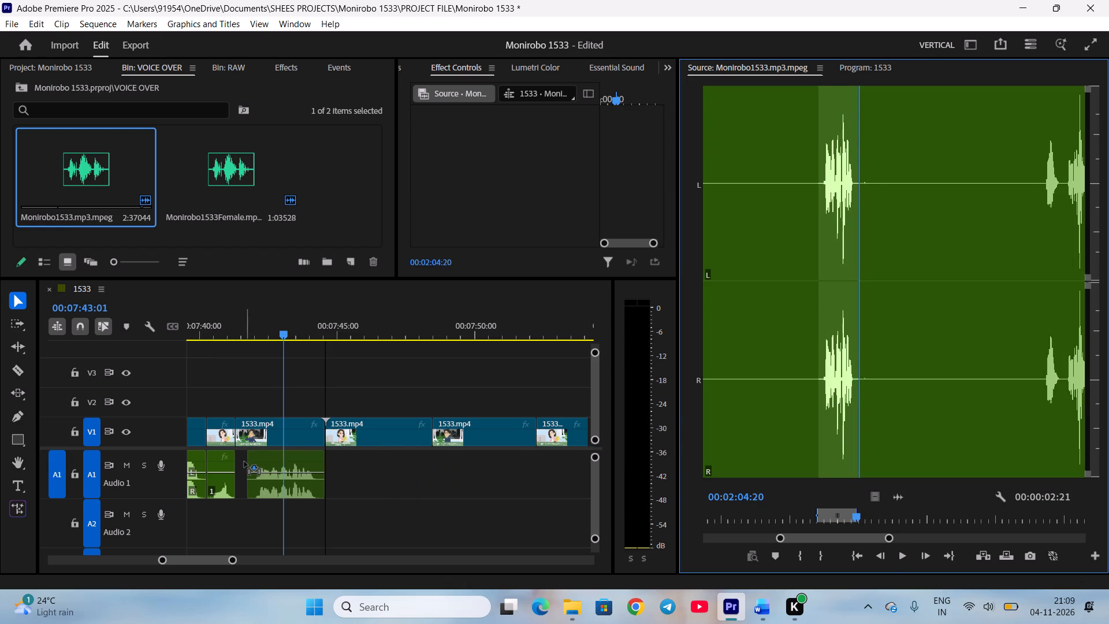
pyautogui.moveTo(244, 462); pyautogui.dragTo(239, 462)
# Trim the 「万年筆で問題はないはずだけど…」 video clip to its voice clip's end, close the gap, check the following scene and save the project.
pyautogui.press('space')
pyautogui.press('space')
pyautogui.moveTo(322, 430); pyautogui.dragTo(316, 430)
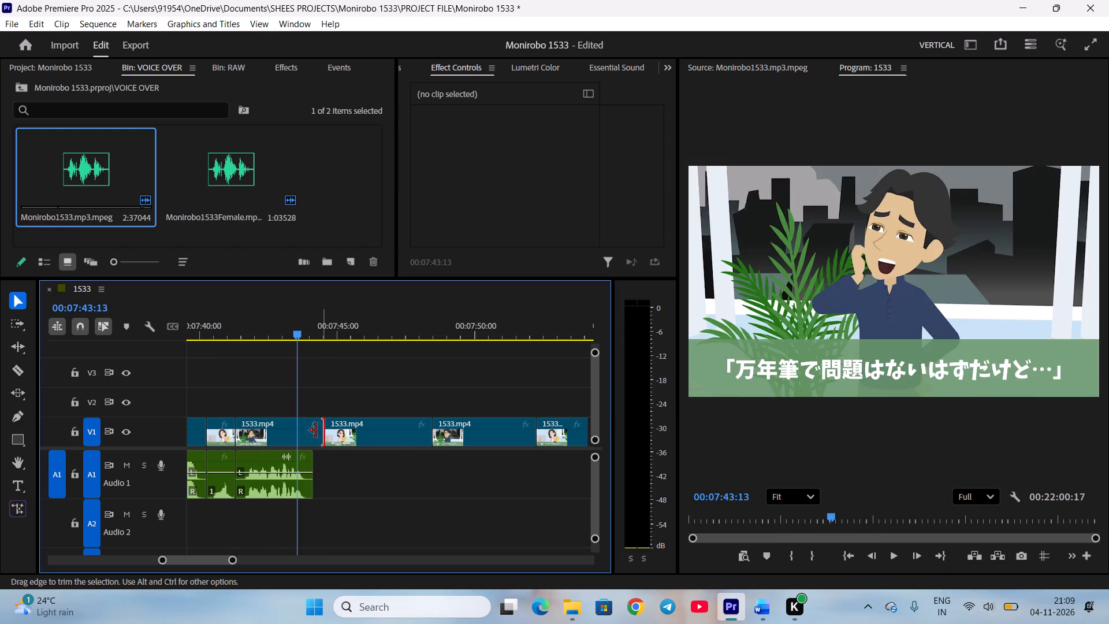
pyautogui.moveTo(316, 430); pyautogui.dragTo(312, 431)
pyautogui.press('space')
pyautogui.rightClick(320, 428)
pyautogui.press('space')
pyautogui.click(333, 432)
pyautogui.scroll(-4, 337, 434)
pyautogui.press('space')
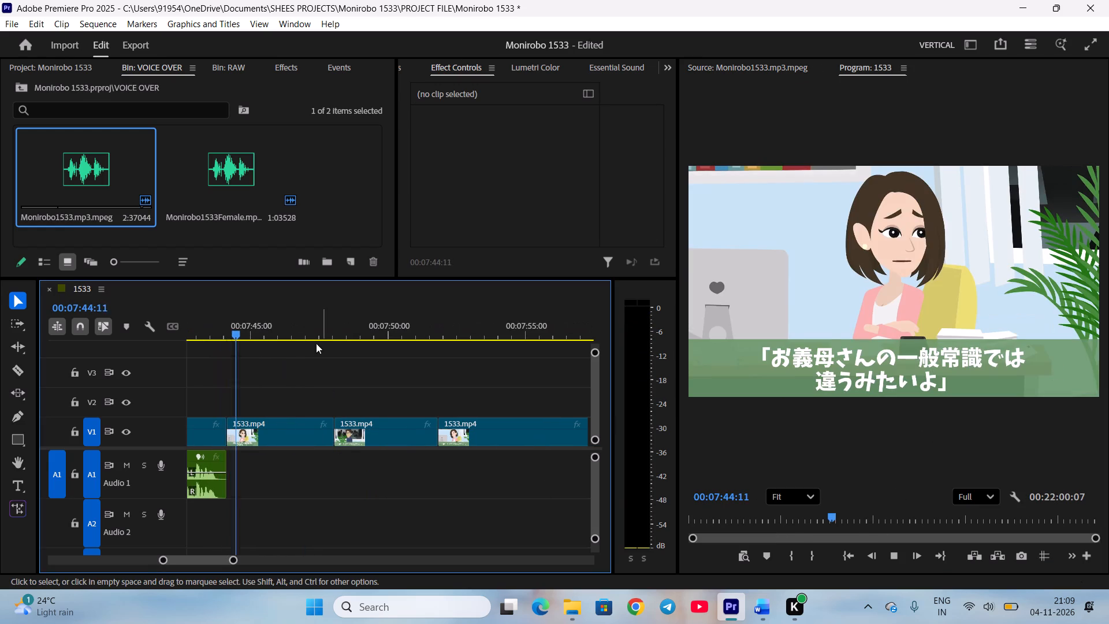
pyautogui.moveTo(280, 322); pyautogui.dragTo(310, 337)
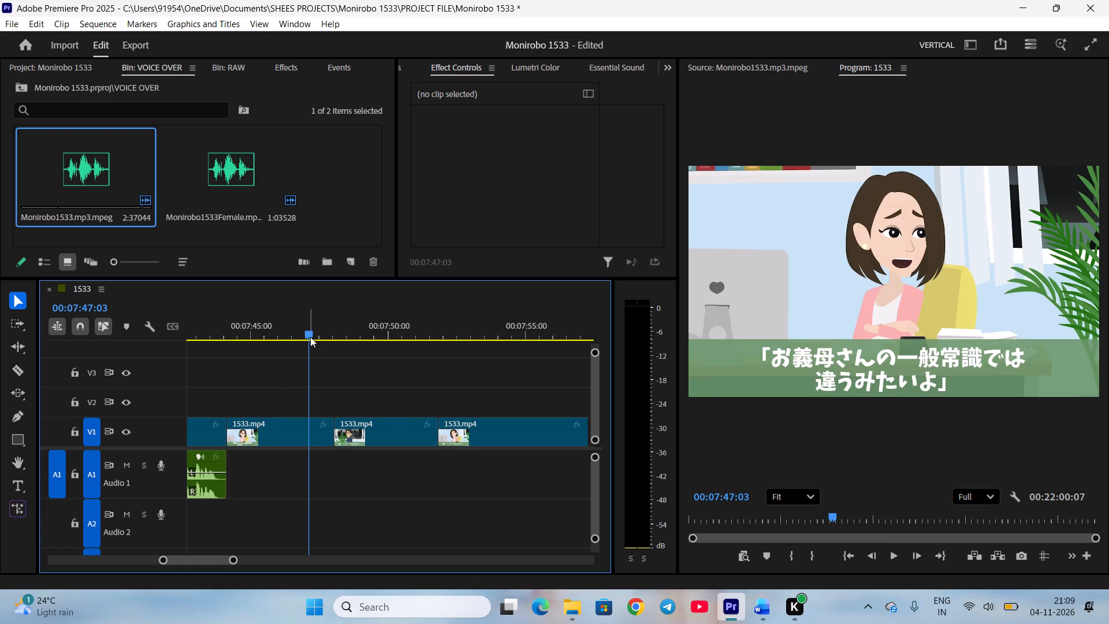
pyautogui.hotkey('ctrl', 's')
# Mark the phrase 00:07:31:04 to 00:07:34:20 in Monirobo1533Female.mp3.mpeg and place it on A1 at the start of the 「お義母さんの一般常識では違うみたいよ」 scene.
pyautogui.doubleClick(240, 171)
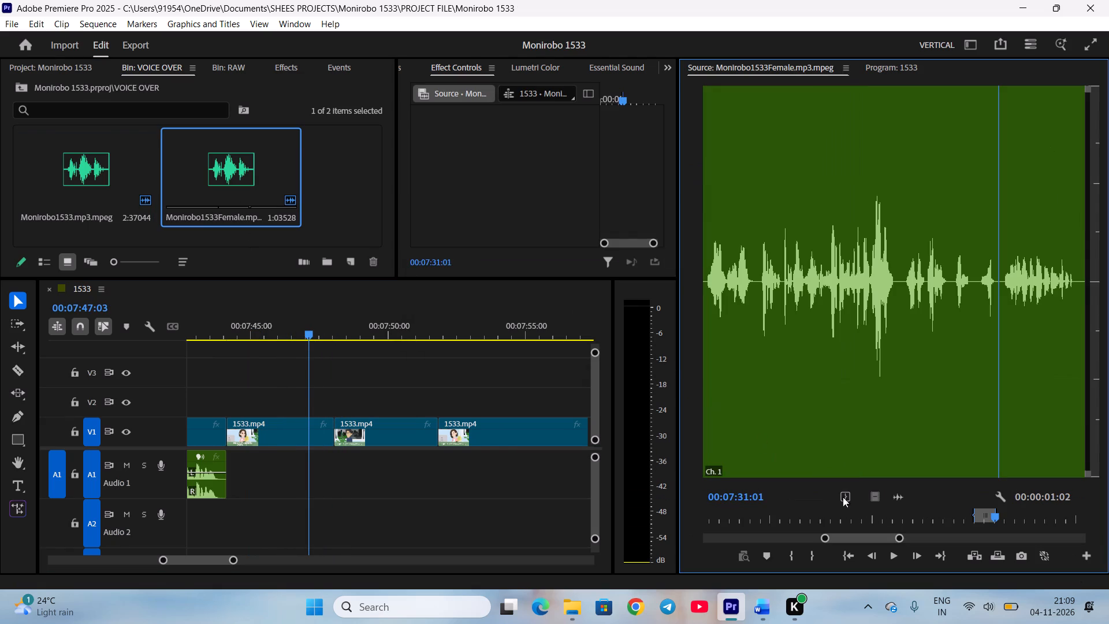
pyautogui.press('space')
pyautogui.press('space')
pyautogui.scroll(-3, 905, 510)
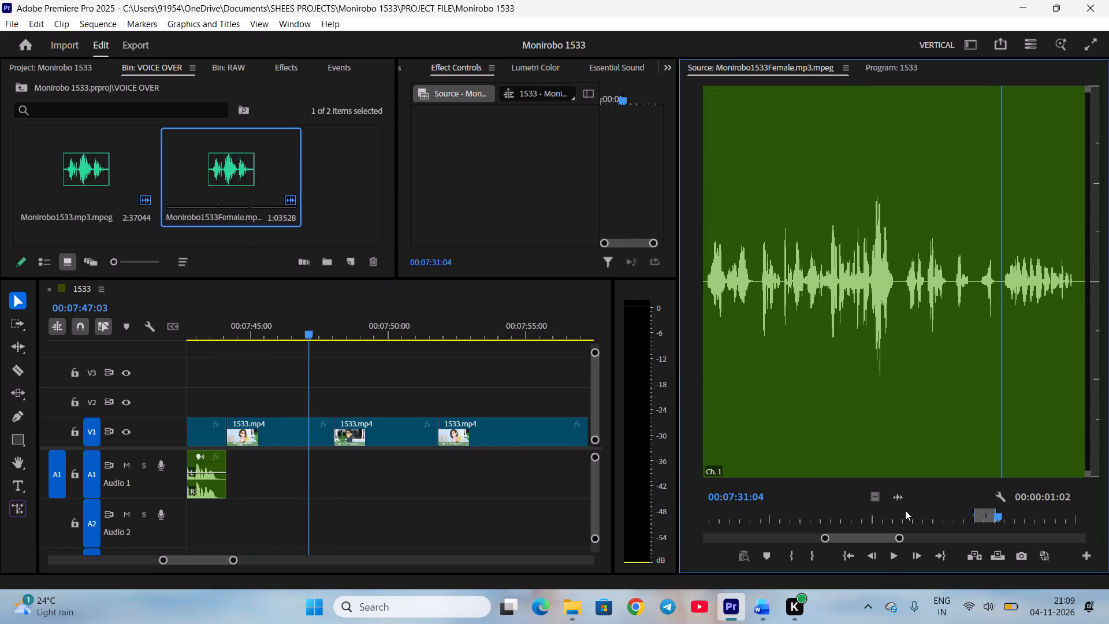
pyautogui.press('i')
pyautogui.press('space')
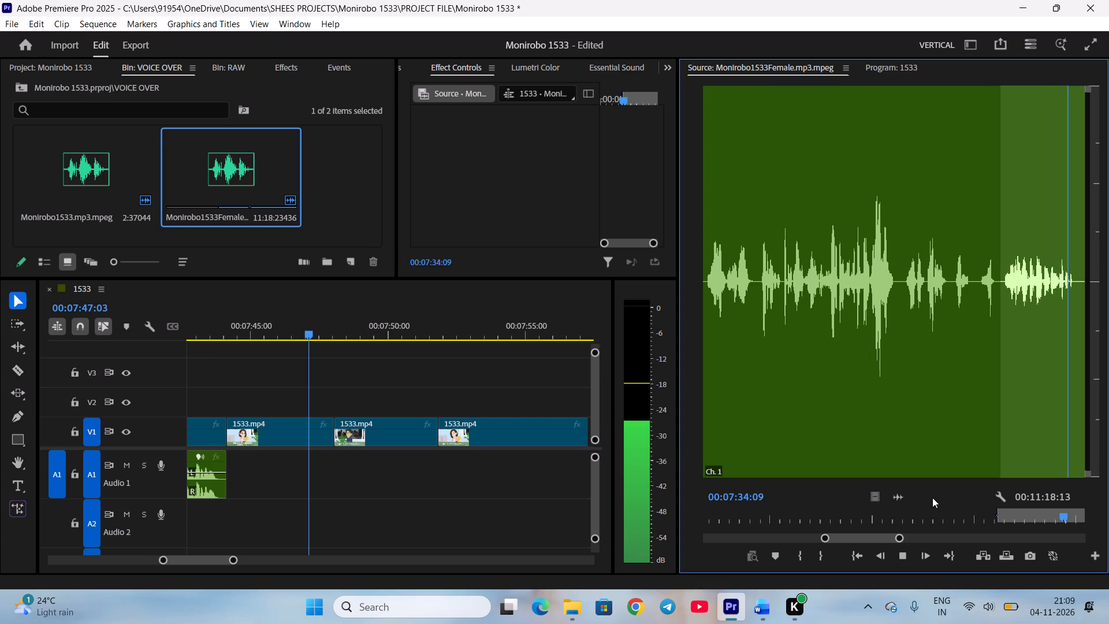
pyautogui.press('space')
pyautogui.scroll(4, 932, 497)
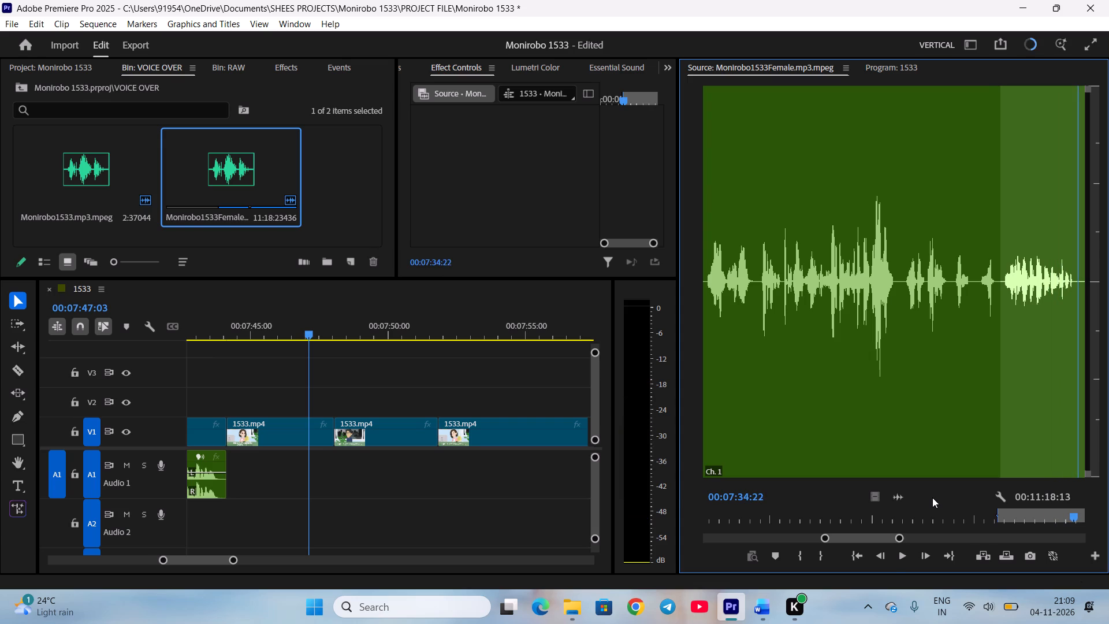
pyautogui.scroll(2, 932, 497)
pyautogui.press('o')
pyautogui.moveTo(900, 497); pyautogui.dragTo(313, 489)
pyautogui.moveTo(360, 488); pyautogui.dragTo(306, 488)
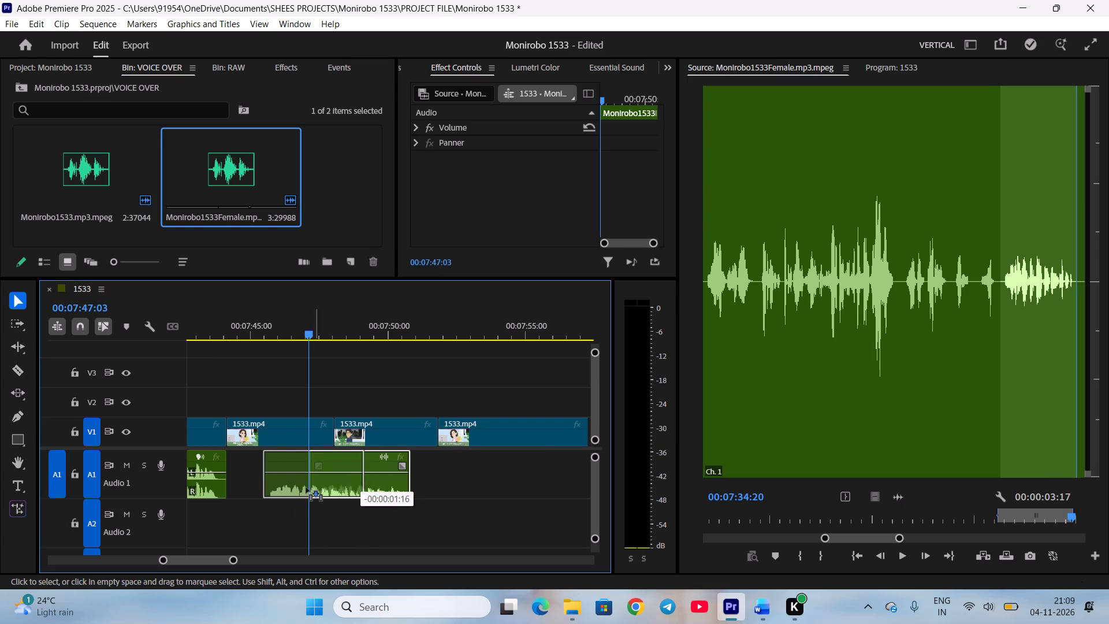
pyautogui.moveTo(306, 488); pyautogui.dragTo(276, 488)
pyautogui.click(288, 512)
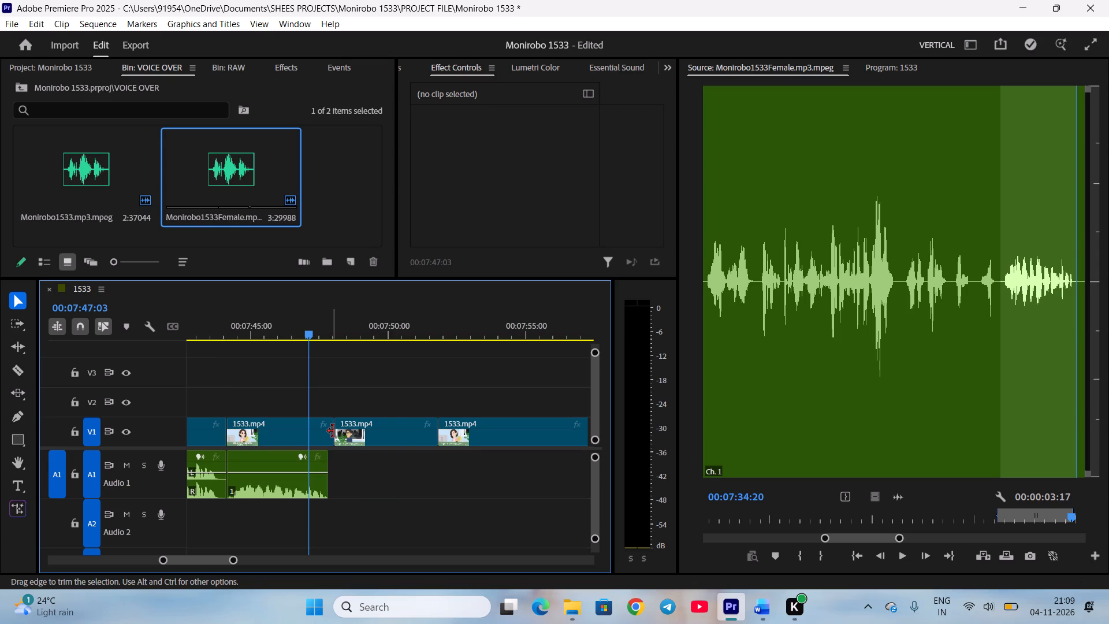
# Trim the 「お義母さんの一般常識では違うみたいよ」 video clip to its voice clip's end, close the gap, play into the following scene and save the project.
pyautogui.moveTo(333, 431); pyautogui.dragTo(326, 431)
pyautogui.rightClick(330, 429)
pyautogui.click(338, 432)
pyautogui.scroll(-4, 343, 439)
pyautogui.press('space')
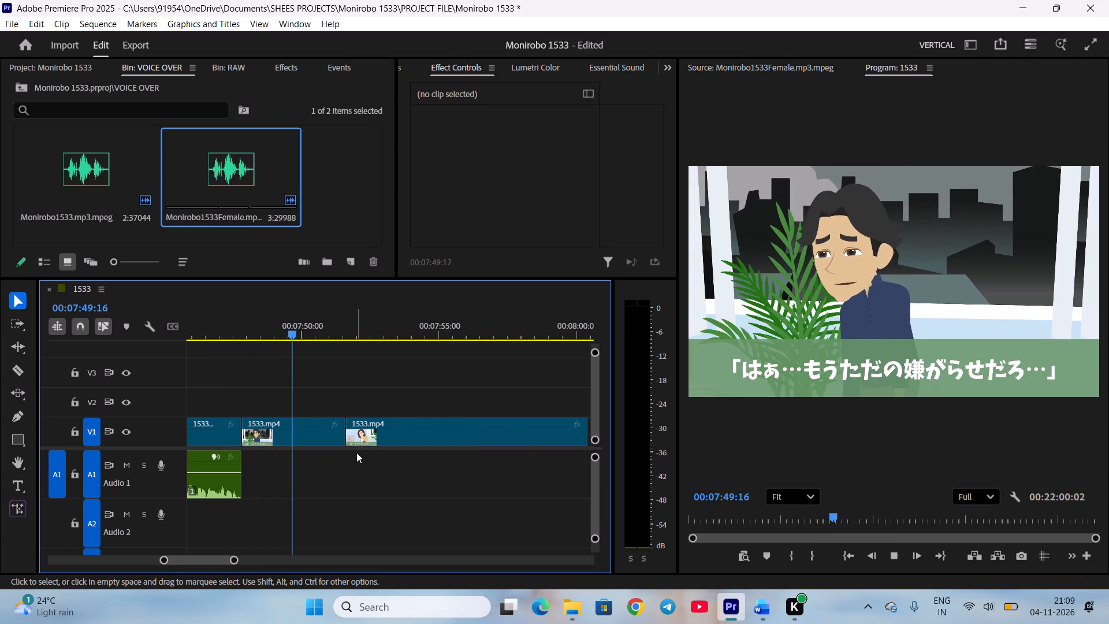
pyautogui.press('space')
pyautogui.hotkey('ctrl', 's')
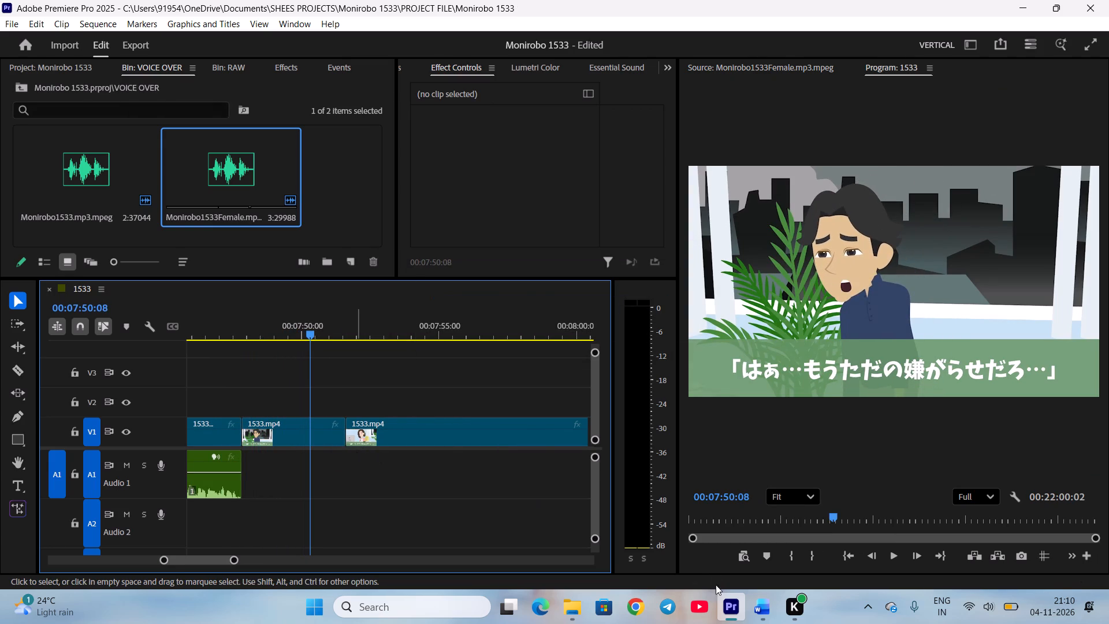
# Switch to the MONIROBO 1533 script in Word and read Haruta's and Eriko's lines after the mother-in-law's common sense line.
pyautogui.click(776, 613)
pyautogui.scroll(-3, 733, 351)
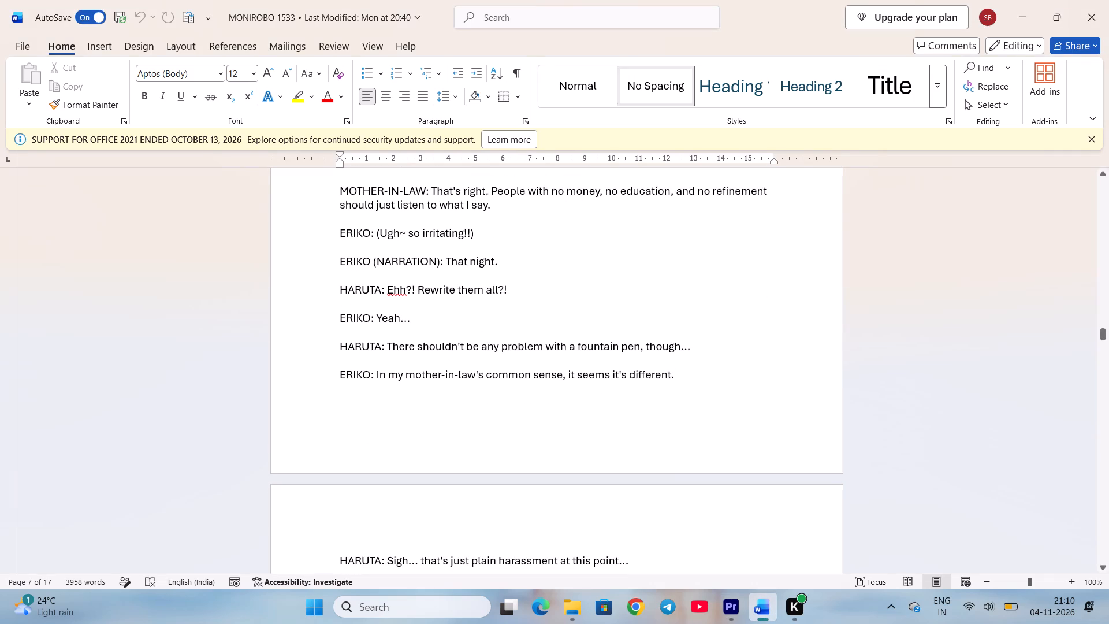
pyautogui.scroll(-8, 733, 351)
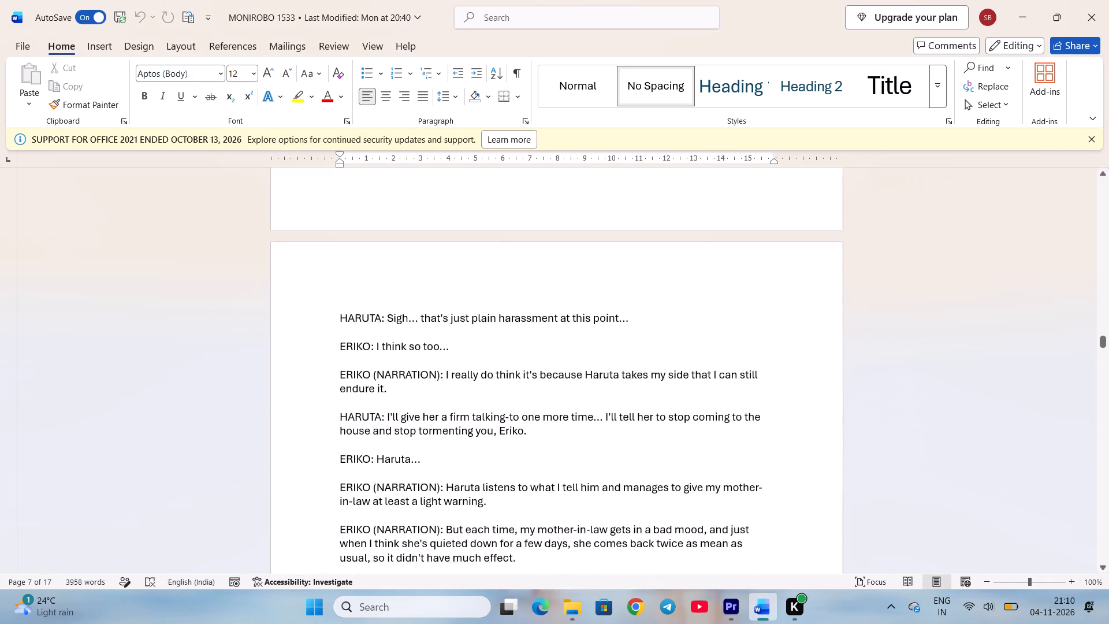
pyautogui.scroll(-2, 732, 358)
pyautogui.click(669, 398)
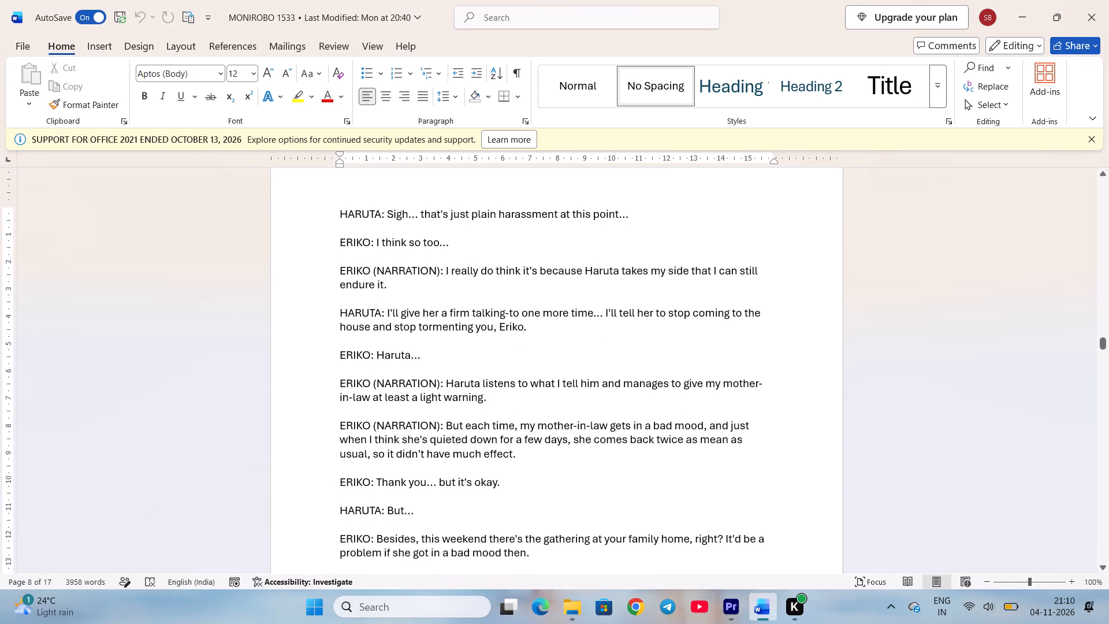
pyautogui.click(724, 615)
# Mark the phrase 00:02:18:01 to 00:02:21:24 in Monirobo1533.mp3.mpeg and place it on A1 under the 「はぁ…もうただの嫌がらせだろ…」 scene.
pyautogui.scroll(-1, 353, 363)
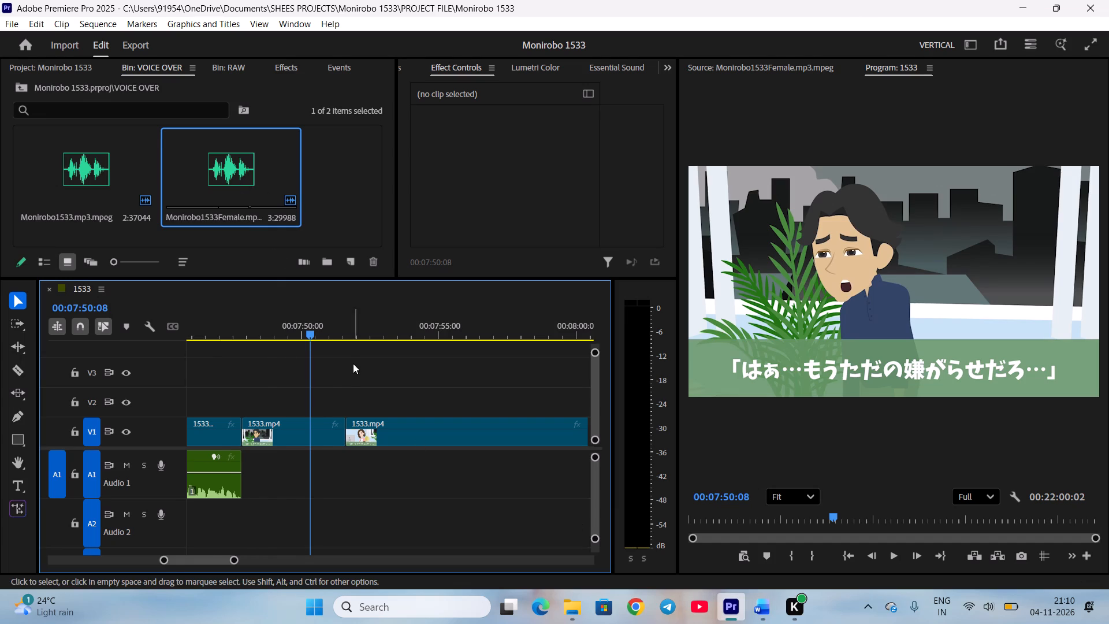
pyautogui.scroll(-1, 353, 363)
pyautogui.doubleClick(98, 173)
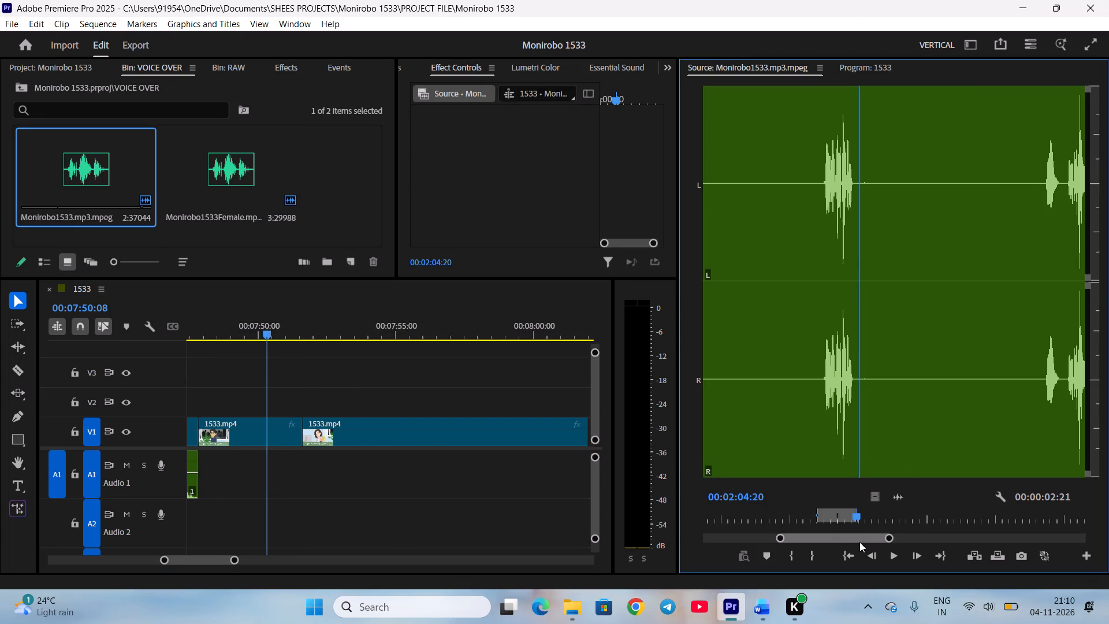
pyautogui.moveTo(847, 538); pyautogui.dragTo(860, 537)
pyautogui.click(756, 515)
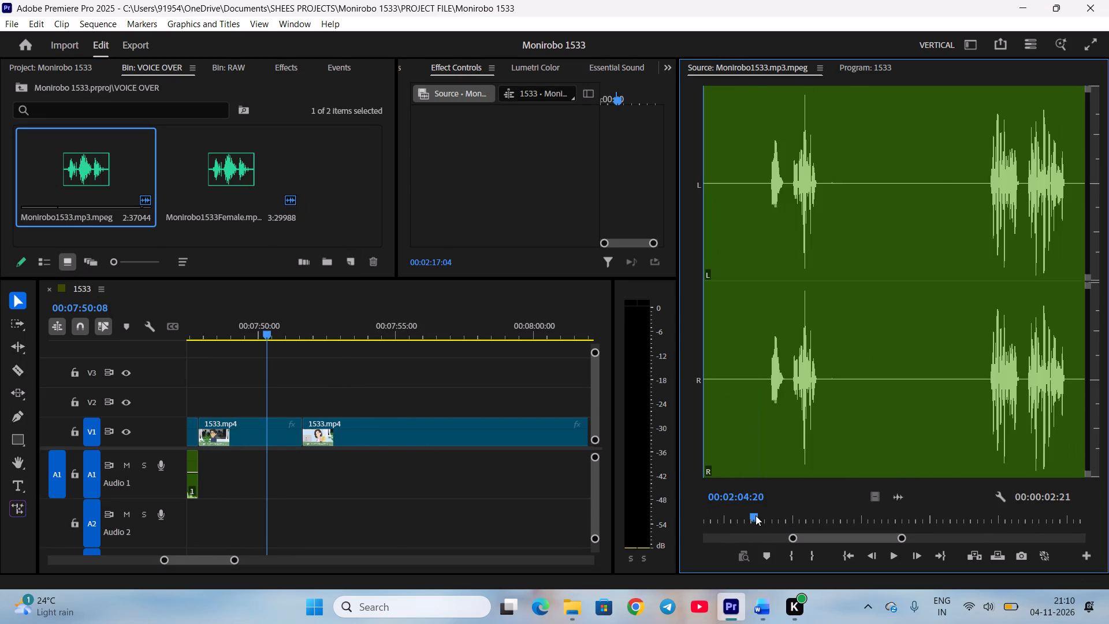
pyautogui.scroll(-1, 787, 515)
pyautogui.press('space')
pyautogui.press('space')
pyautogui.scroll(-2, 816, 516)
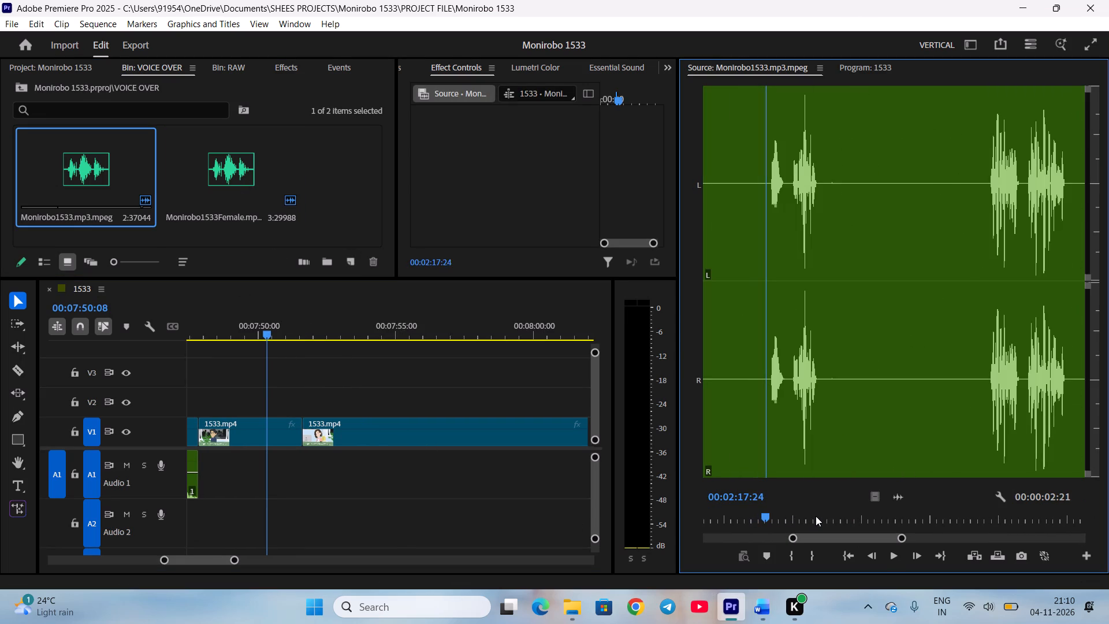
pyautogui.scroll(-2, 816, 516)
pyautogui.press('i')
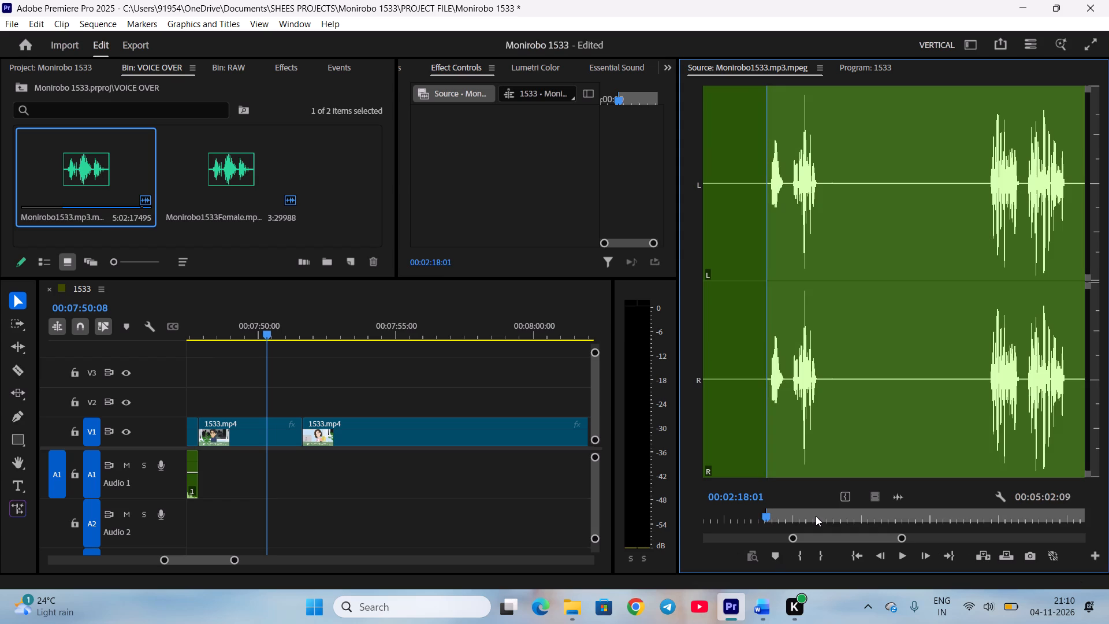
pyautogui.press('space')
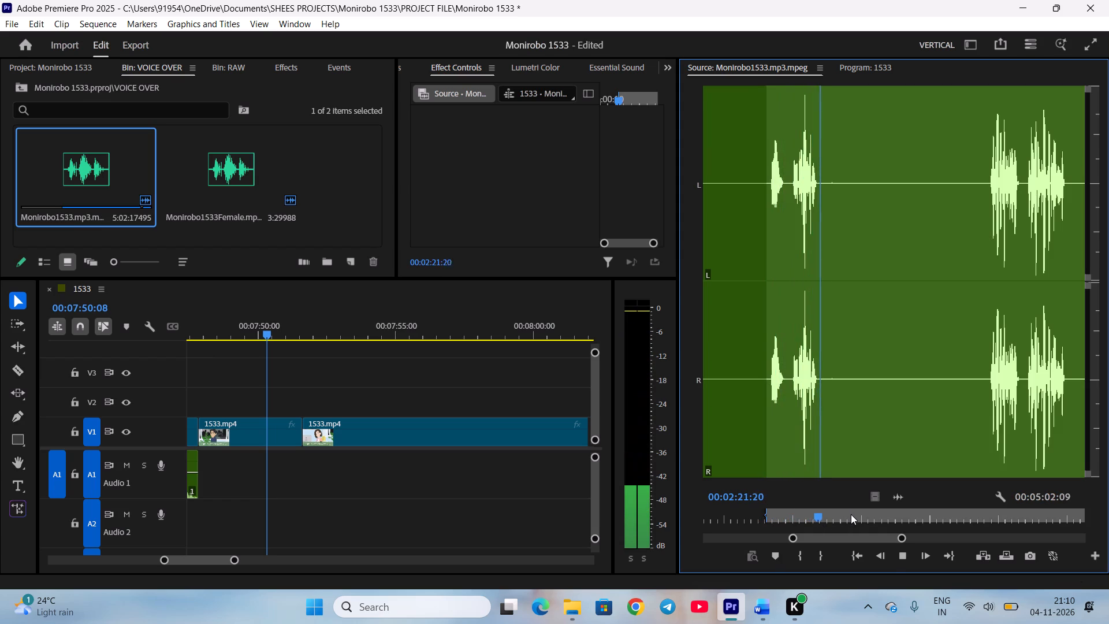
pyautogui.press('space')
pyautogui.scroll(3, 851, 514)
pyautogui.press('p')
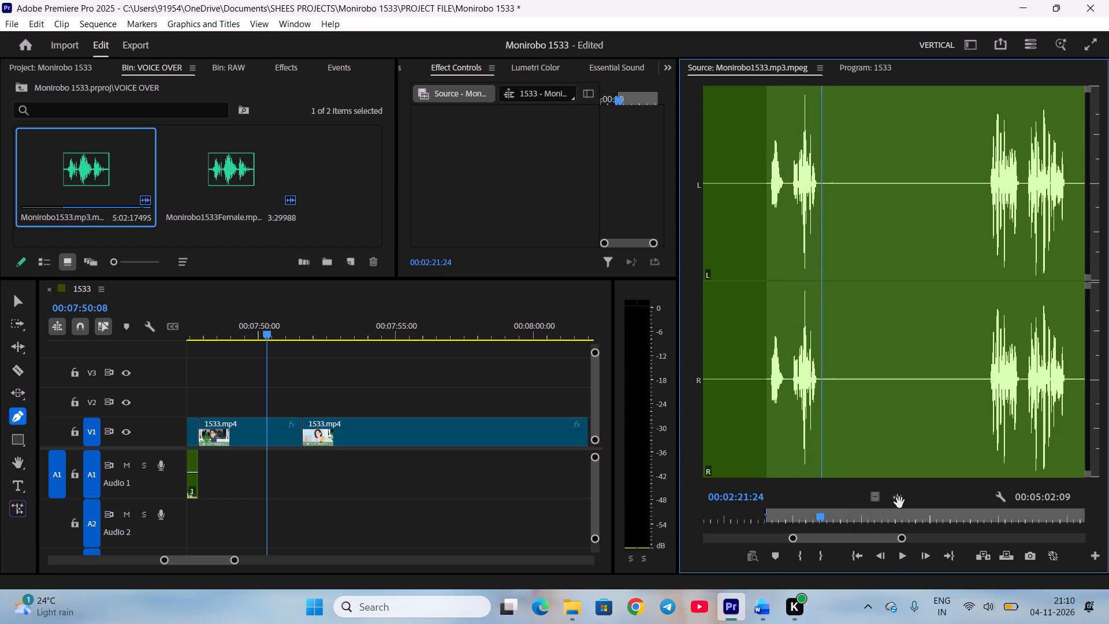
pyautogui.press('o')
pyautogui.moveTo(894, 500); pyautogui.dragTo(213, 472)
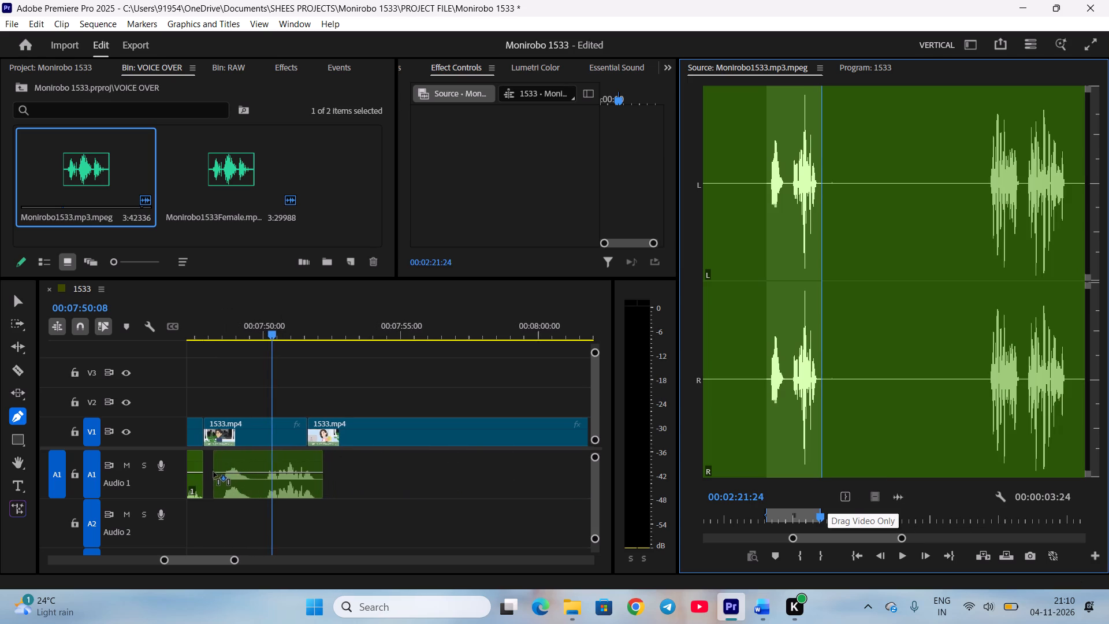
pyautogui.press('v')
# Split the 「はぁ…もうただの嫌がらせだろ…」 voice clip at 00:07:49:13 and trim the silence from the second part's start.
pyautogui.scroll(2, 362, 476)
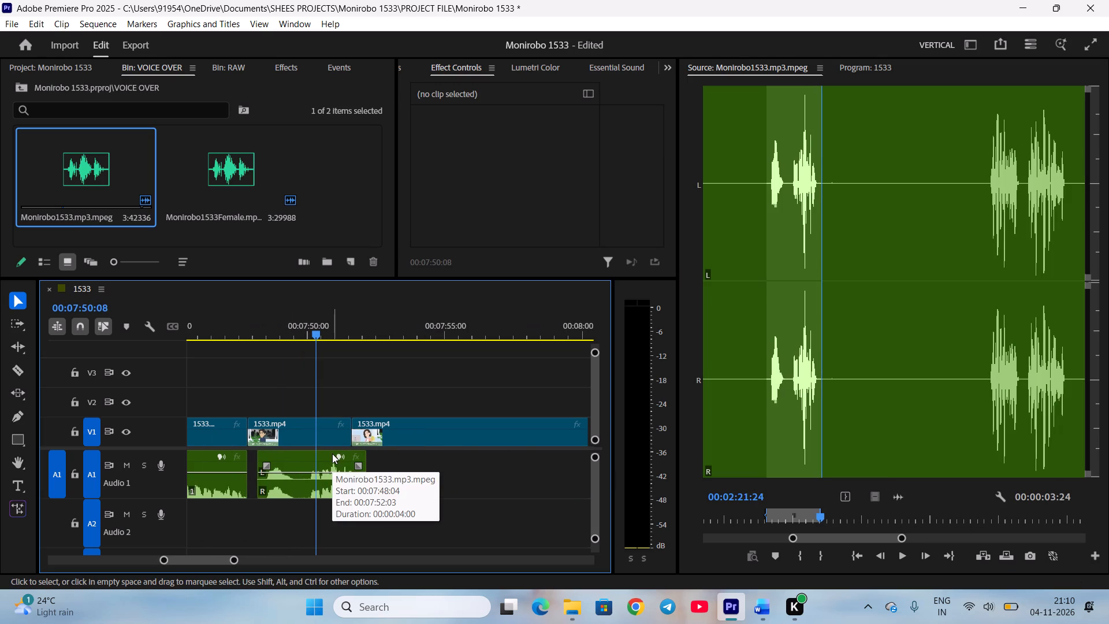
pyautogui.press('=')
pyautogui.scroll(2, 395, 458)
pyautogui.moveTo(410, 334); pyautogui.dragTo(408, 335)
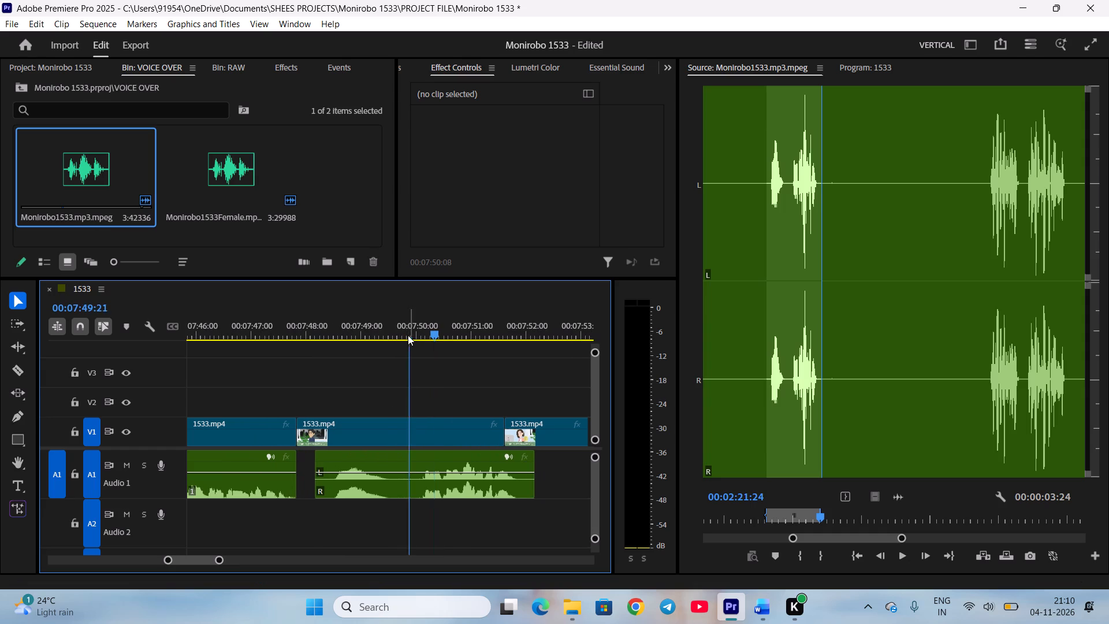
pyautogui.moveTo(408, 335); pyautogui.dragTo(392, 345)
pyautogui.click(408, 492)
pyautogui.press('c')
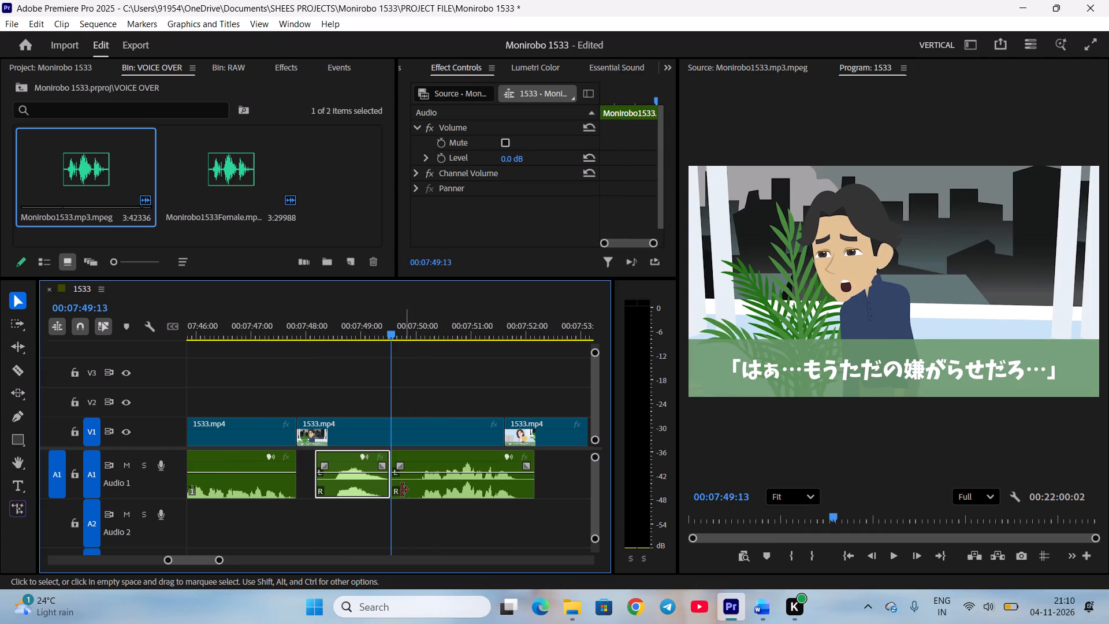
pyautogui.moveTo(393, 488); pyautogui.dragTo(417, 489)
pyautogui.moveTo(440, 492); pyautogui.dragTo(410, 491)
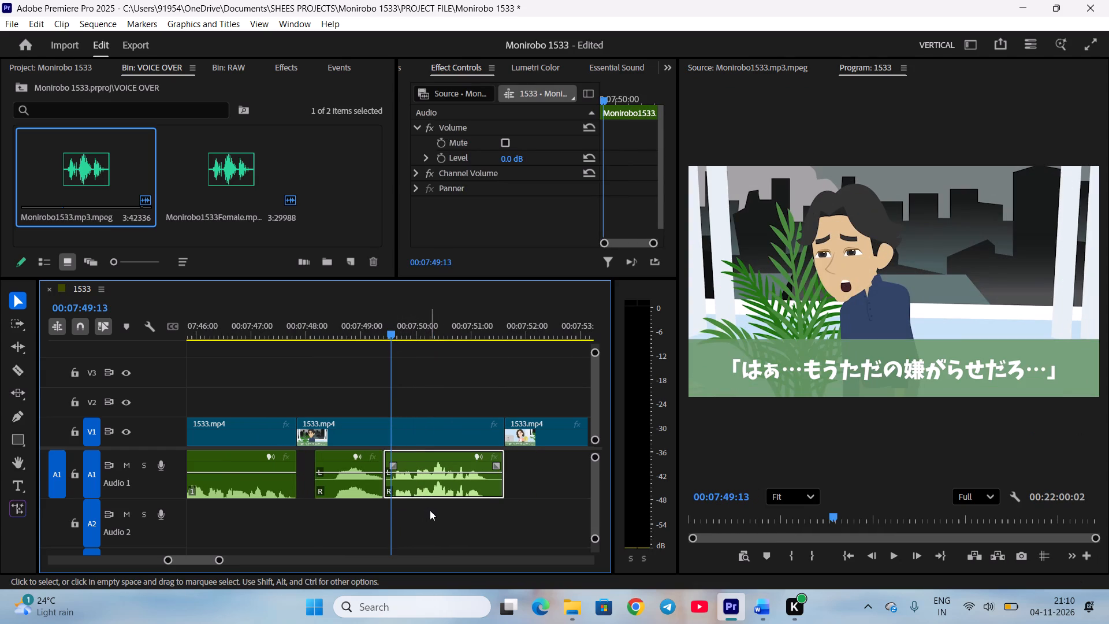
pyautogui.hotkey('ctrl', 'z')
pyautogui.moveTo(437, 516); pyautogui.dragTo(431, 516)
# Trim the silence from the start of the first voice part and place it at the 「はぁ…もうただの嫌がらせだろ…」 scene's start.
pyautogui.moveTo(318, 488); pyautogui.dragTo(325, 489)
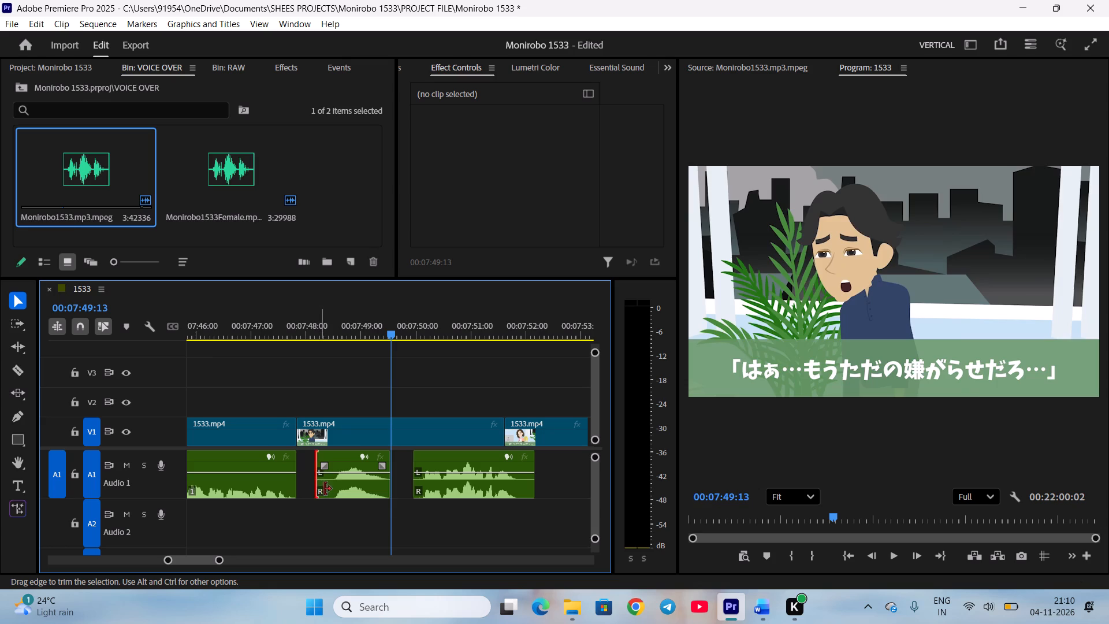
pyautogui.moveTo(325, 489); pyautogui.dragTo(329, 489)
pyautogui.moveTo(358, 489); pyautogui.dragTo(333, 487)
pyautogui.click(353, 512)
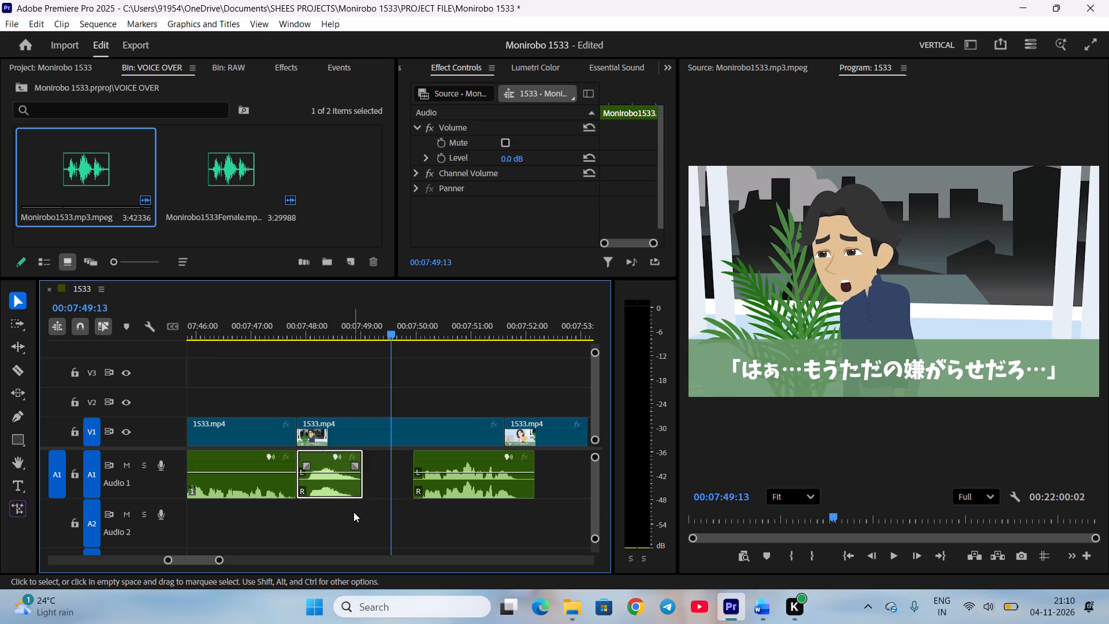
# Move the second voice part directly against the first and trim the silence off its end.
pyautogui.click(313, 321)
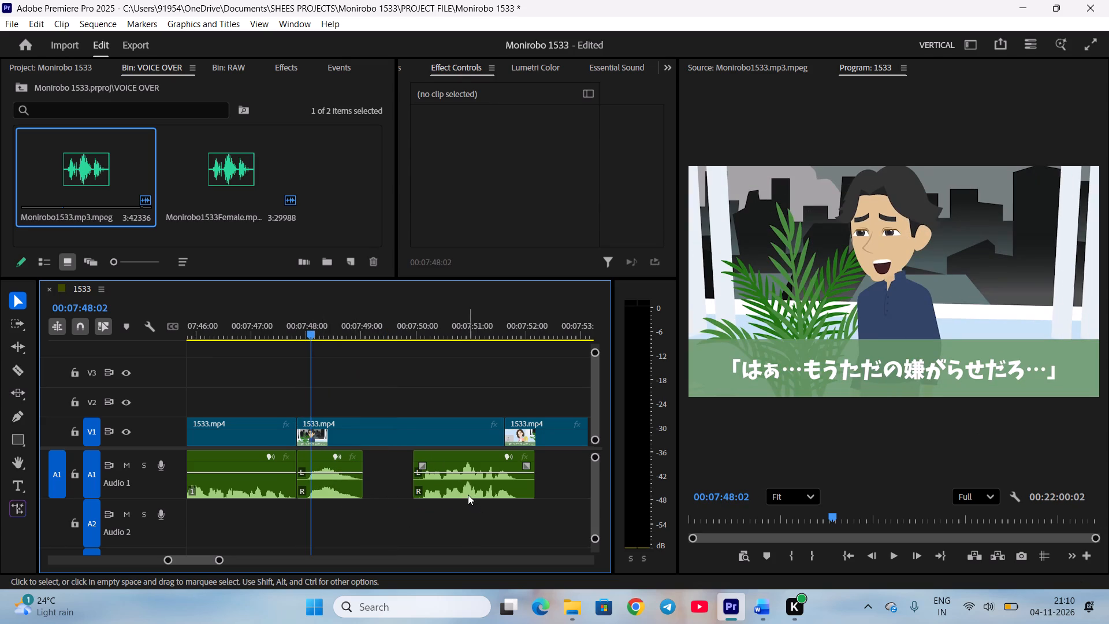
pyautogui.moveTo(467, 495); pyautogui.dragTo(418, 494)
pyautogui.click(457, 528)
pyautogui.moveTo(490, 488); pyautogui.dragTo(489, 489)
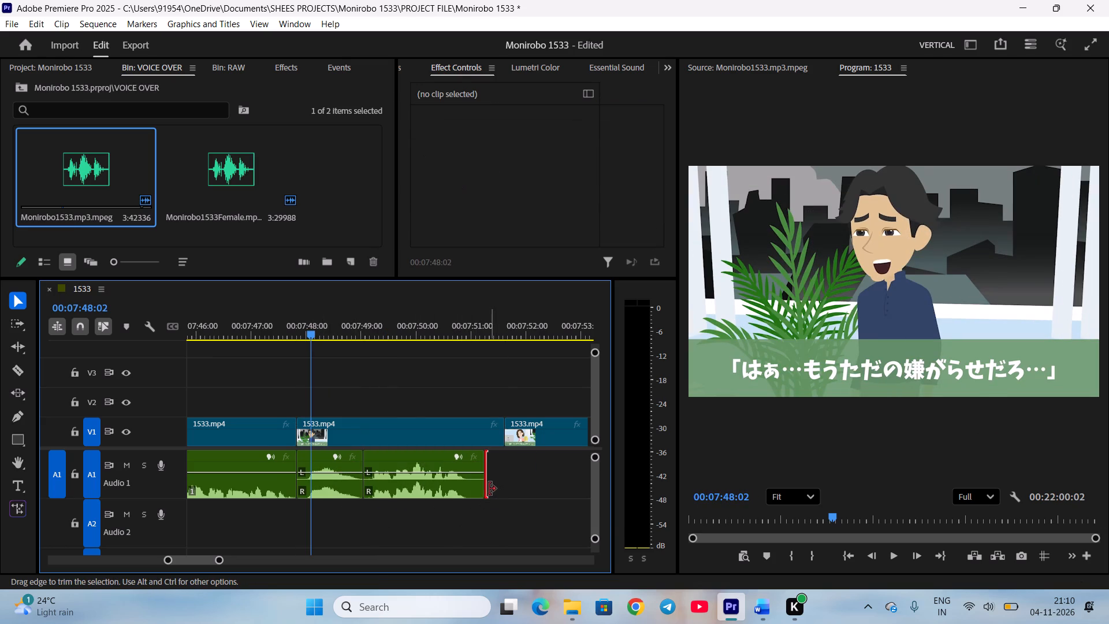
pyautogui.moveTo(489, 489); pyautogui.dragTo(479, 488)
# Trim the 「はぁ…もうただの嫌がらせだろ…」 video clip to the voice's end, close the gap and play into the following scene.
pyautogui.moveTo(505, 439); pyautogui.dragTo(498, 439)
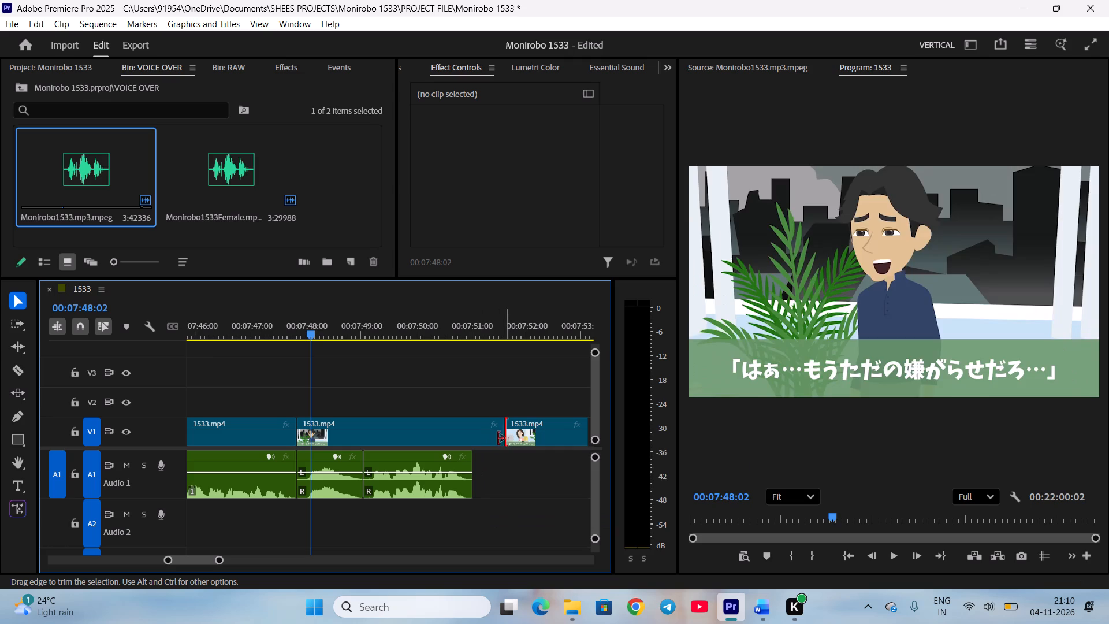
pyautogui.moveTo(498, 439); pyautogui.dragTo(496, 439)
pyautogui.moveTo(500, 438); pyautogui.dragTo(471, 440)
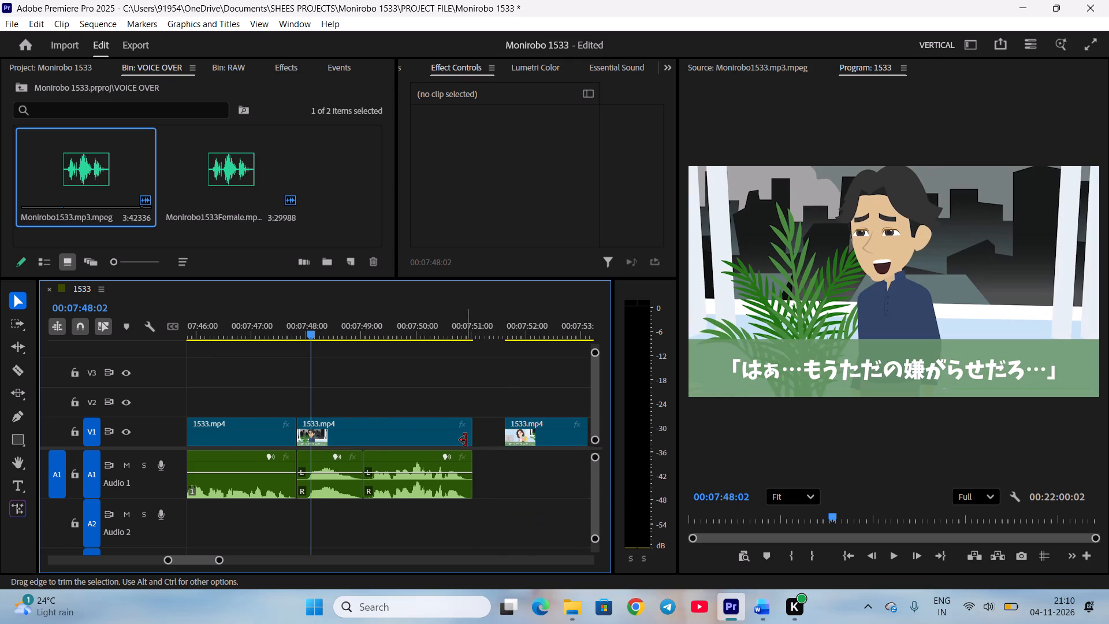
pyautogui.press('-')
pyautogui.scroll(-2, 440, 460)
pyautogui.press('space')
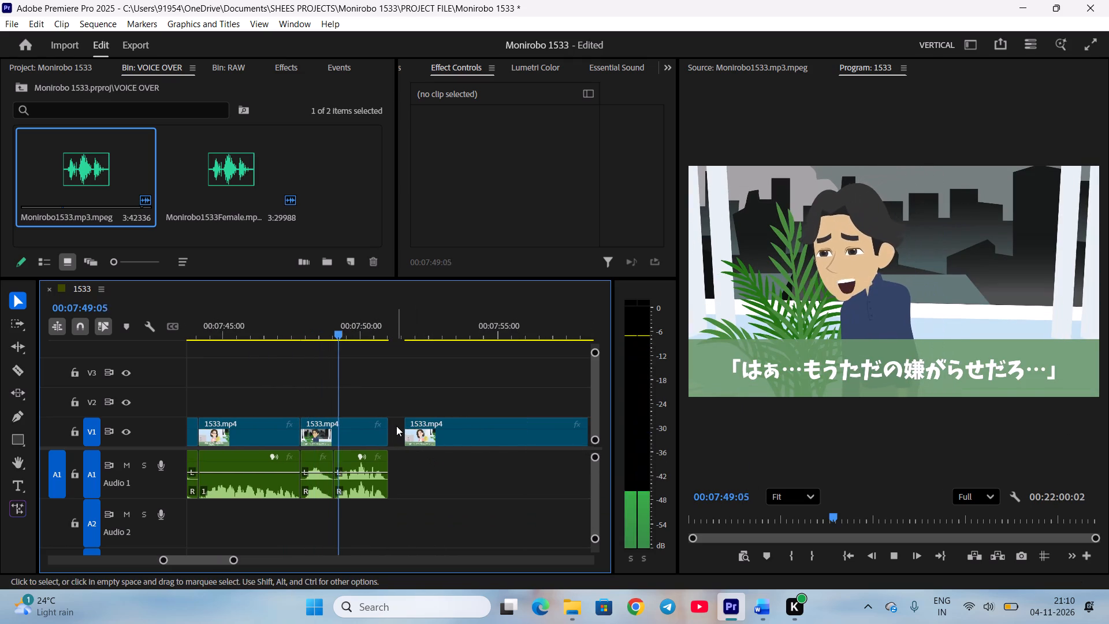
pyautogui.rightClick(397, 426)
pyautogui.click(416, 433)
pyautogui.scroll(-5, 415, 436)
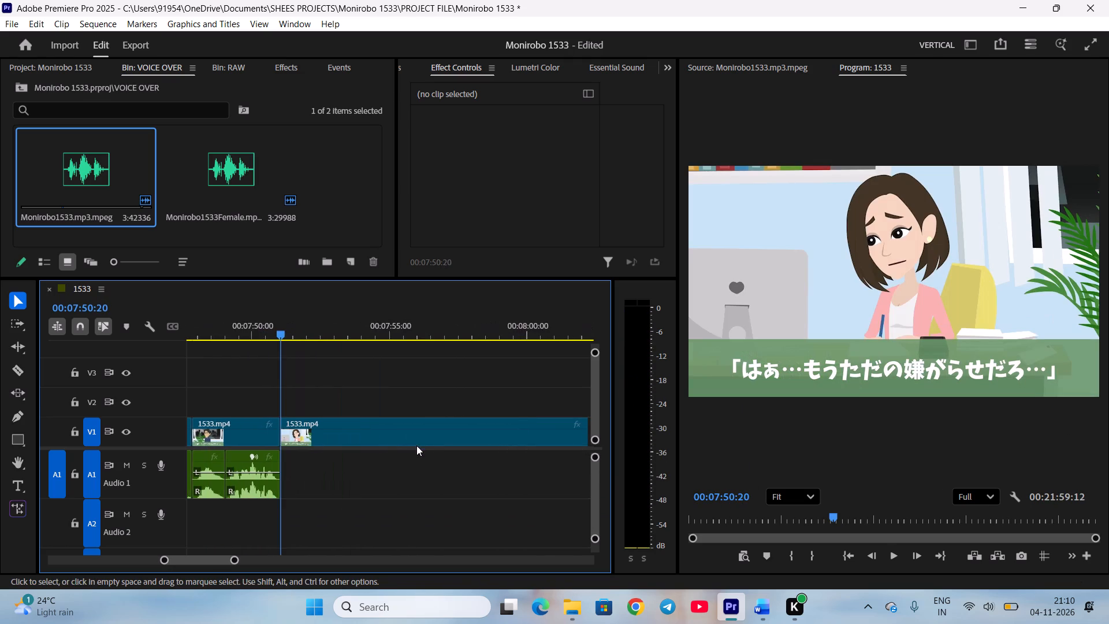
pyautogui.scroll(-3, 415, 447)
pyautogui.press('space')
# Split the video clip at 00:07:57:17, just before the 「俺からもう一回厳しく言っとくよ…」 scene begins, and save the project.
pyautogui.moveTo(263, 329); pyautogui.dragTo(408, 348)
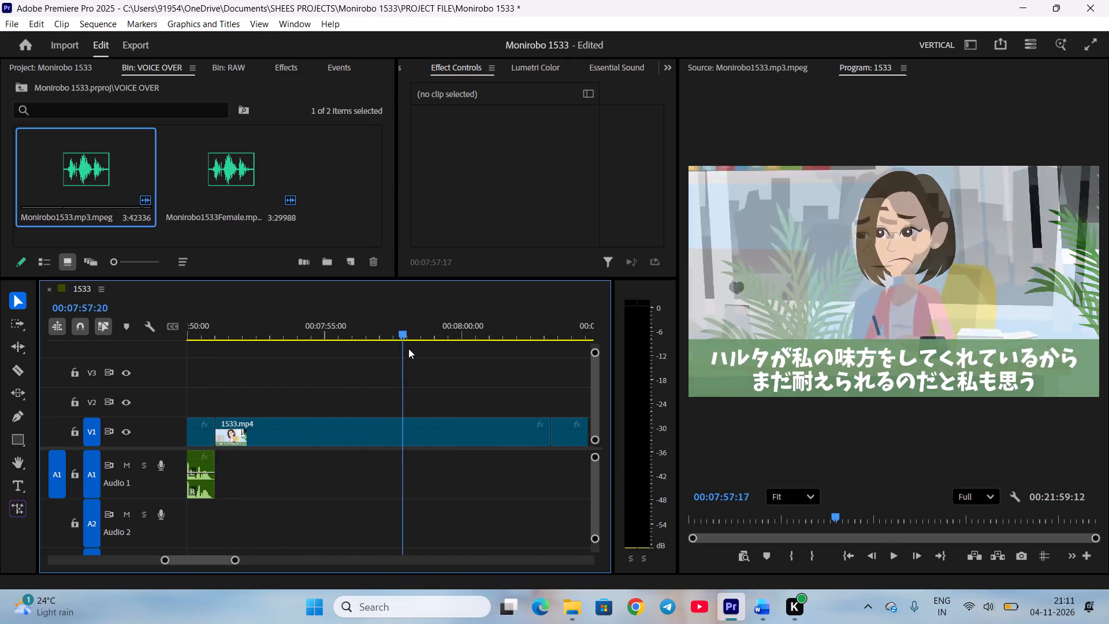
pyautogui.moveTo(408, 348); pyautogui.dragTo(433, 350)
pyautogui.scroll(9, 777, 513)
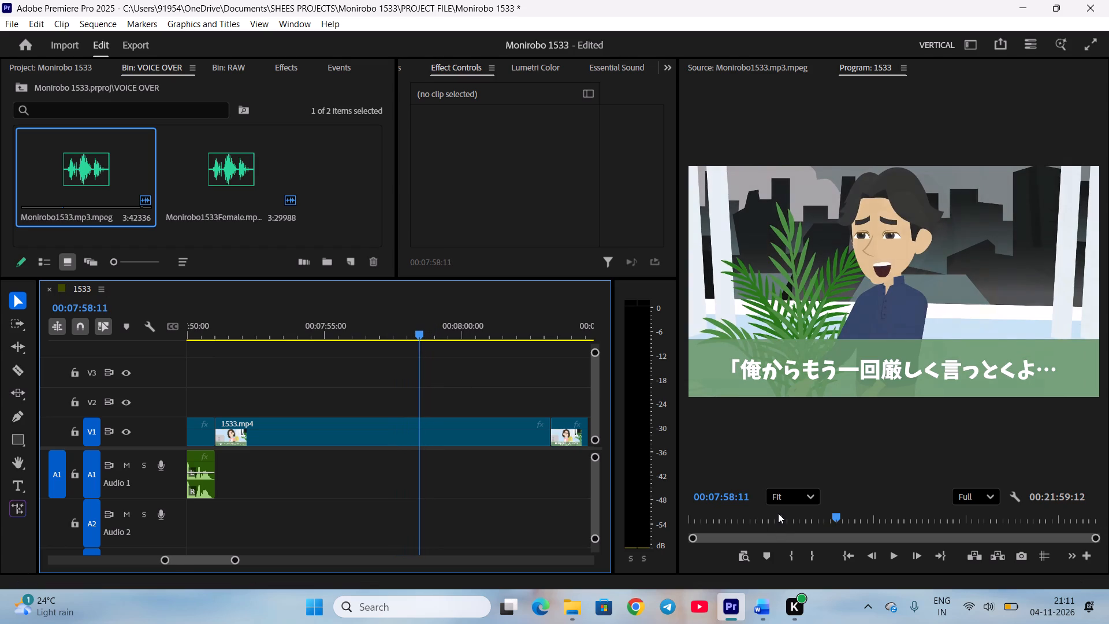
pyautogui.scroll(16, 778, 513)
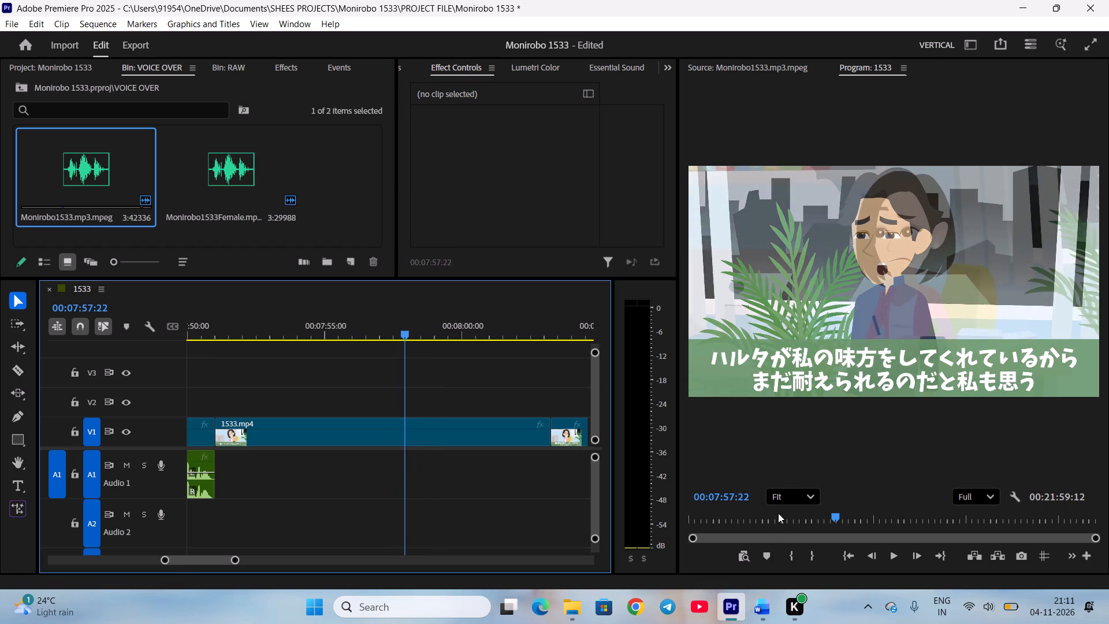
pyautogui.scroll(5, 778, 513)
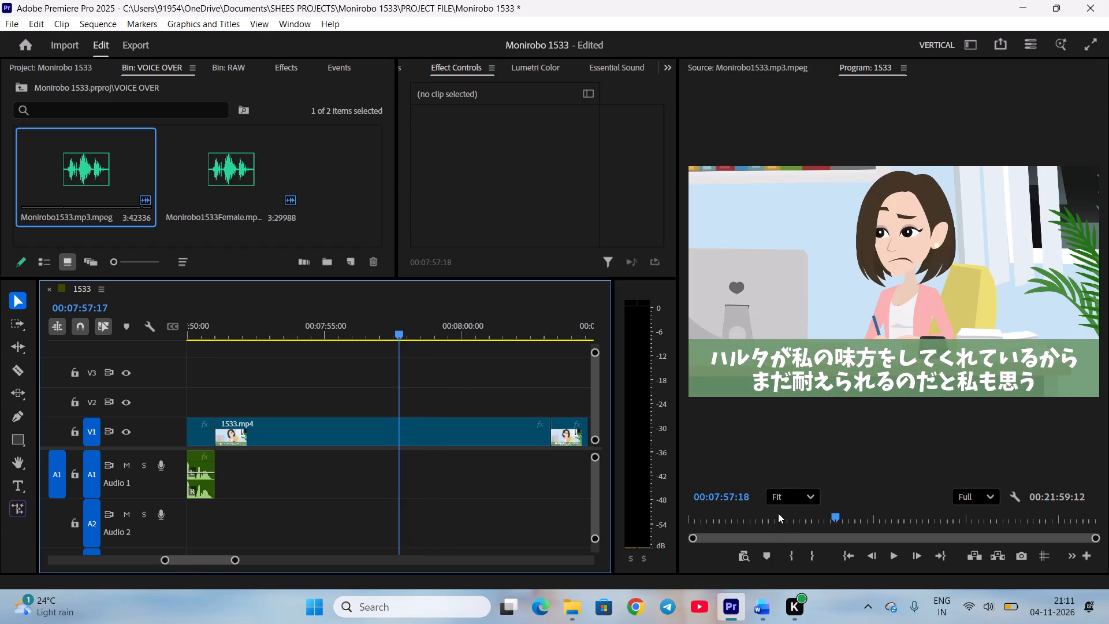
pyautogui.press('c')
pyautogui.press('space')
pyautogui.click(375, 333)
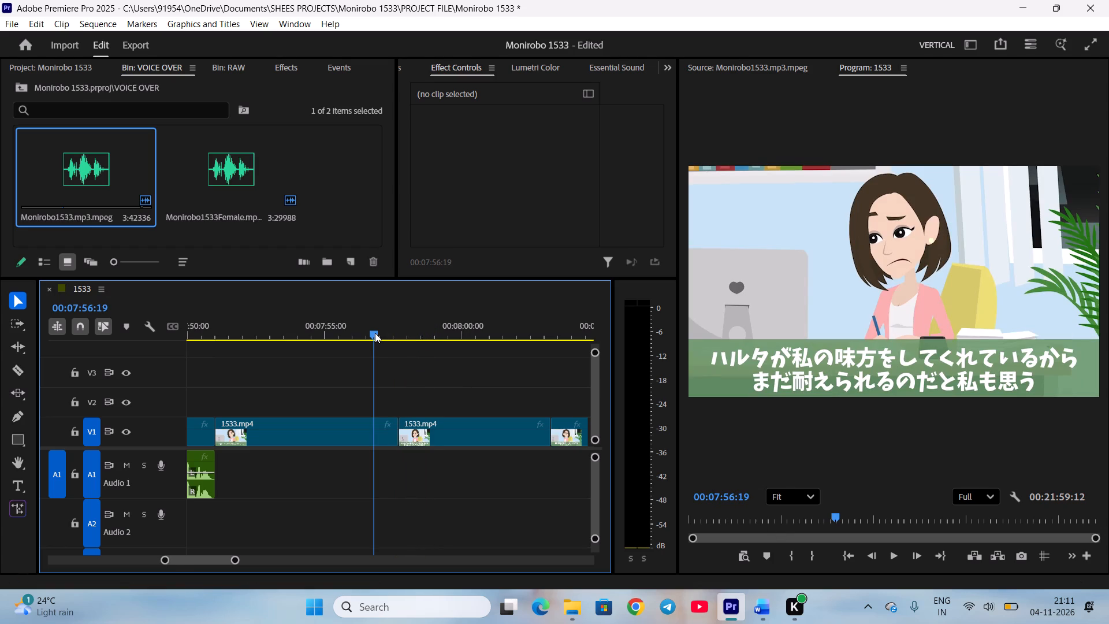
pyautogui.hotkey('ctrl', 's')
# Open the female voice-over source and mark the in point for the 「私もそう思う…」 phrase at 00:07:35:01.
pyautogui.doubleClick(254, 165)
pyautogui.press('space')
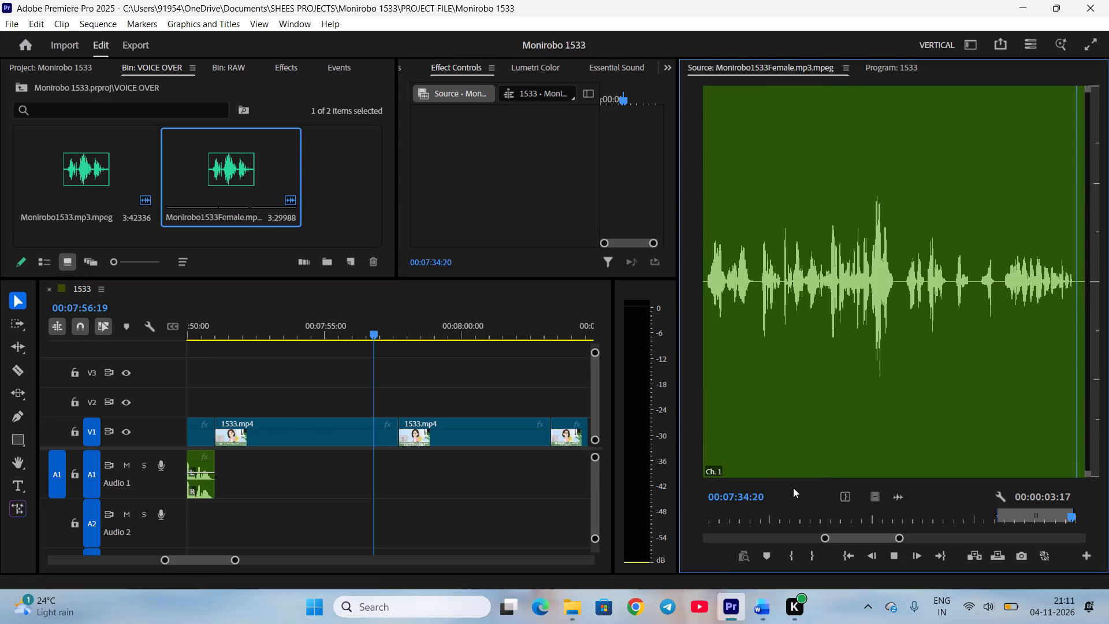
pyautogui.press('space')
pyautogui.press('space')
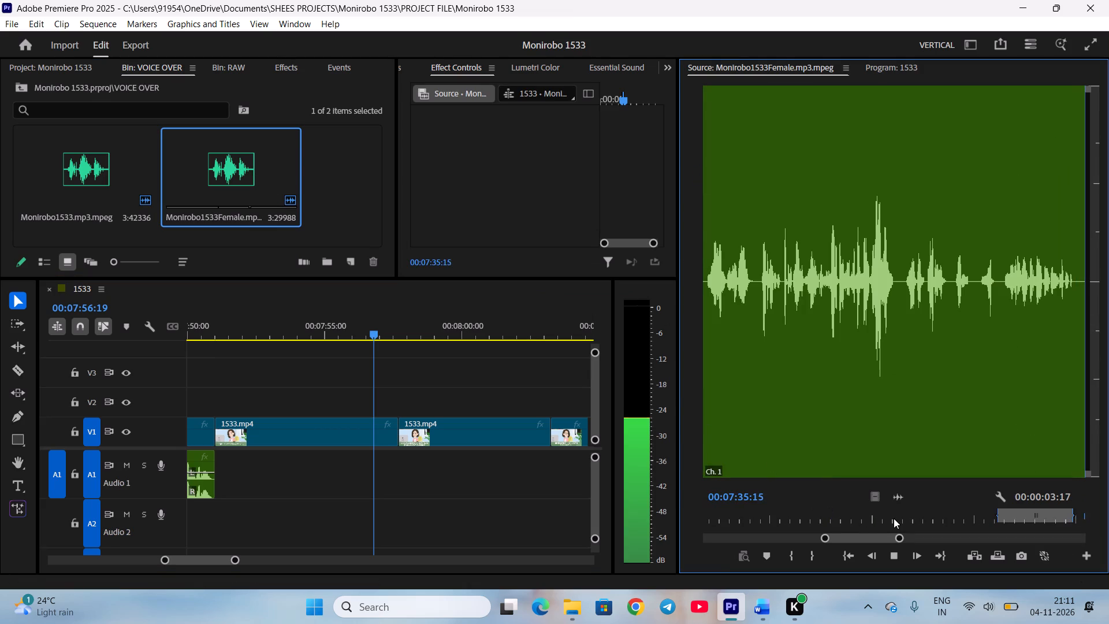
pyautogui.press('space')
pyautogui.scroll(9, 921, 515)
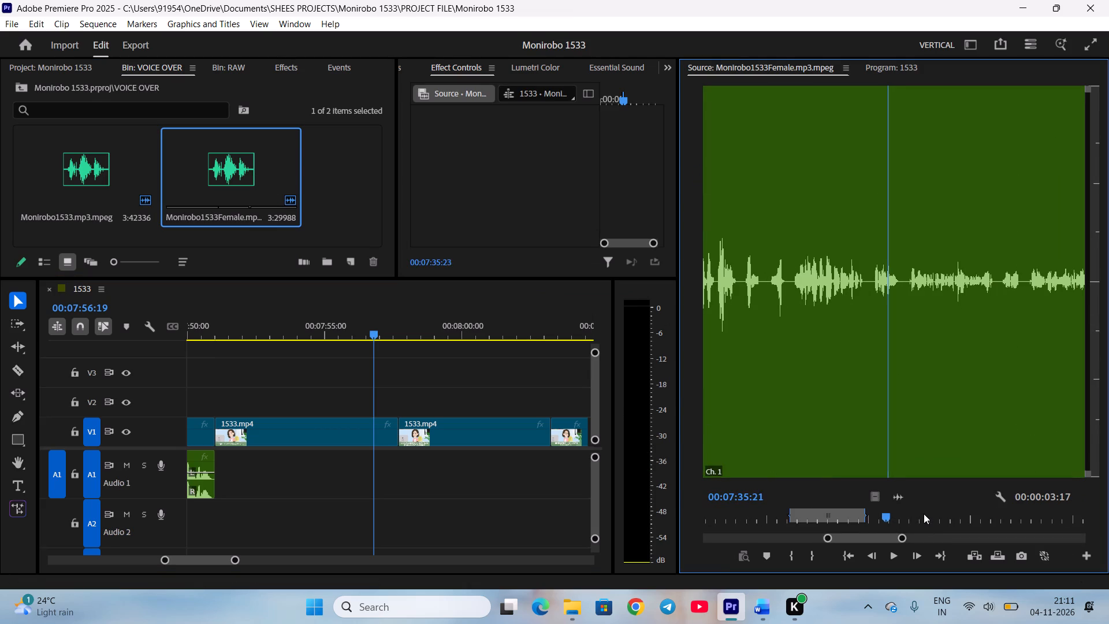
pyautogui.scroll(20, 924, 514)
pyautogui.scroll(6, 924, 514)
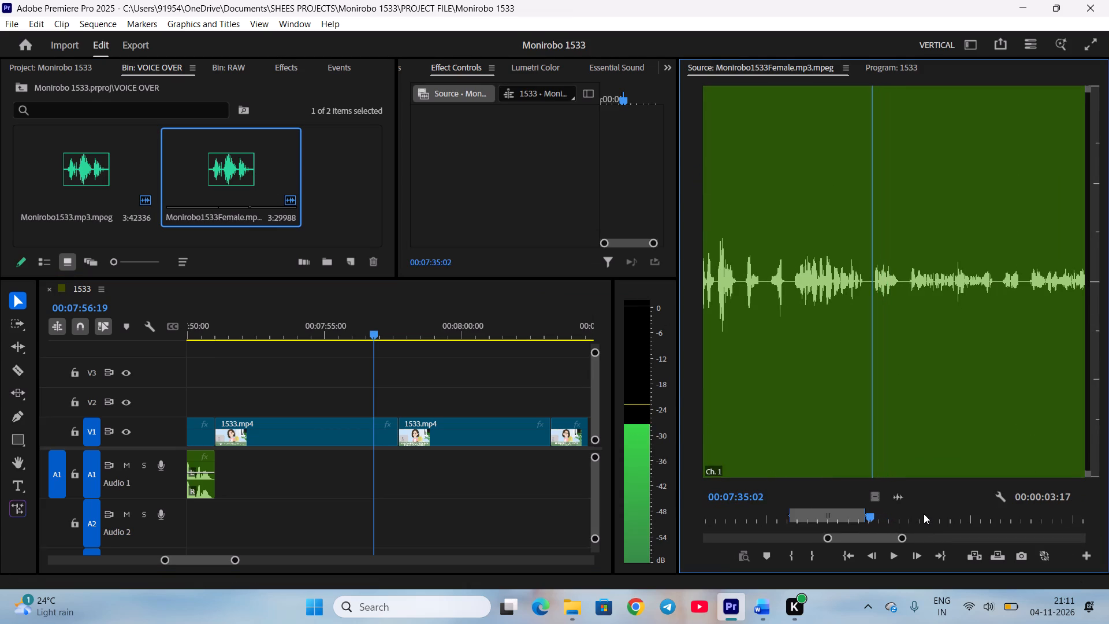
pyautogui.scroll(1, 924, 514)
pyautogui.press('i')
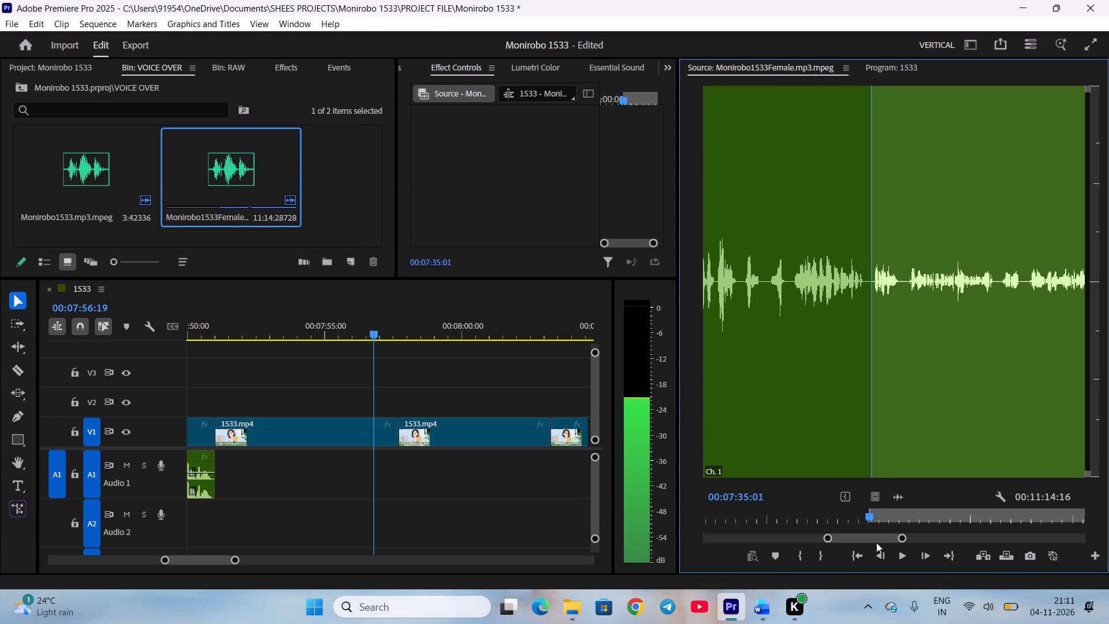
# Play the phrase, compare it with the Word script, and mark its out point at 00:07:41:03.
pyautogui.press('space')
pyautogui.click(755, 600)
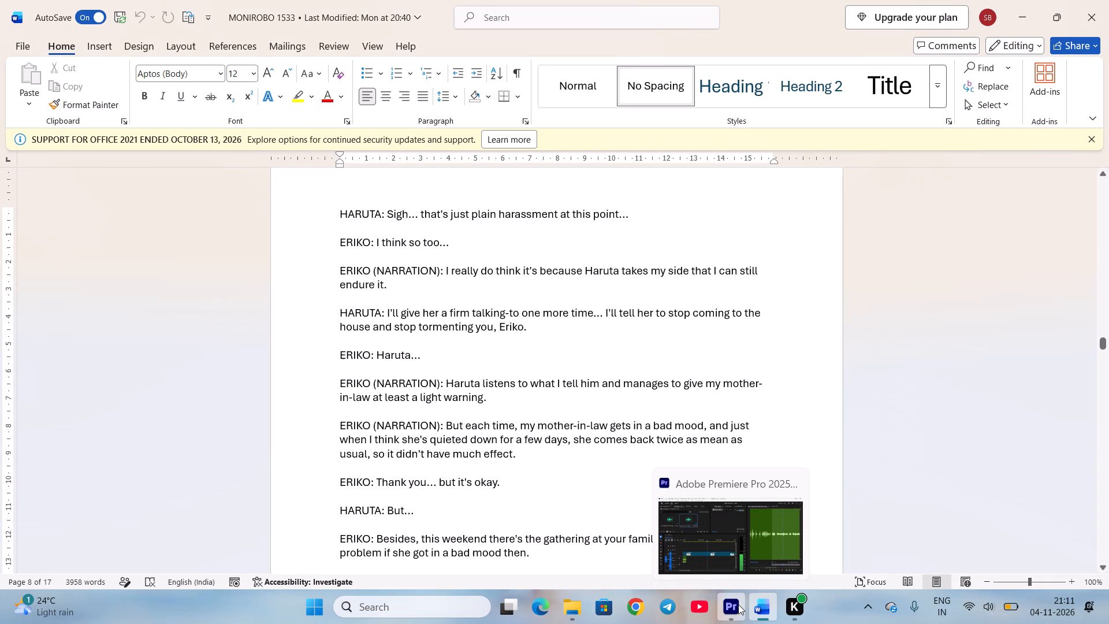
pyautogui.press('space')
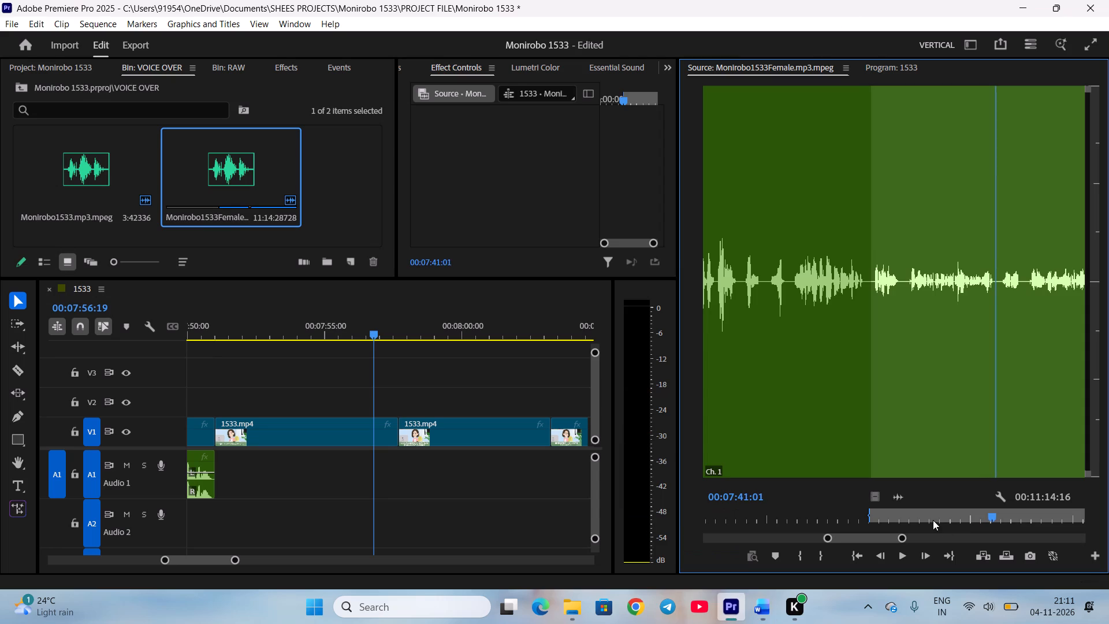
pyautogui.scroll(-4, 966, 516)
pyautogui.scroll(2, 966, 516)
pyautogui.scroll(-1, 966, 516)
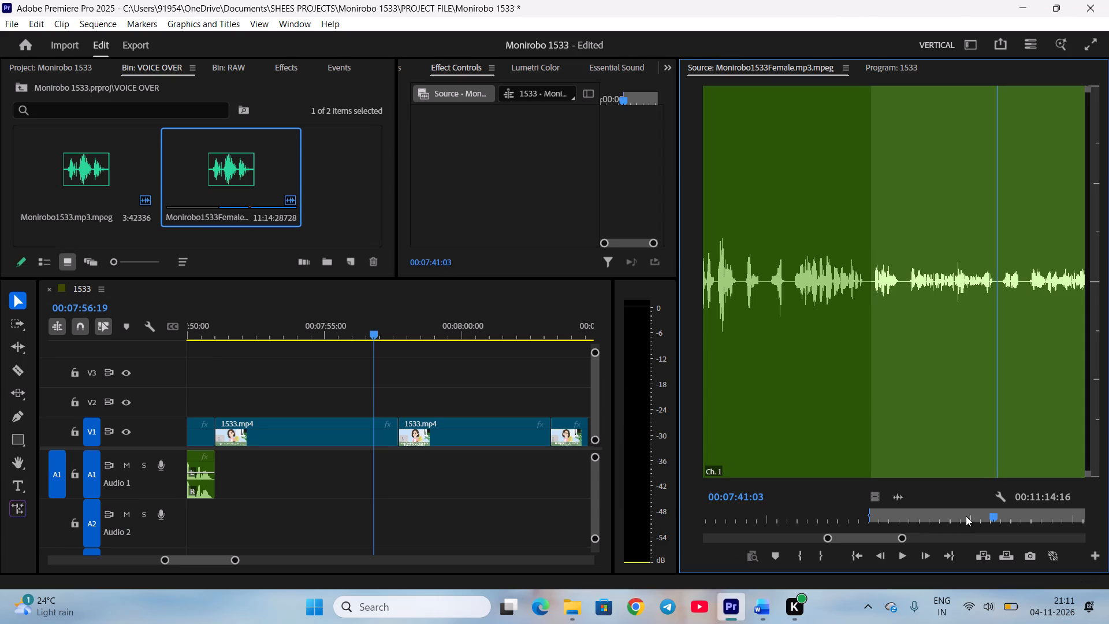
pyautogui.press('o')
# Place the marked female phrase on Audio 1 at the 「私もそう思う…」 scene's start, directly after the preceding voice clip.
pyautogui.moveTo(897, 498); pyautogui.dragTo(359, 478)
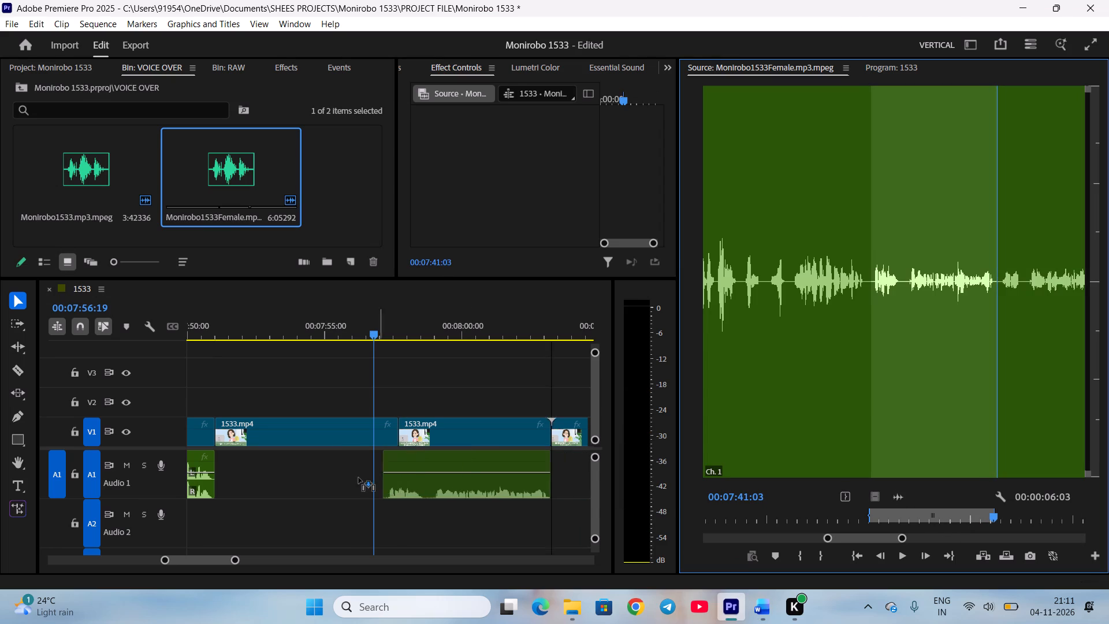
pyautogui.moveTo(359, 478); pyautogui.dragTo(319, 477)
pyautogui.moveTo(397, 486); pyautogui.dragTo(291, 473)
pyautogui.click(324, 538)
# Split the female voice clip at 00:07:52:15, trim the silence from the second part's start and move it against the first.
pyautogui.scroll(2, 323, 418)
pyautogui.moveTo(308, 332); pyautogui.dragTo(304, 339)
pyautogui.click(325, 481)
pyautogui.press('c')
pyautogui.moveTo(306, 484); pyautogui.dragTo(309, 485)
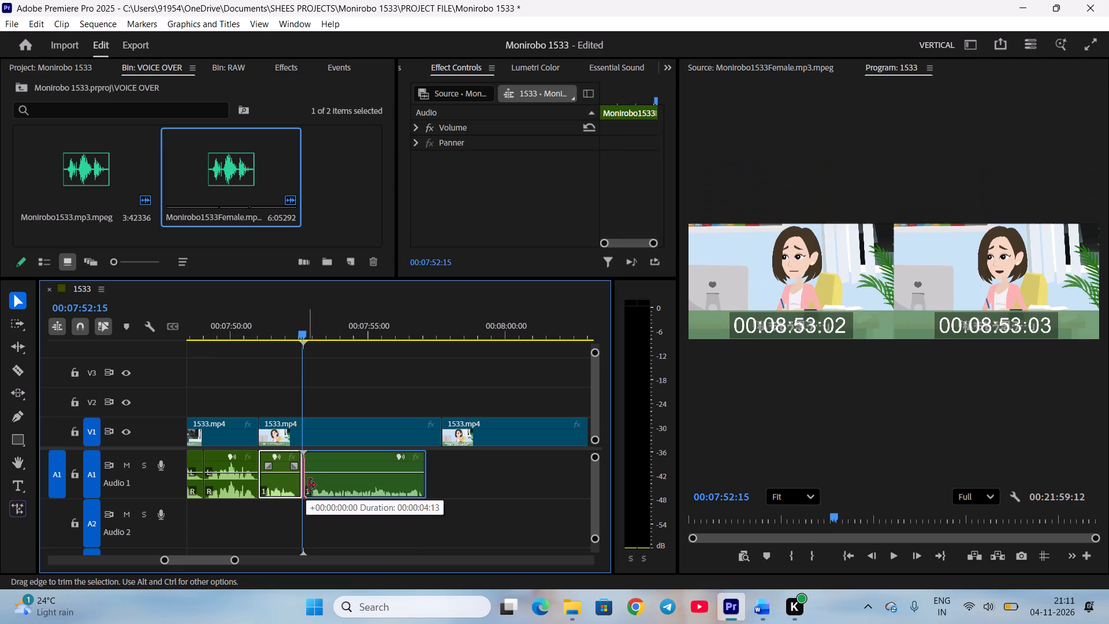
pyautogui.moveTo(309, 485); pyautogui.dragTo(312, 484)
pyautogui.moveTo(337, 493); pyautogui.dragTo(331, 492)
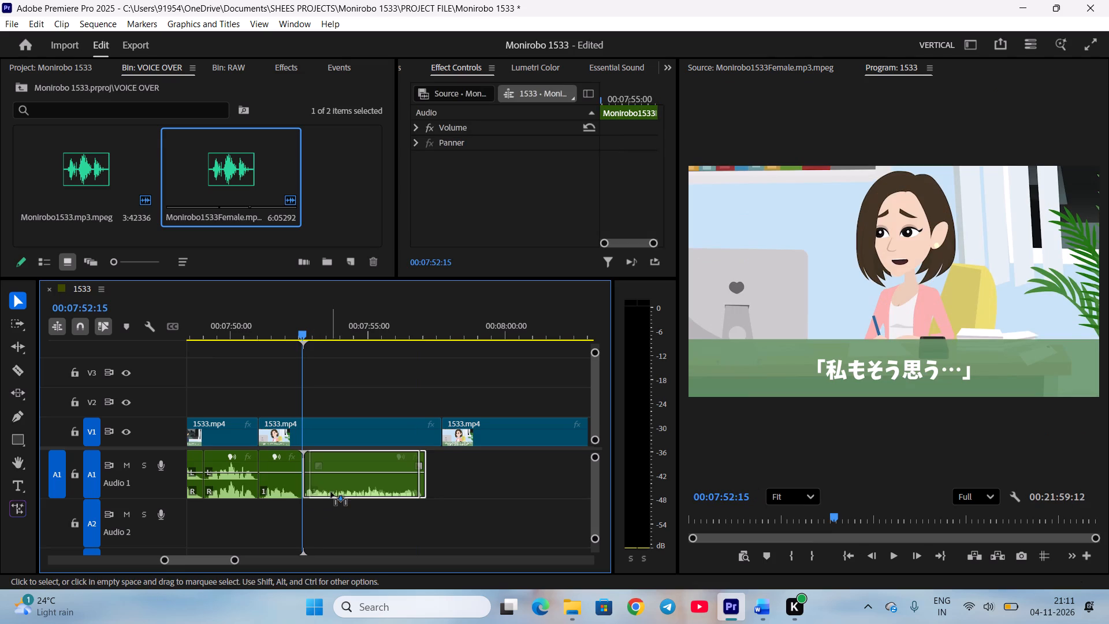
pyautogui.moveTo(331, 492); pyautogui.dragTo(330, 492)
pyautogui.click(362, 520)
# Play the two female voice parts and raise the gain of both by 11 dB.
pyautogui.click(259, 332)
pyautogui.press('space')
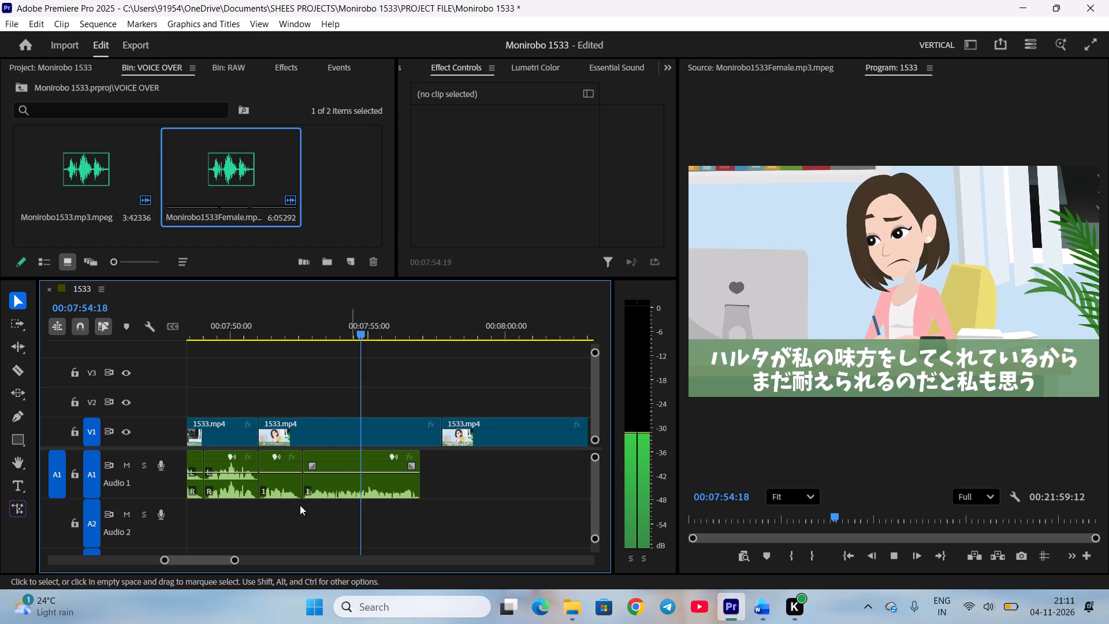
pyautogui.moveTo(292, 506); pyautogui.dragTo(341, 488)
pyautogui.press('g')
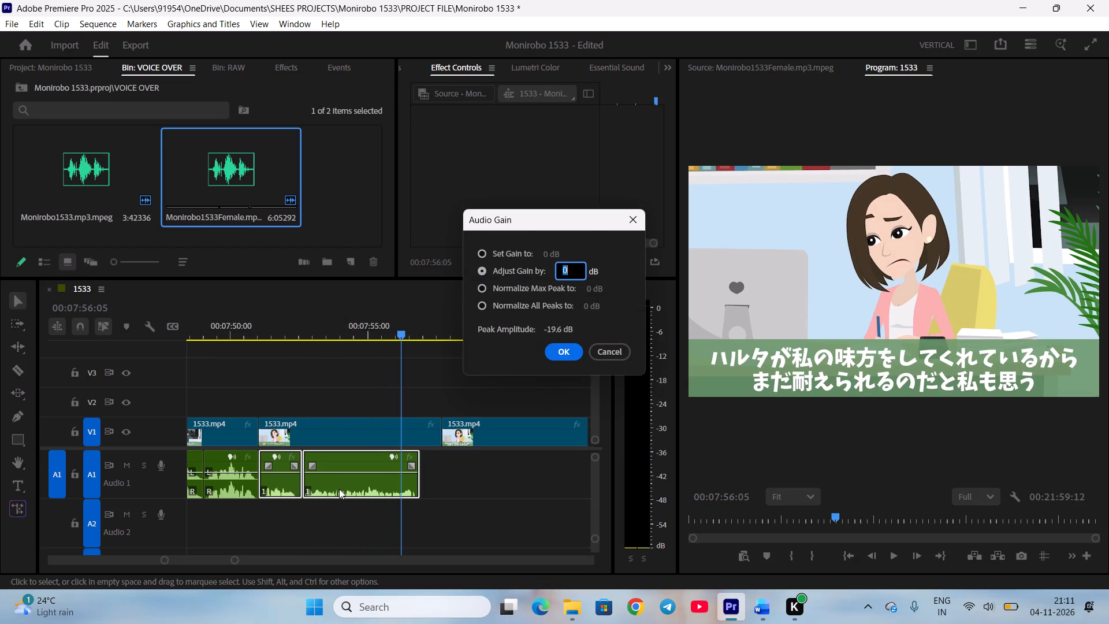
pyautogui.press('1')
pyautogui.press('1')
pyautogui.press('Return')
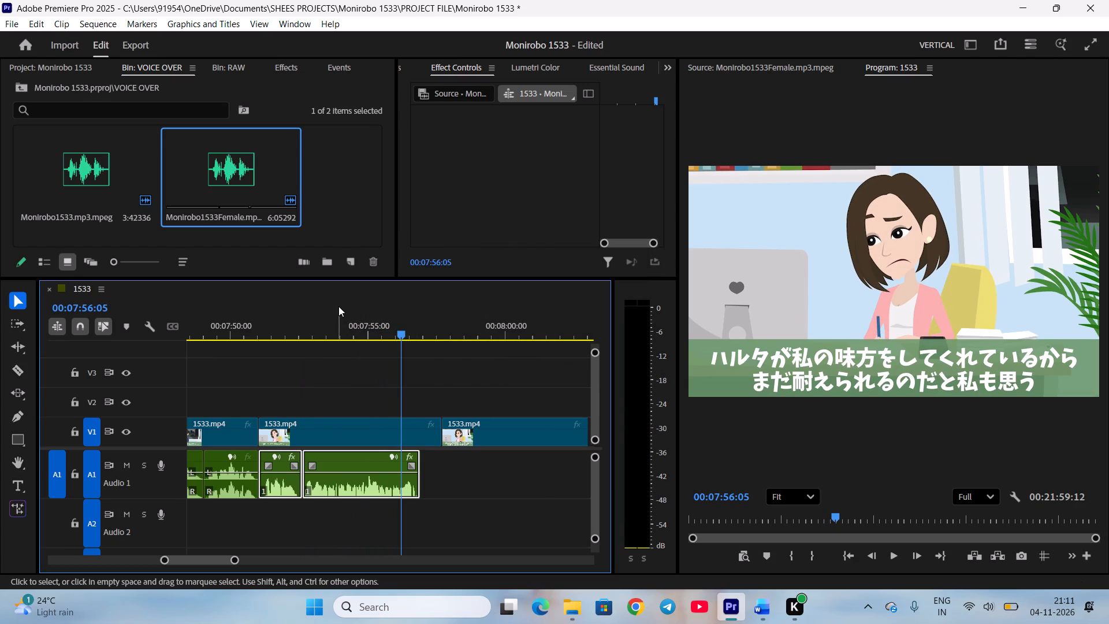
# Play the louder voice, trim the 「私もそう思う…」 video clip to the voice's end and close the gap.
pyautogui.click(339, 304)
pyautogui.click(354, 335)
pyautogui.press('space')
pyautogui.click(371, 373)
pyautogui.scroll(-2, 376, 377)
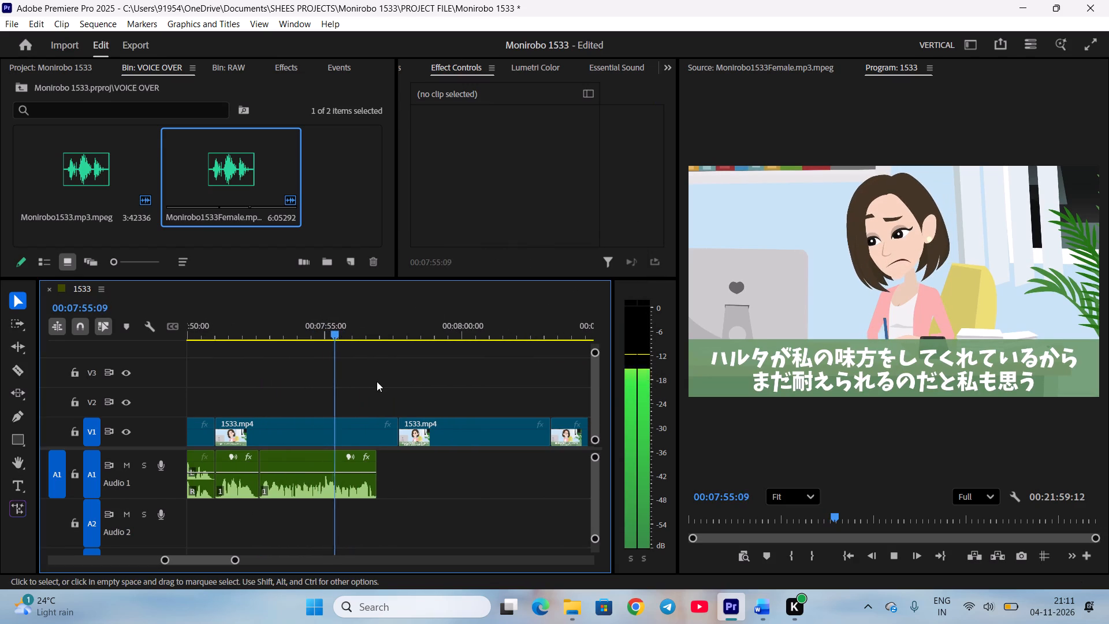
pyautogui.moveTo(399, 446); pyautogui.dragTo(377, 444)
pyautogui.press('space')
pyautogui.rightClick(390, 435)
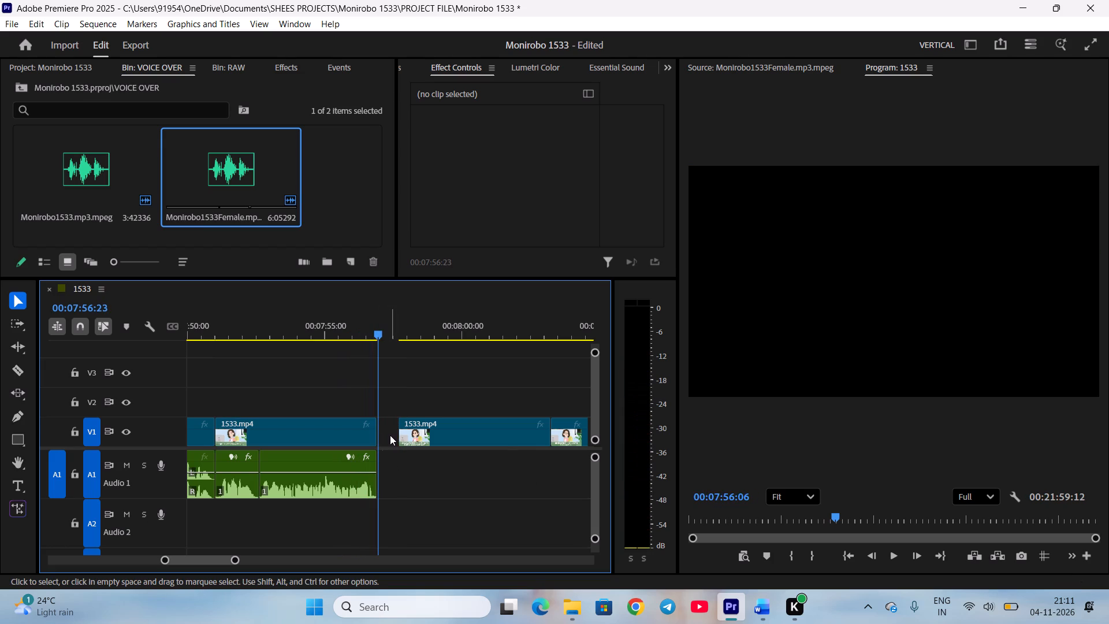
pyautogui.click(408, 443)
# Play and scrub through the following scene to 00:08:01:10 and save the project.
pyautogui.scroll(-5, 401, 450)
pyautogui.press('space')
pyautogui.moveTo(307, 322); pyautogui.dragTo(381, 341)
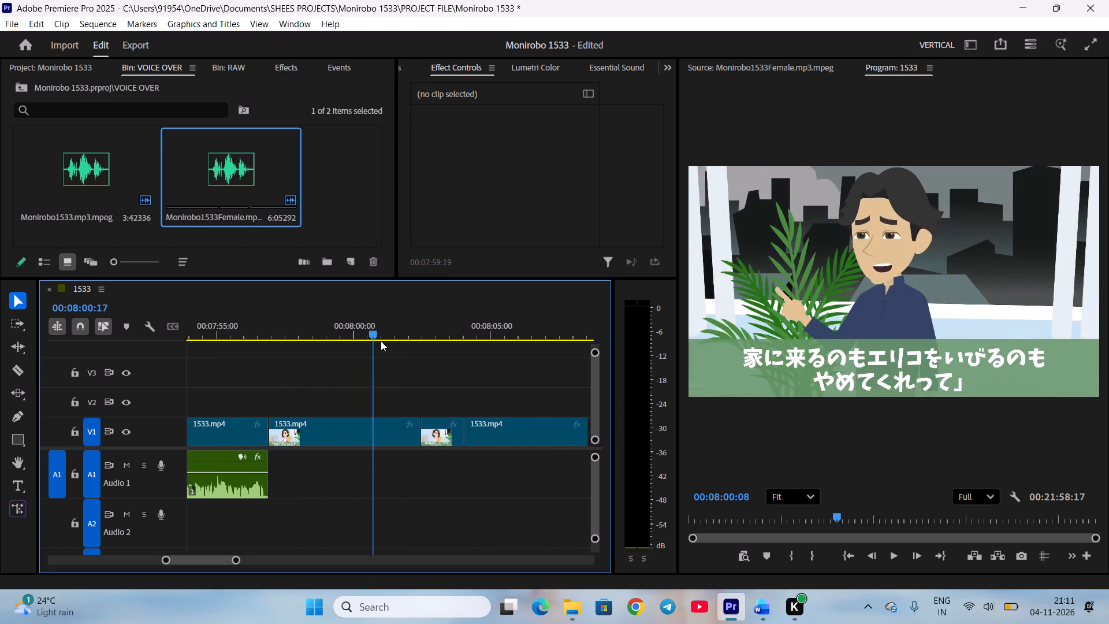
pyautogui.moveTo(381, 341); pyautogui.dragTo(395, 350)
pyautogui.hotkey('ctrl', 's')
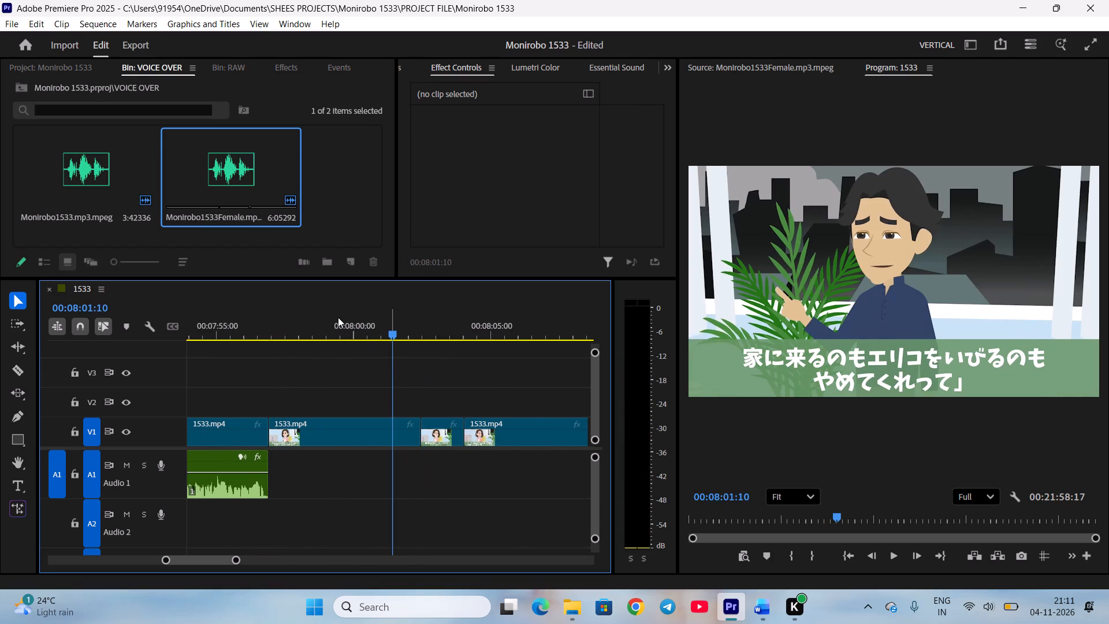
pyautogui.scroll(-4, 358, 370)
pyautogui.scroll(2, 328, 394)
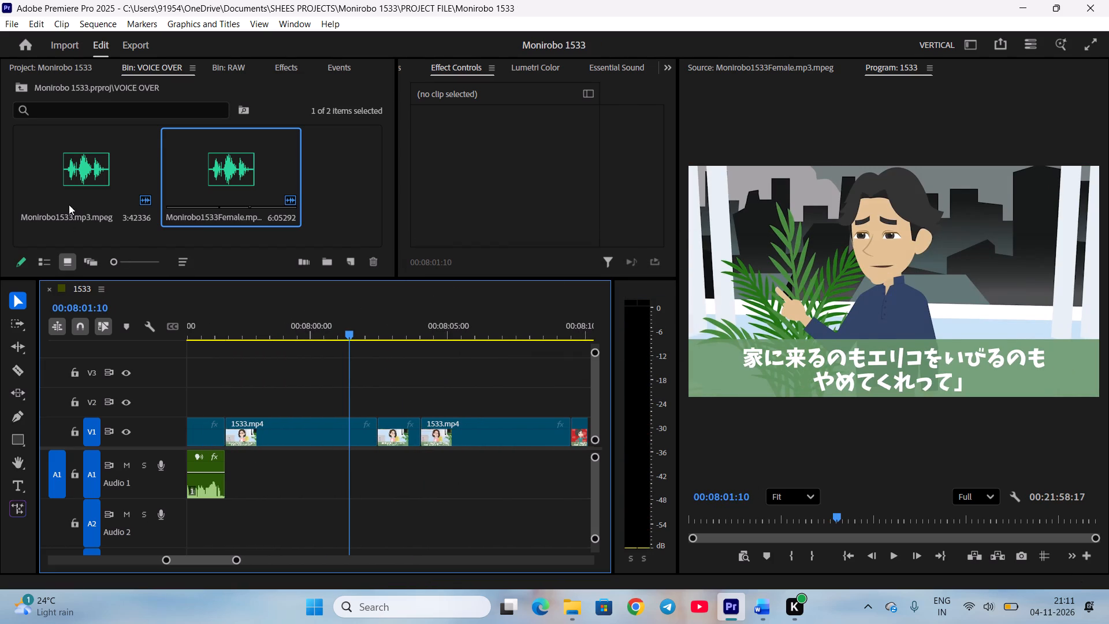
# Mark the 「俺からもう一回厳しく言っとくよ…」 phrase in Monirobo1533.mp3.mpeg from 00:02:33:21 to 00:02:39:19, checking it against the Word script.
pyautogui.doubleClick(93, 174)
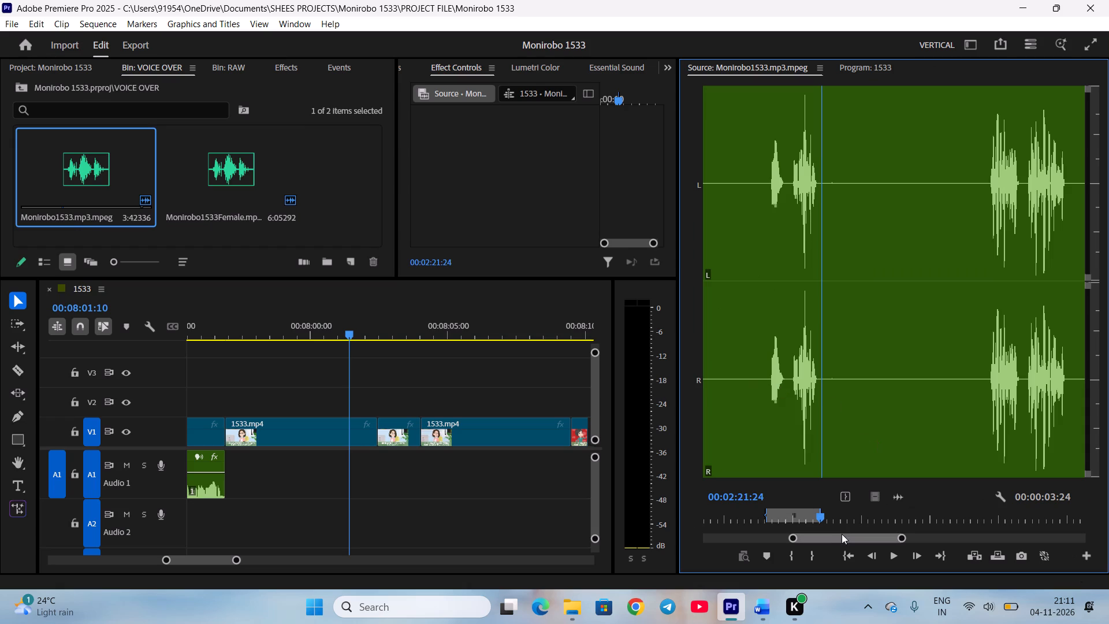
pyautogui.moveTo(842, 536); pyautogui.dragTo(851, 537)
pyautogui.click(773, 518)
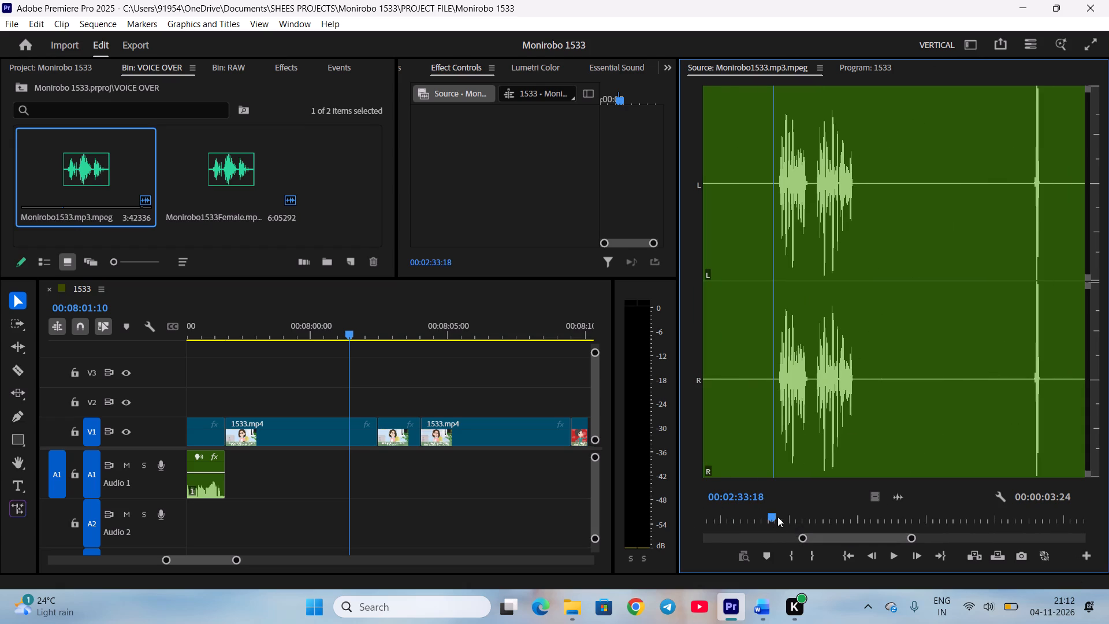
pyautogui.scroll(-3, 799, 513)
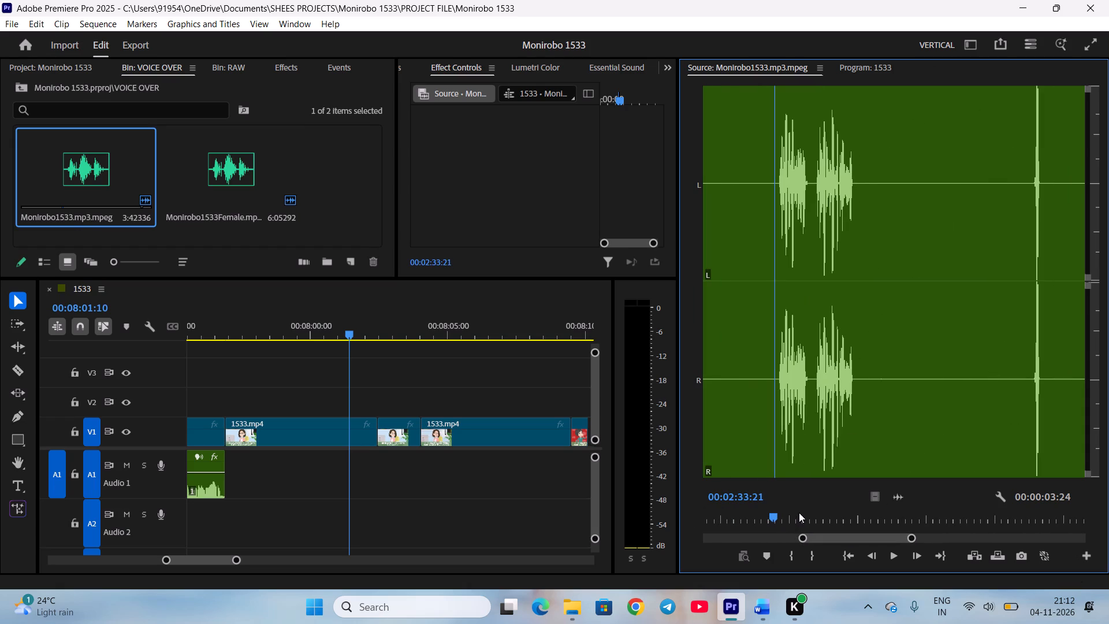
pyautogui.press('i')
pyautogui.press('space')
pyautogui.click(770, 613)
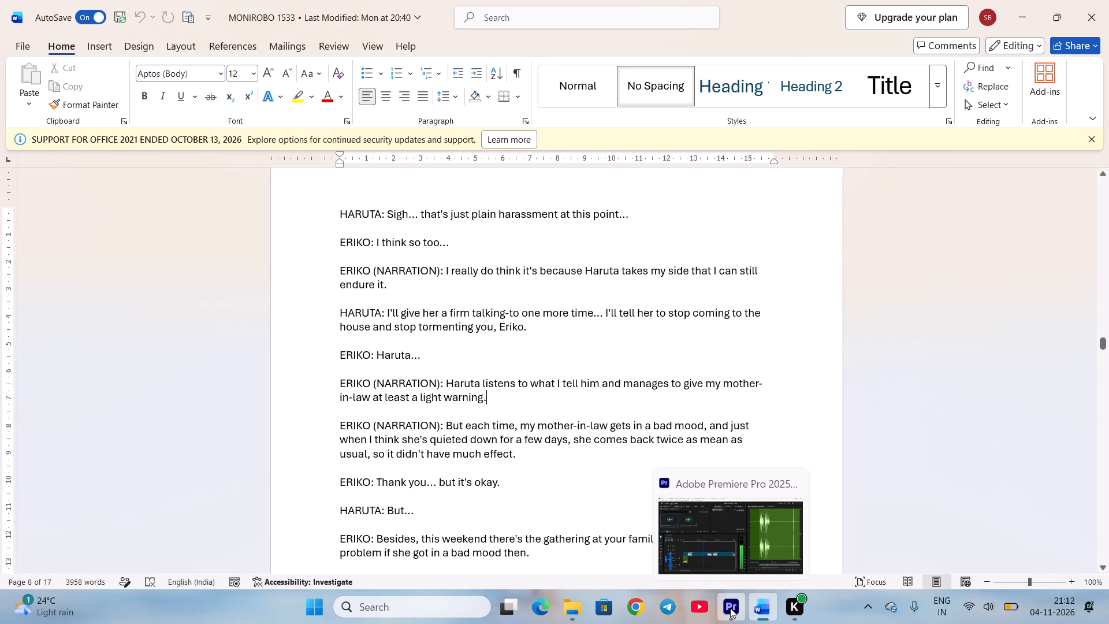
pyautogui.press('space')
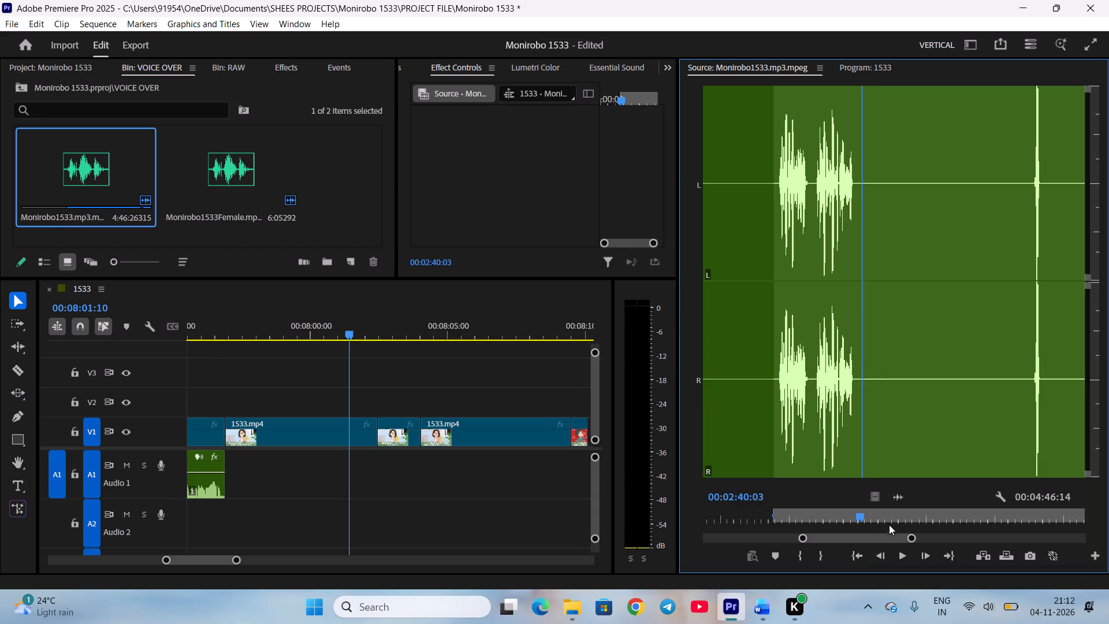
pyautogui.scroll(11, 889, 523)
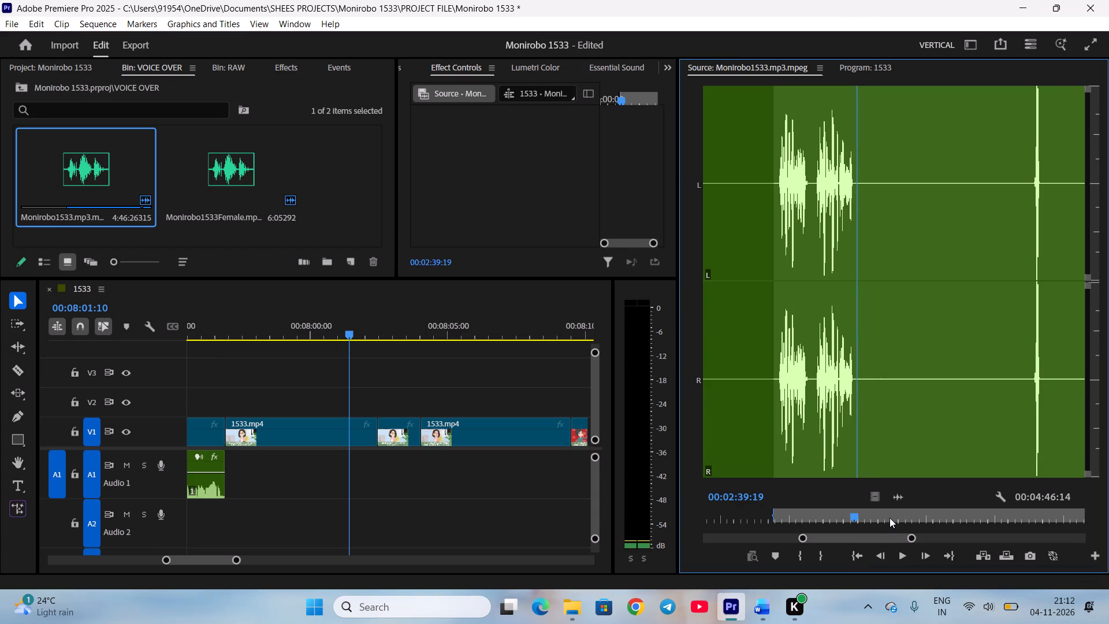
pyautogui.press('o')
# Place the marked phrase on Audio 1 at the 「俺からもう一回厳しく言っとくよ…」 scene's start, directly after the female voice clip.
pyautogui.moveTo(898, 492); pyautogui.dragTo(344, 467)
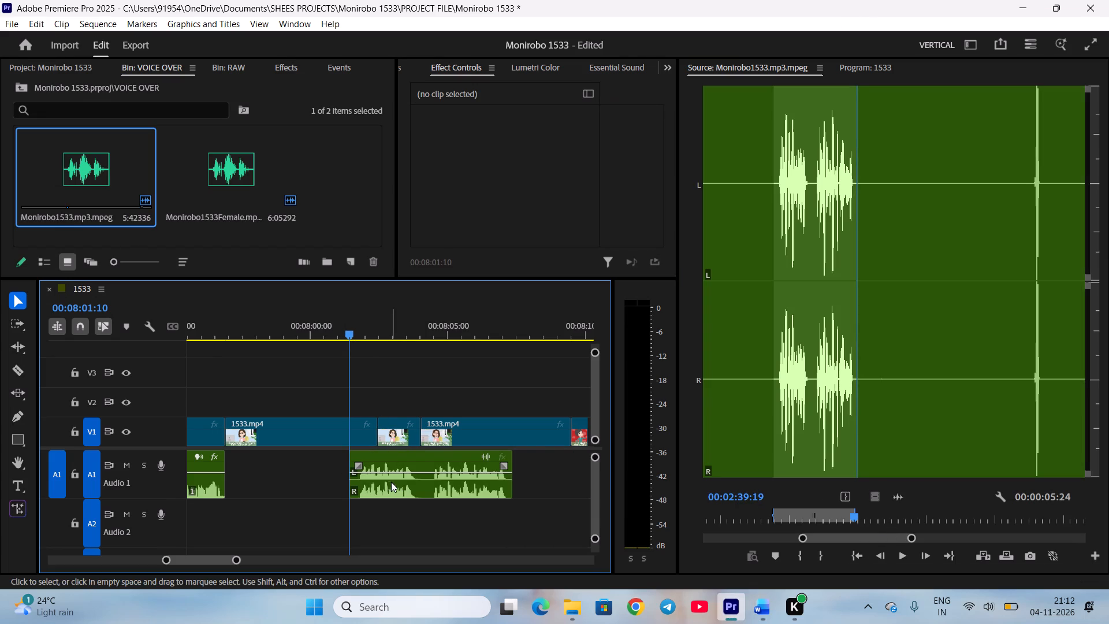
pyautogui.moveTo(393, 485); pyautogui.dragTo(264, 475)
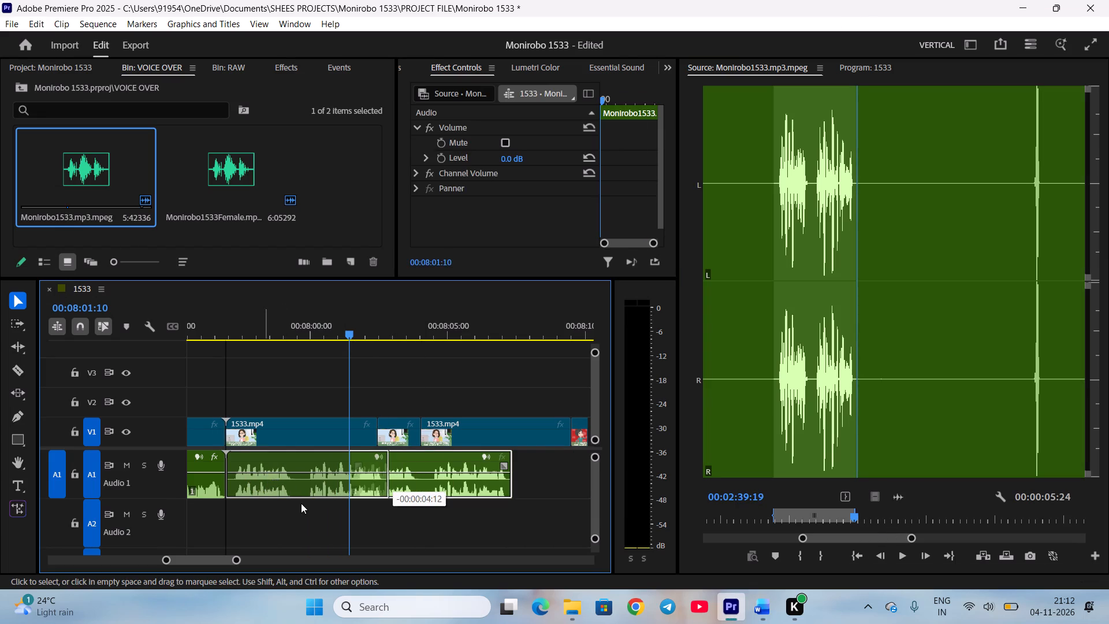
pyautogui.click(305, 508)
# Split the new voice clip at 00:07:59:12, trim the silence from the second part's start and move it against the first.
pyautogui.moveTo(303, 331); pyautogui.dragTo(300, 336)
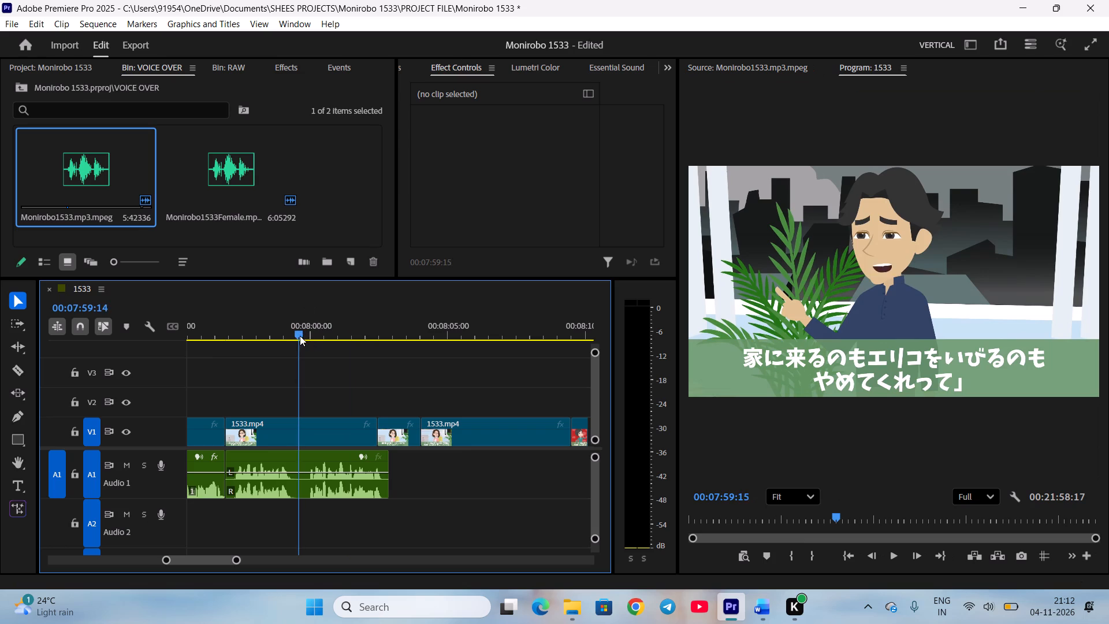
pyautogui.moveTo(300, 336); pyautogui.dragTo(297, 337)
pyautogui.click(312, 480)
pyautogui.press('c')
pyautogui.moveTo(299, 491); pyautogui.dragTo(305, 491)
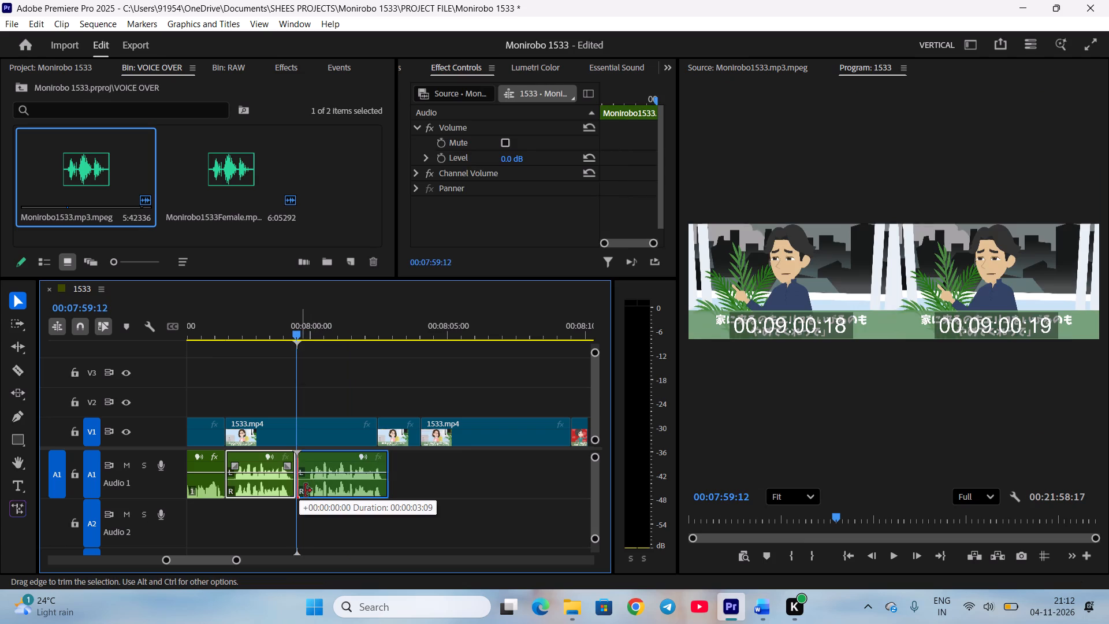
pyautogui.moveTo(305, 491); pyautogui.dragTo(308, 489)
pyautogui.moveTo(335, 488); pyautogui.dragTo(328, 488)
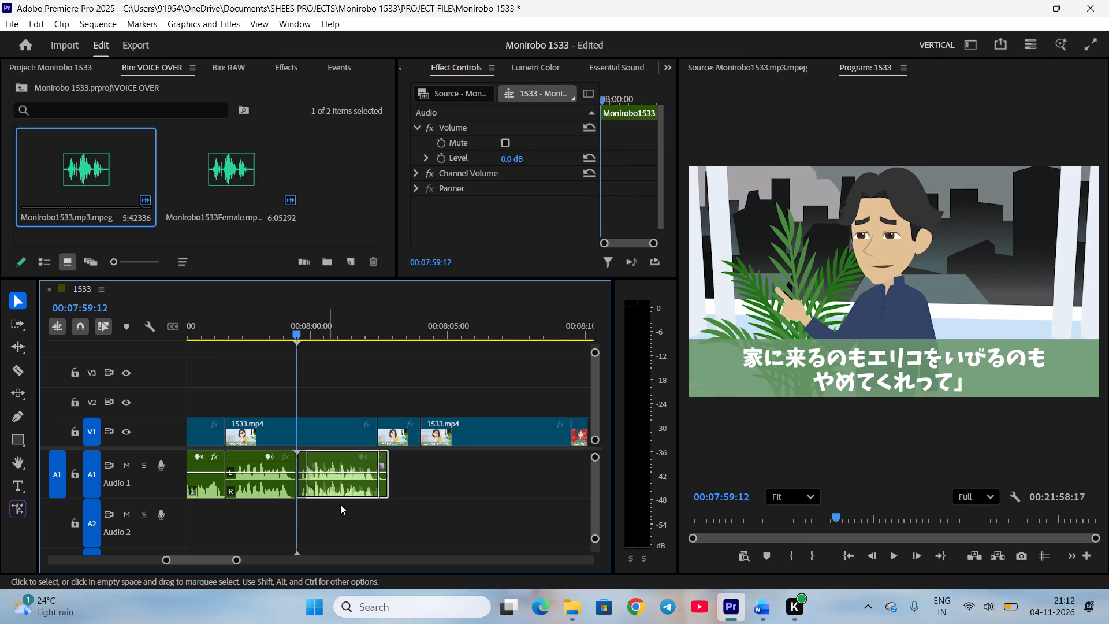
# Trim the end of the second 「俺からもう一回厳しく言っとくよ…」 voice part to the video cut at the end of its scene.
pyautogui.click(341, 504)
pyautogui.click(386, 491)
pyautogui.click(397, 511)
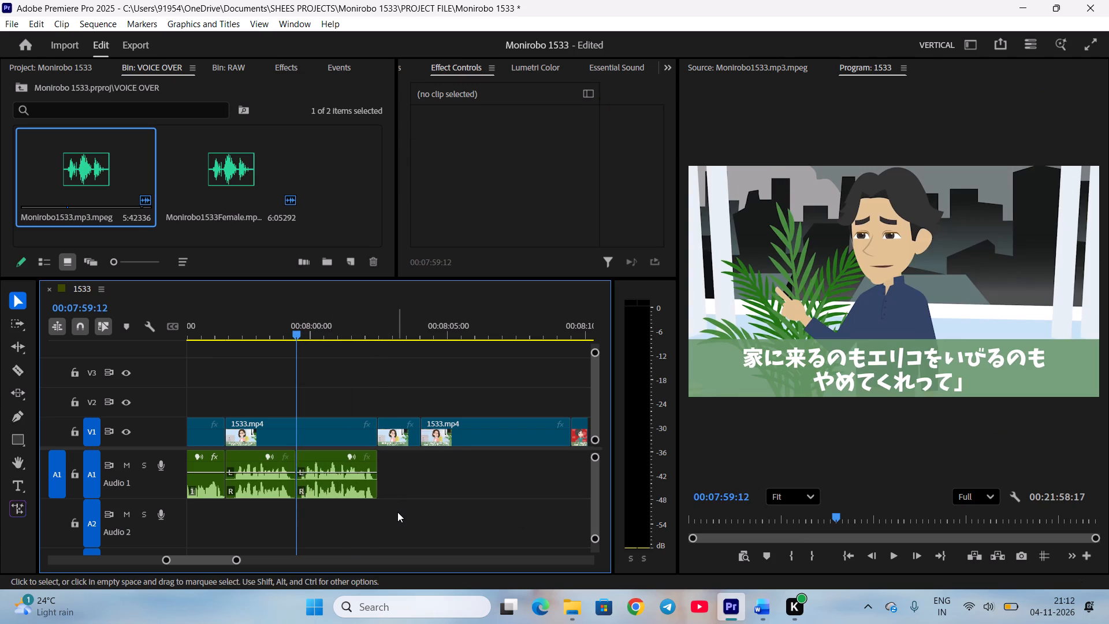
# Play and scrub through the following scenes from 00:07:59:12 to the 「ありがとう…でも大丈夫よ」 subtitle.
pyautogui.press('space')
pyautogui.scroll(-5, 406, 505)
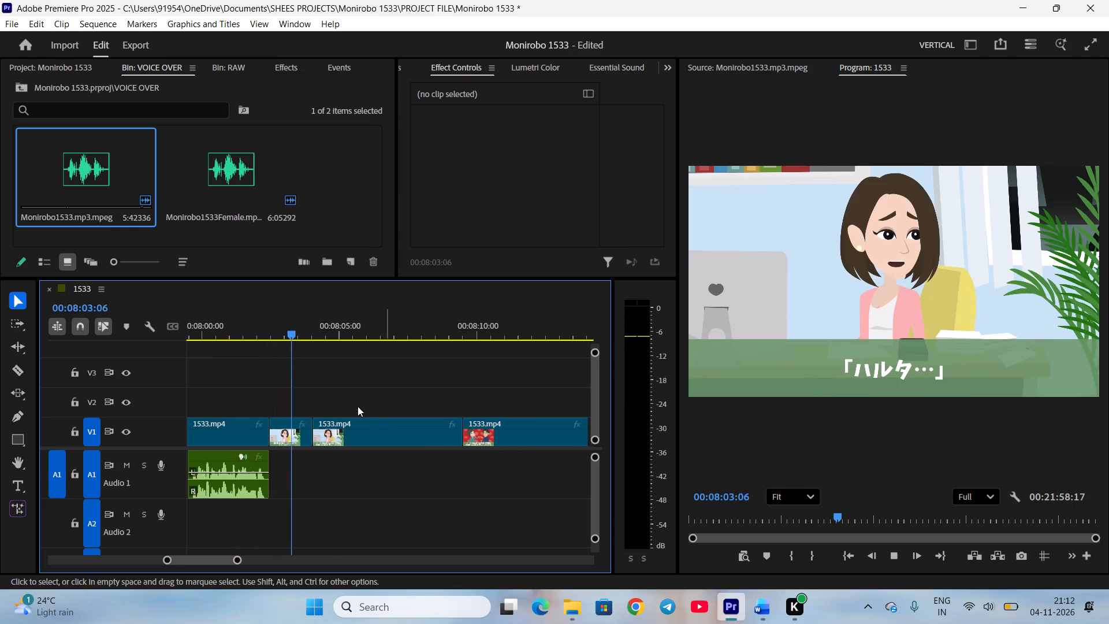
pyautogui.moveTo(340, 320); pyautogui.dragTo(400, 335)
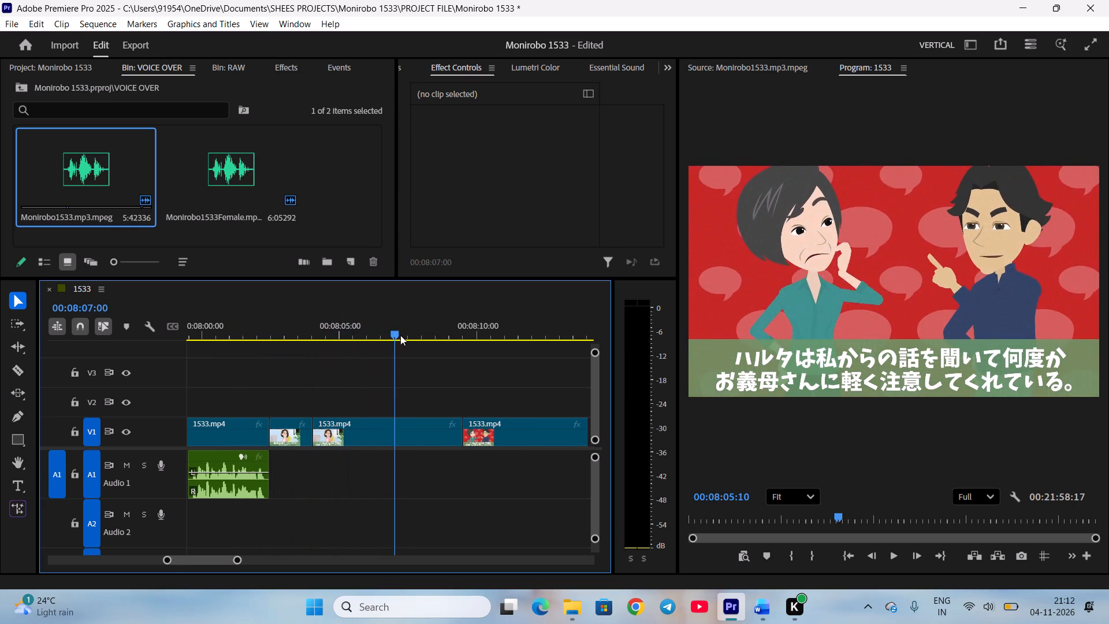
pyautogui.moveTo(400, 335); pyautogui.dragTo(529, 358)
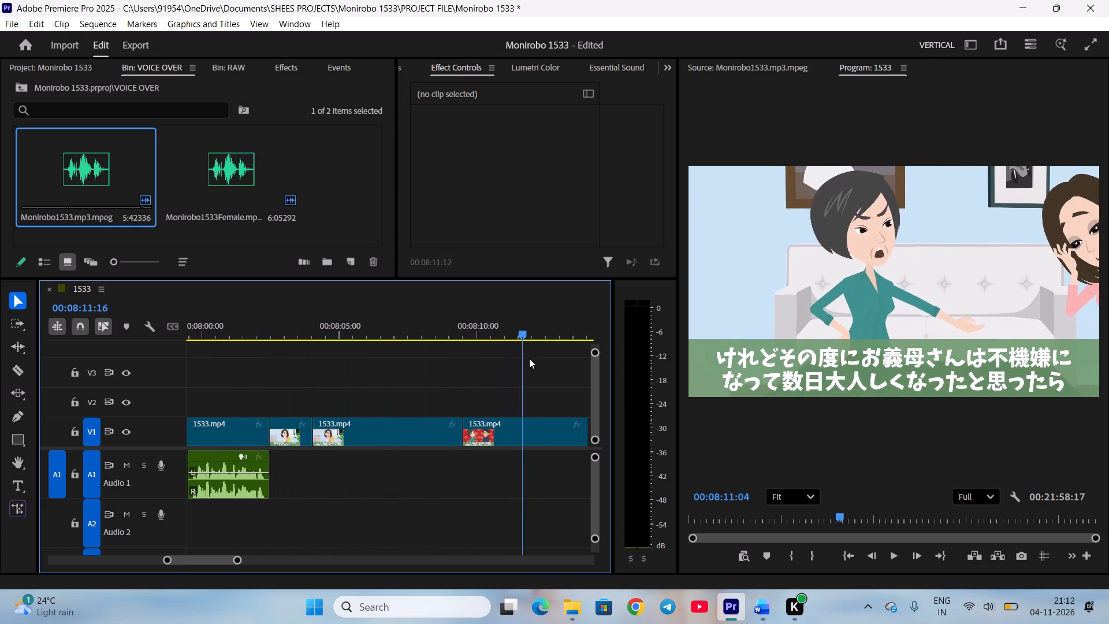
pyautogui.moveTo(529, 358); pyautogui.dragTo(535, 365)
pyautogui.press('space')
pyautogui.scroll(-6, 545, 401)
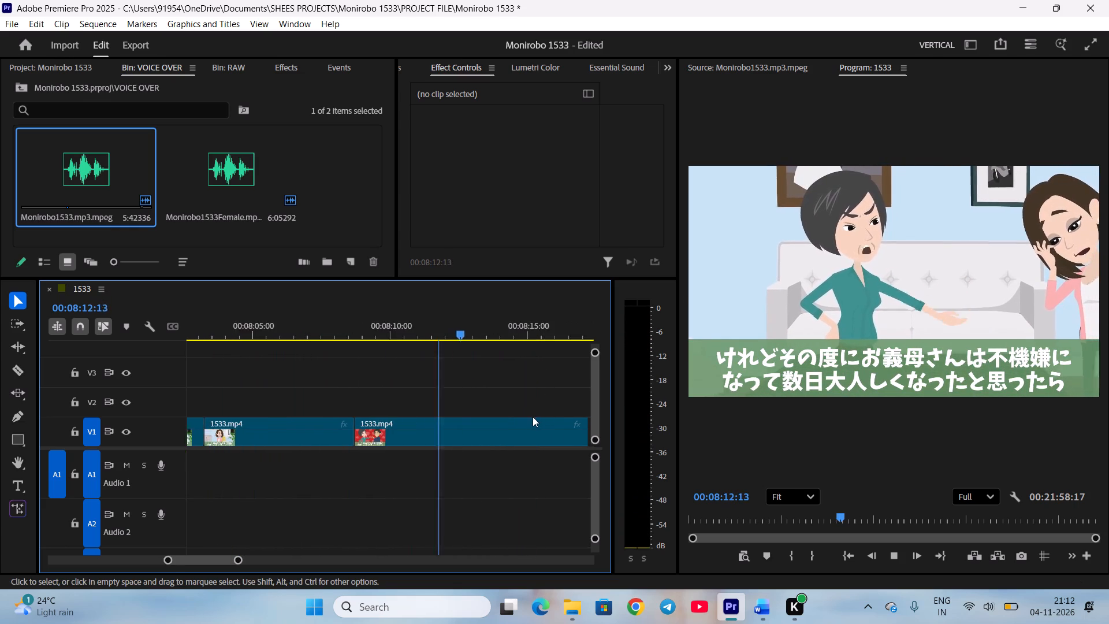
pyautogui.scroll(-2, 533, 417)
pyautogui.moveTo(392, 325); pyautogui.dragTo(530, 347)
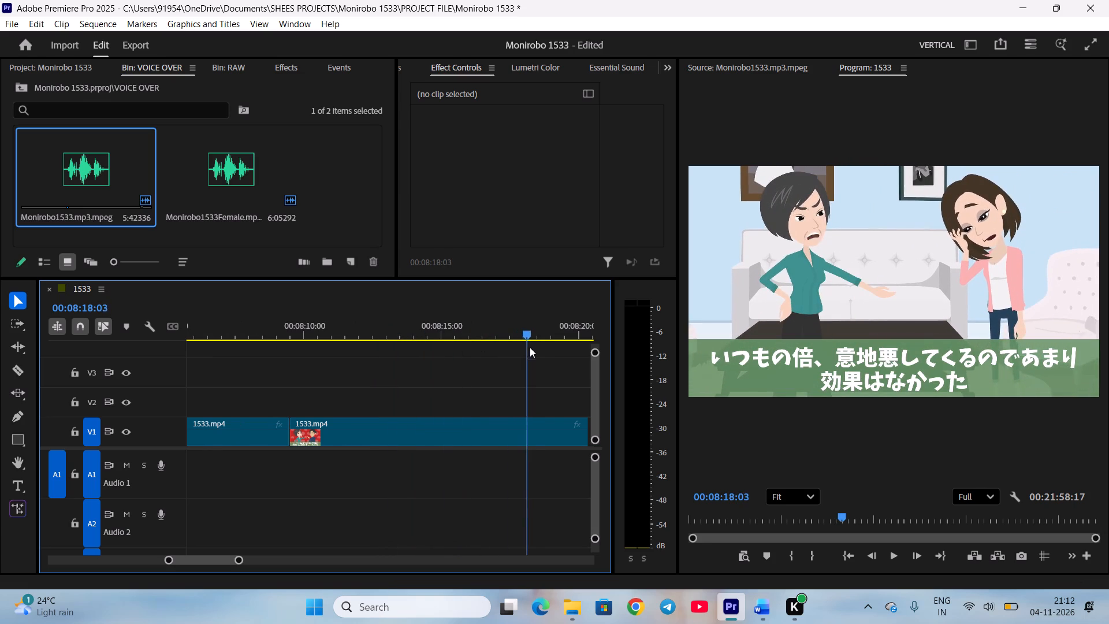
pyautogui.moveTo(530, 347); pyautogui.dragTo(531, 347)
pyautogui.press('space')
pyautogui.scroll(-9, 498, 399)
pyautogui.press('space')
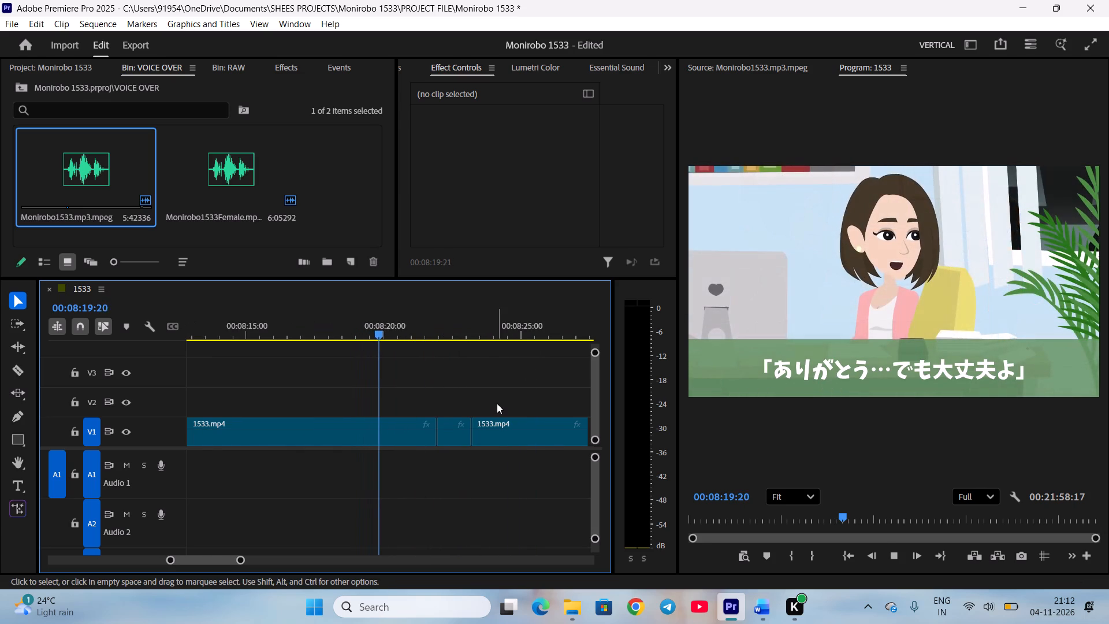
pyautogui.scroll(4, 768, 511)
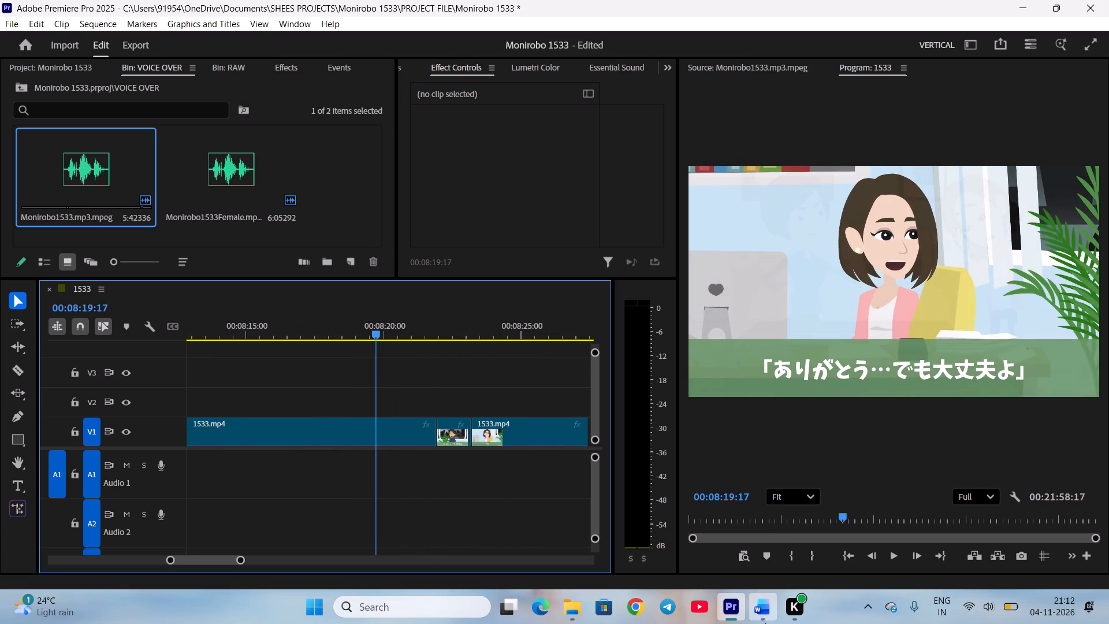
# Read Eriko's lines after "ERIKO: Haruta..." in the Word script, then return to the Premiere Pro sequence.
pyautogui.click(765, 623)
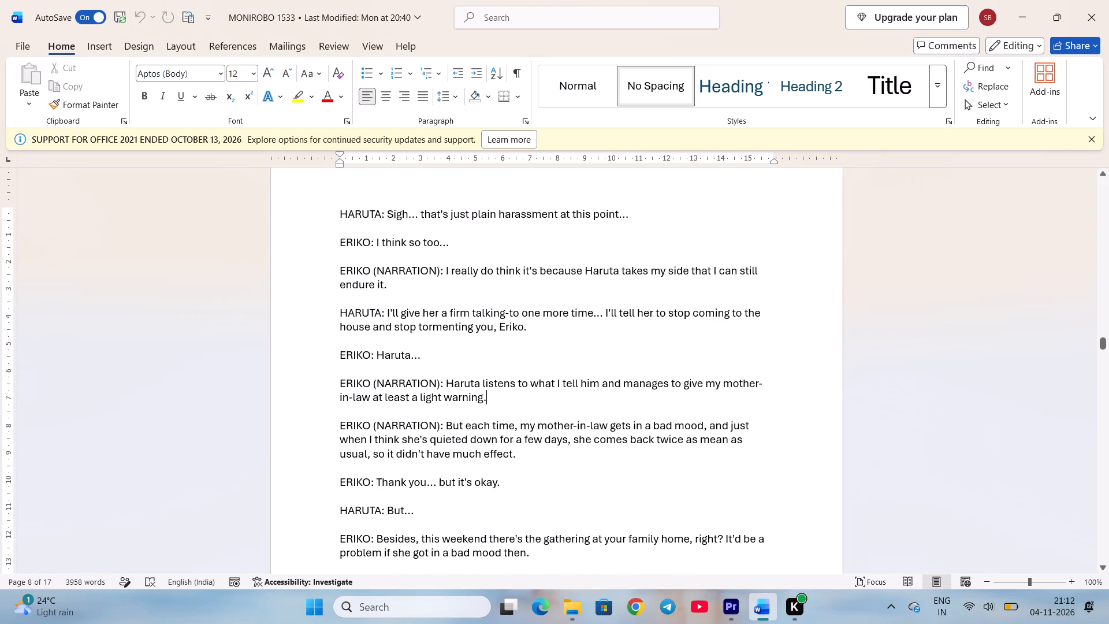
pyautogui.scroll(-3, 628, 377)
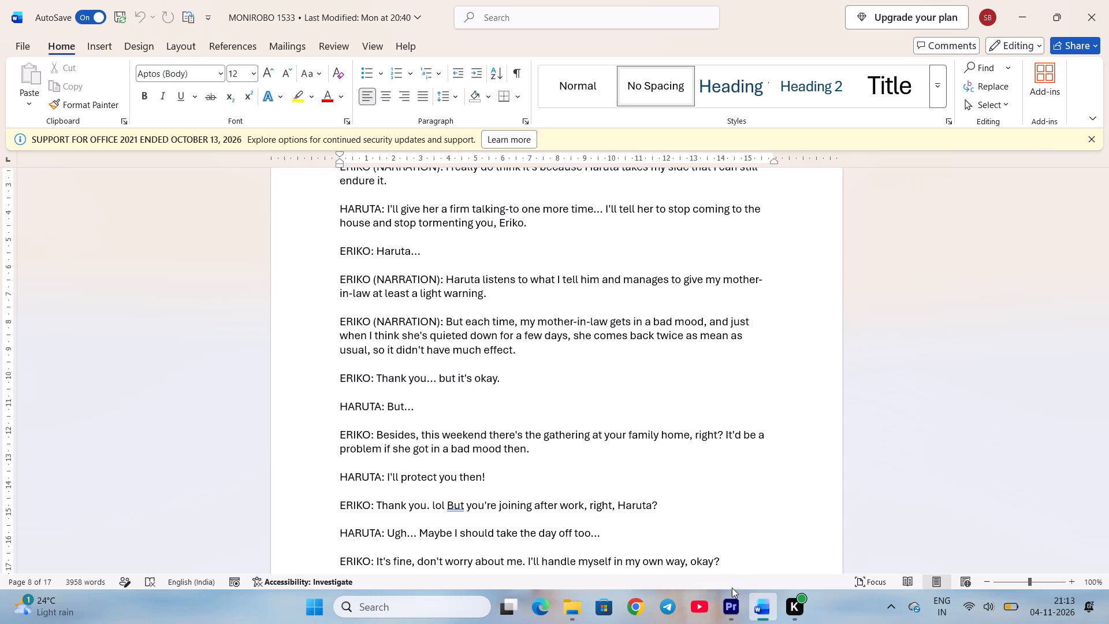
pyautogui.click(731, 603)
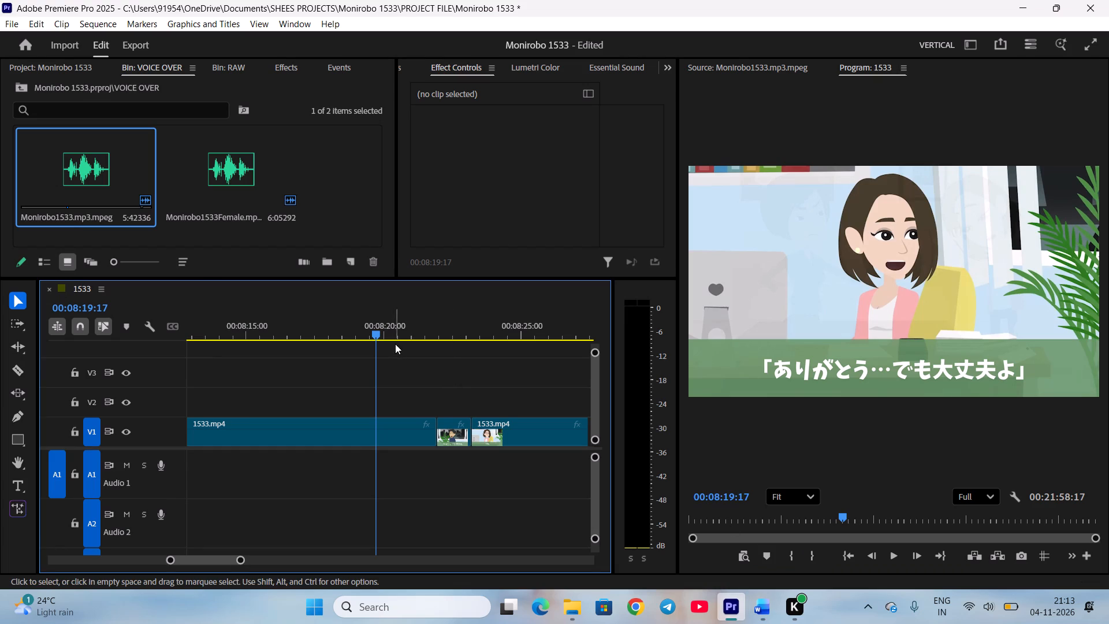
# Position the playhead at 00:08:19:21 in sequence 1533 and save the project.
pyautogui.moveTo(395, 333); pyautogui.dragTo(382, 349)
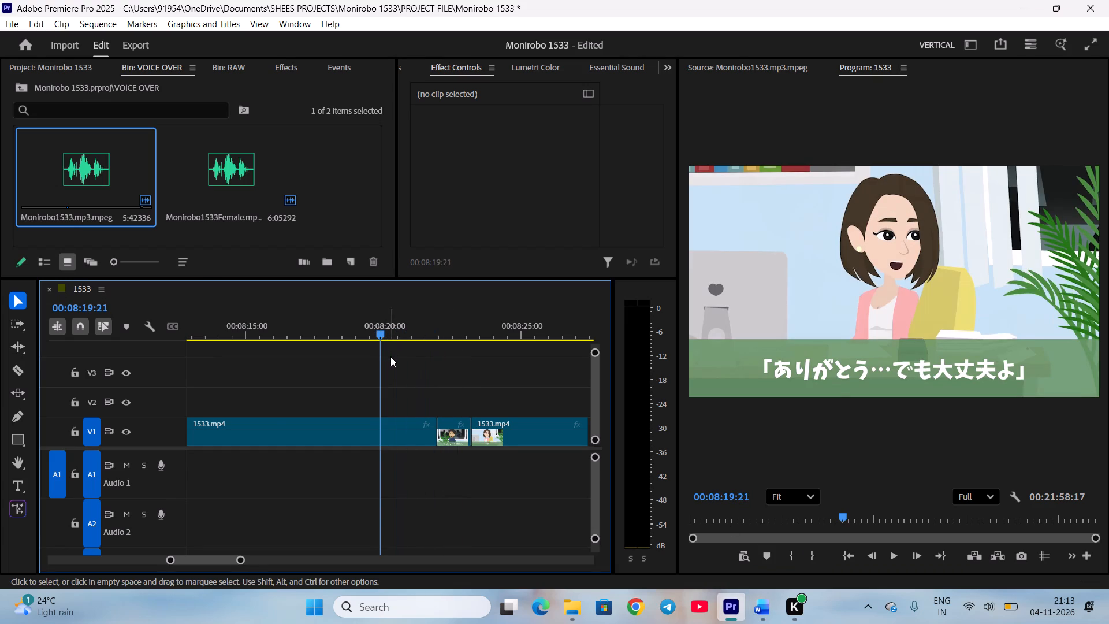
pyautogui.press('-')
pyautogui.scroll(2, 398, 356)
pyautogui.hotkey('ctrl', 's')
pyautogui.scroll(2, 397, 358)
# Mark Eriko's phrases in Monirobo1533Female.mp3.mpeg from 00:07:41:04 to 00:07:59:15, checking them against the Word script.
pyautogui.doubleClick(248, 172)
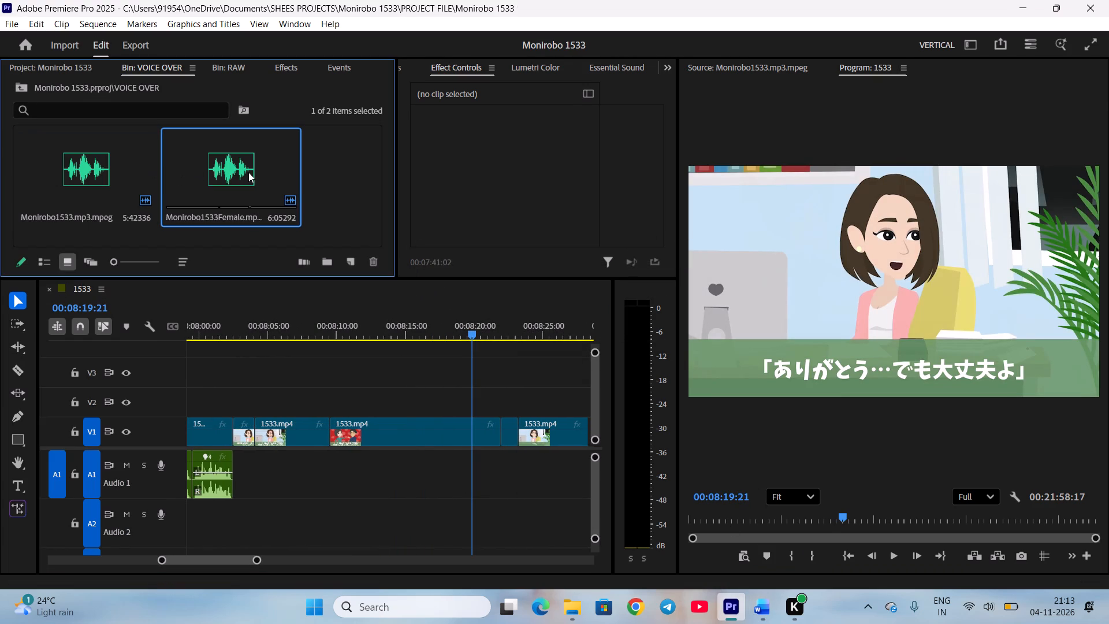
pyautogui.scroll(-1, 906, 499)
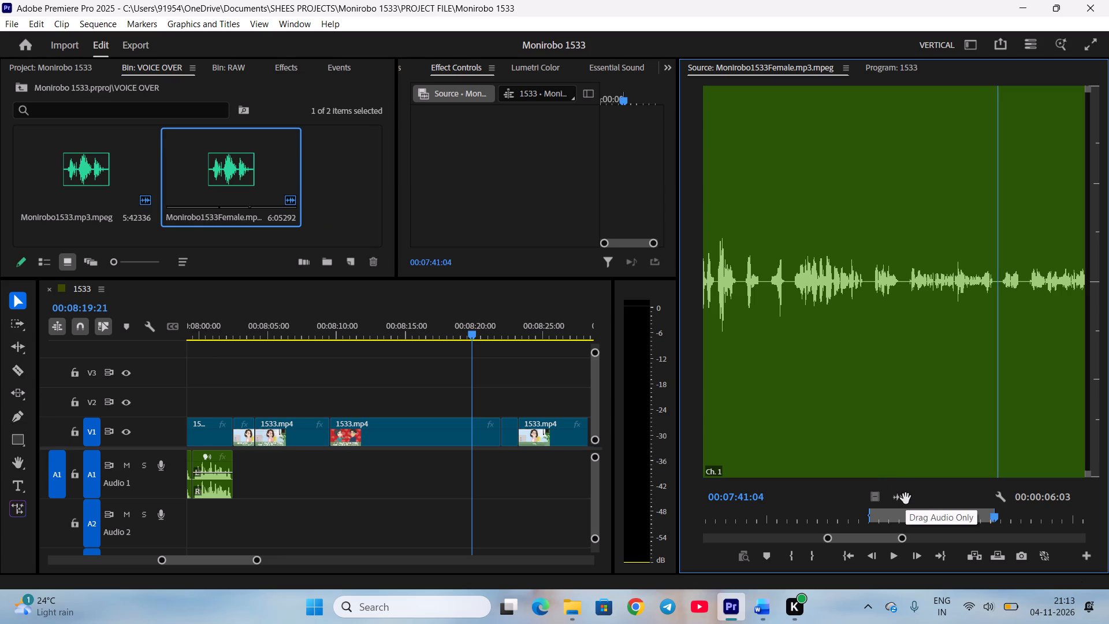
pyautogui.press('i')
pyautogui.press('space')
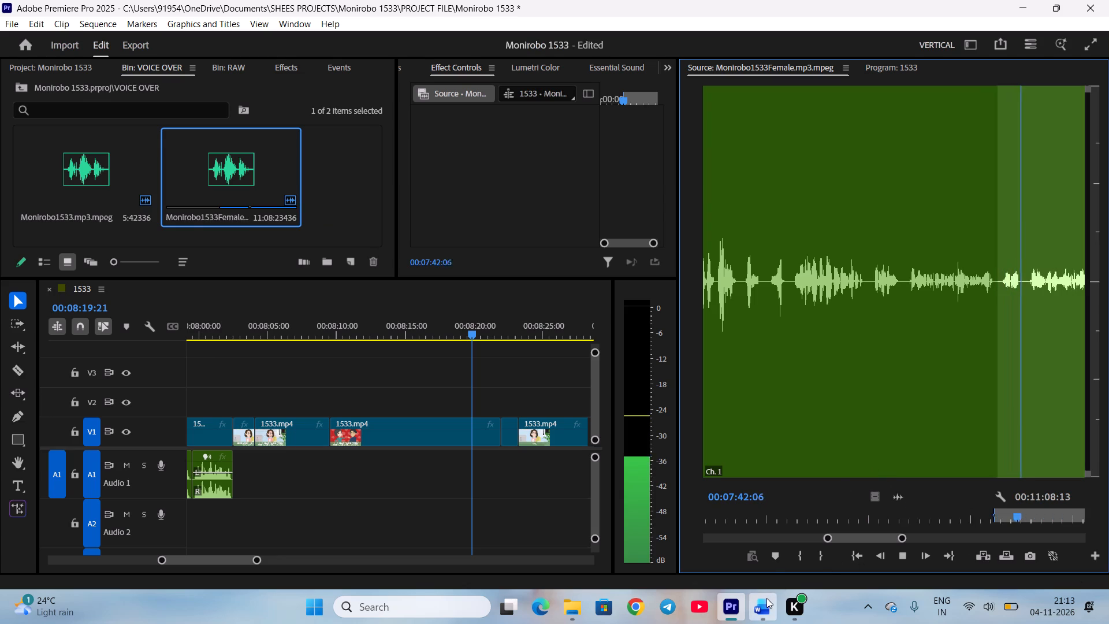
pyautogui.click(766, 599)
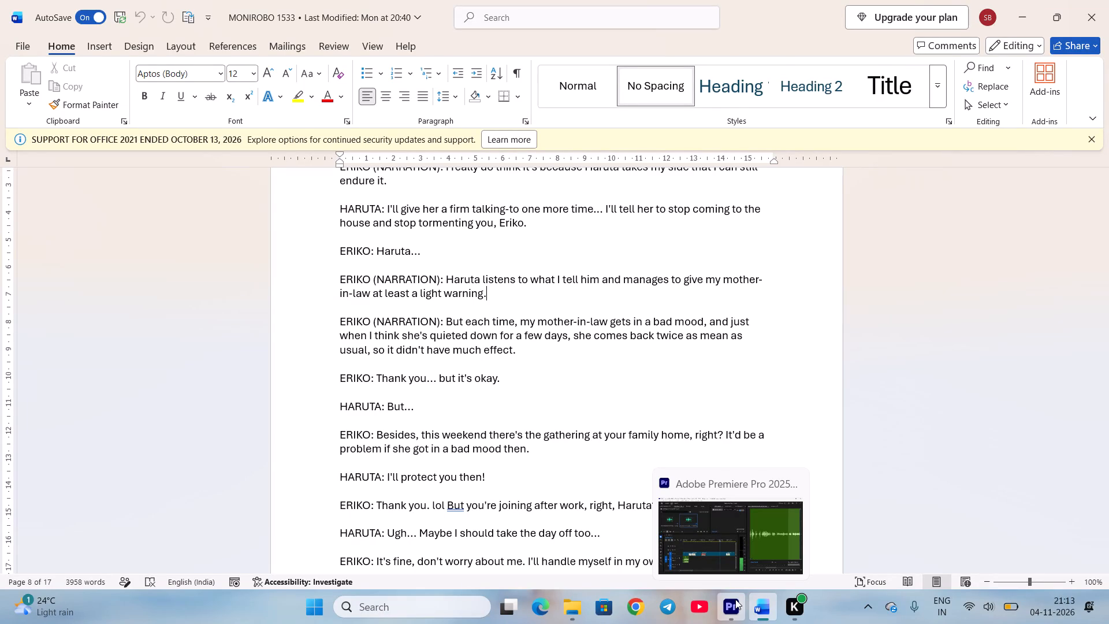
pyautogui.press('space')
pyautogui.press('space')
pyautogui.press('space')
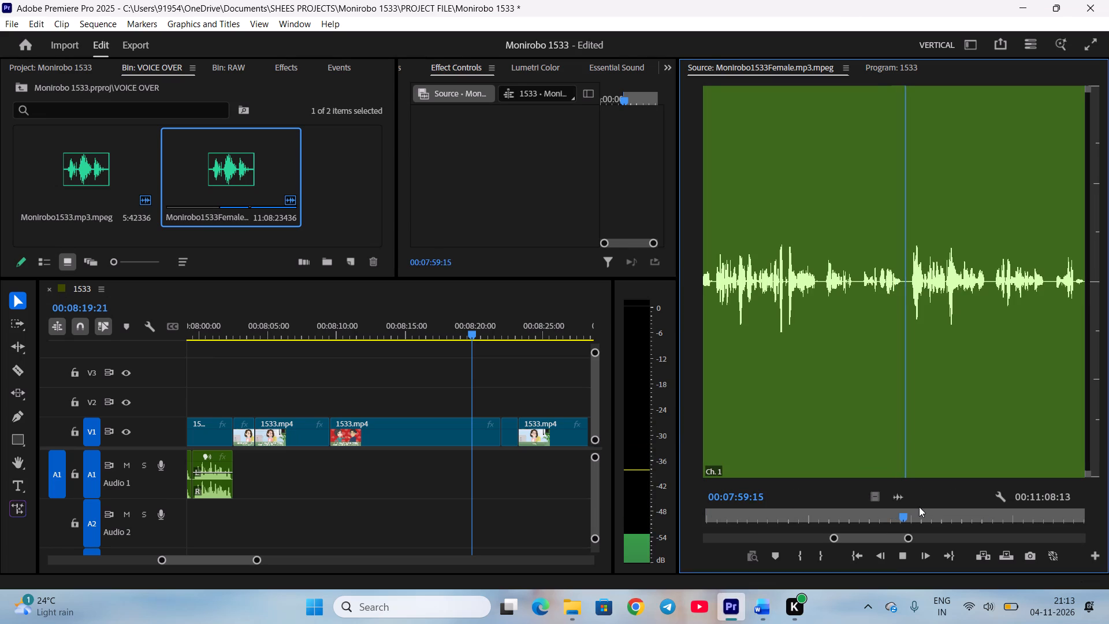
pyautogui.press('o')
# Place the marked female phrases on Audio 1 at the 「ハルタ…」 scene's start, directly after the previous voice clip.
pyautogui.moveTo(898, 492); pyautogui.dragTo(303, 476)
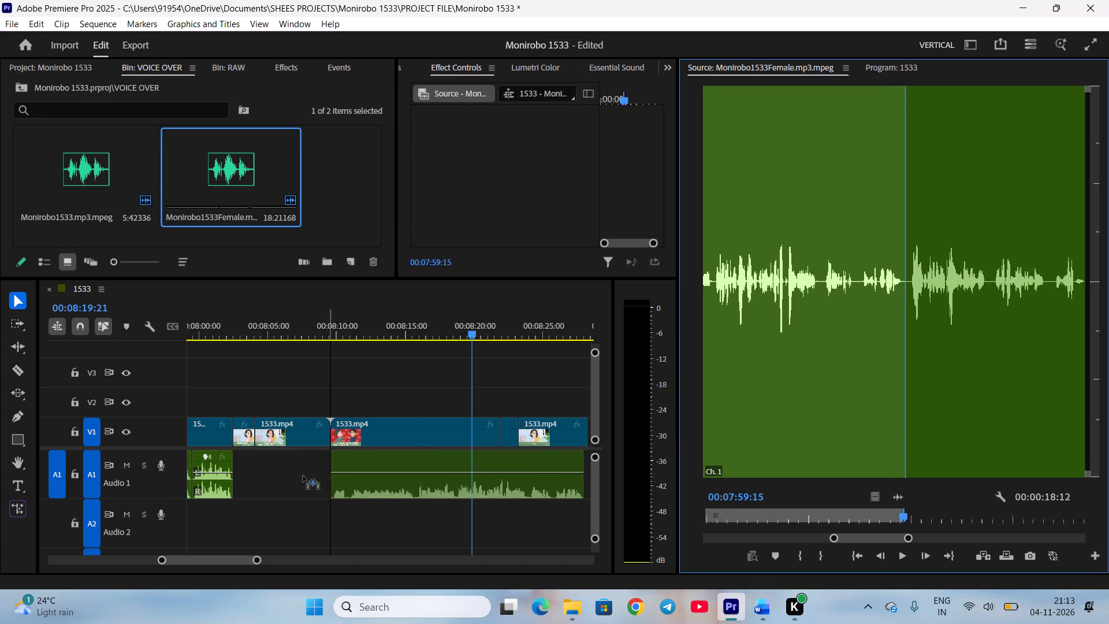
pyautogui.moveTo(303, 476); pyautogui.dragTo(284, 474)
pyautogui.moveTo(322, 478); pyautogui.dragTo(273, 483)
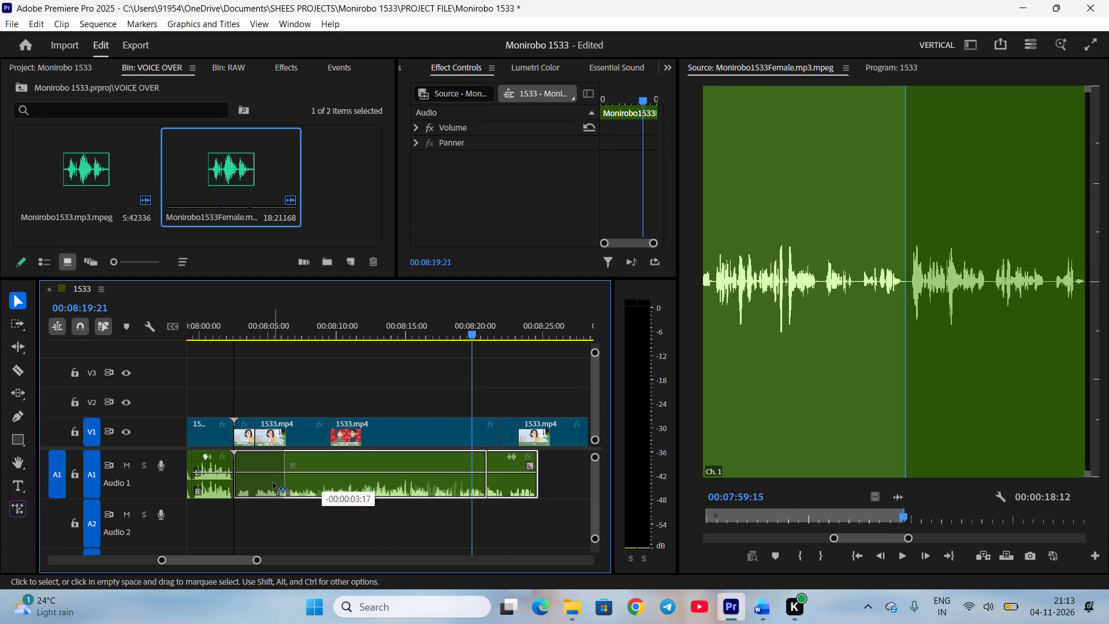
pyautogui.moveTo(273, 483); pyautogui.dragTo(273, 484)
pyautogui.click(313, 524)
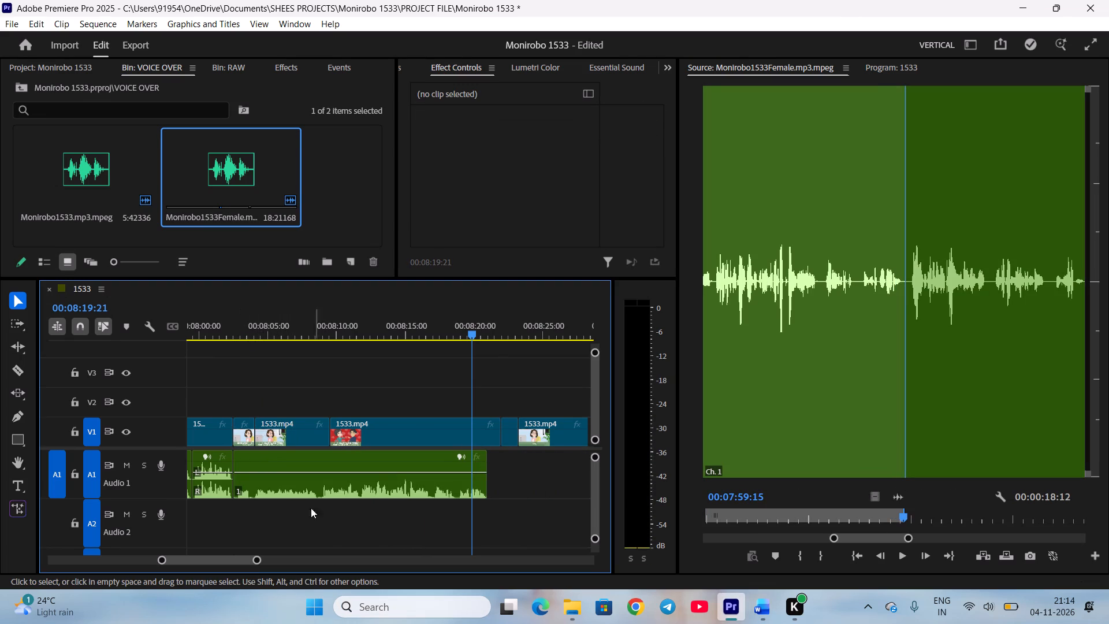
# Adjust the new female voice clip's gain by 11 dB.
pyautogui.click(308, 489)
pyautogui.press('g')
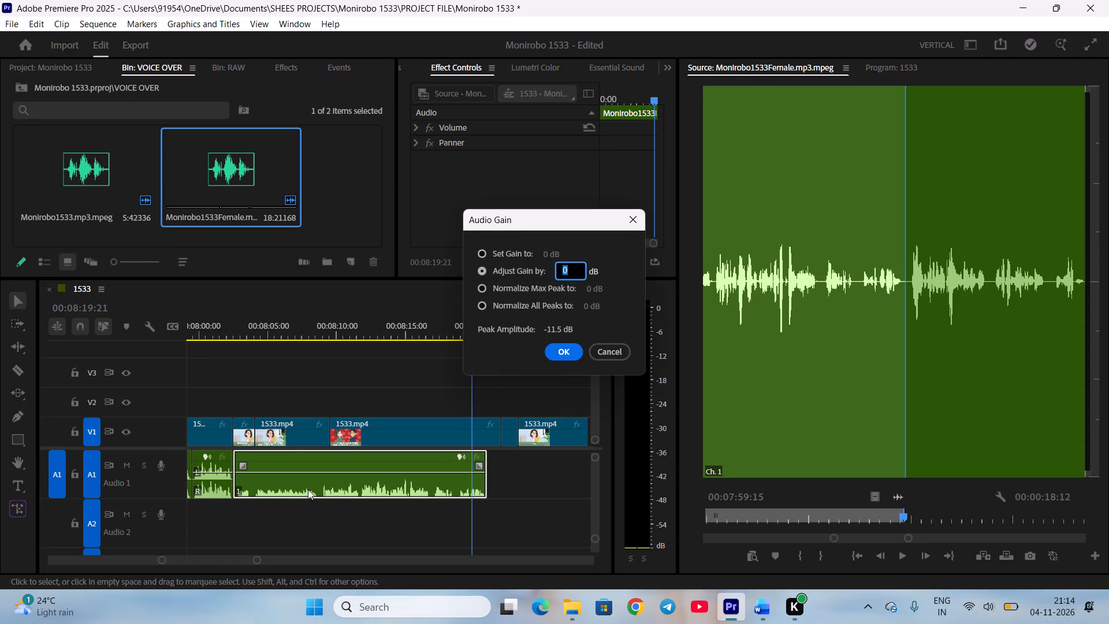
pyautogui.press('1')
pyautogui.press('1')
pyautogui.press('Return')
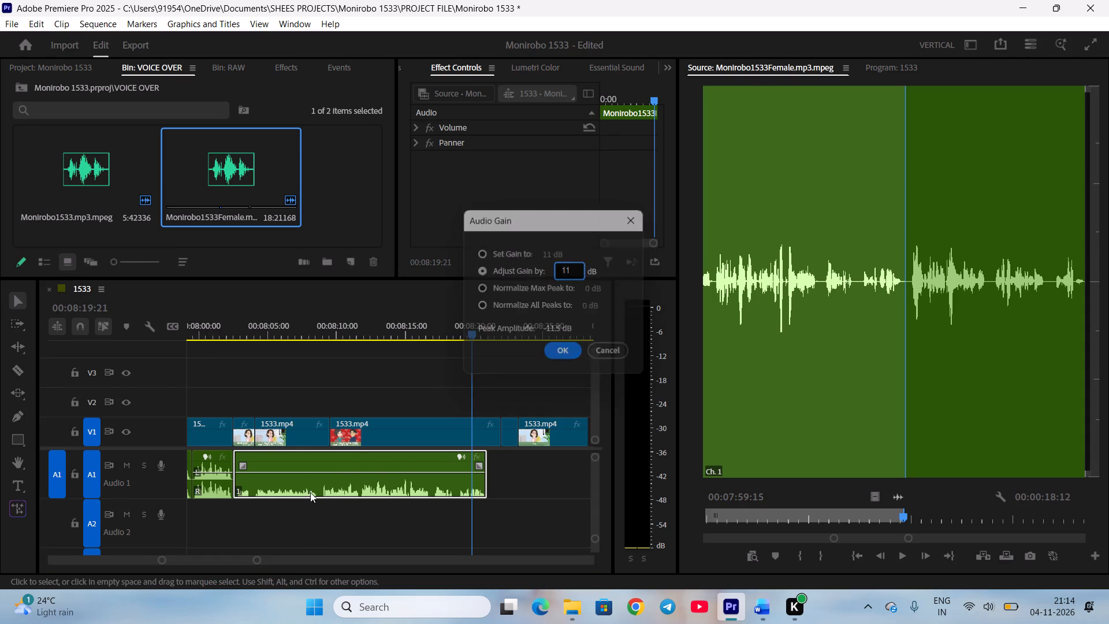
pyautogui.click(340, 508)
# Play the 「ハルタ…」 line and move the following 「ハルタは私からの話を聞いて…」 video clip to start at 00:08:03:21.
pyautogui.click(233, 325)
pyautogui.press('space')
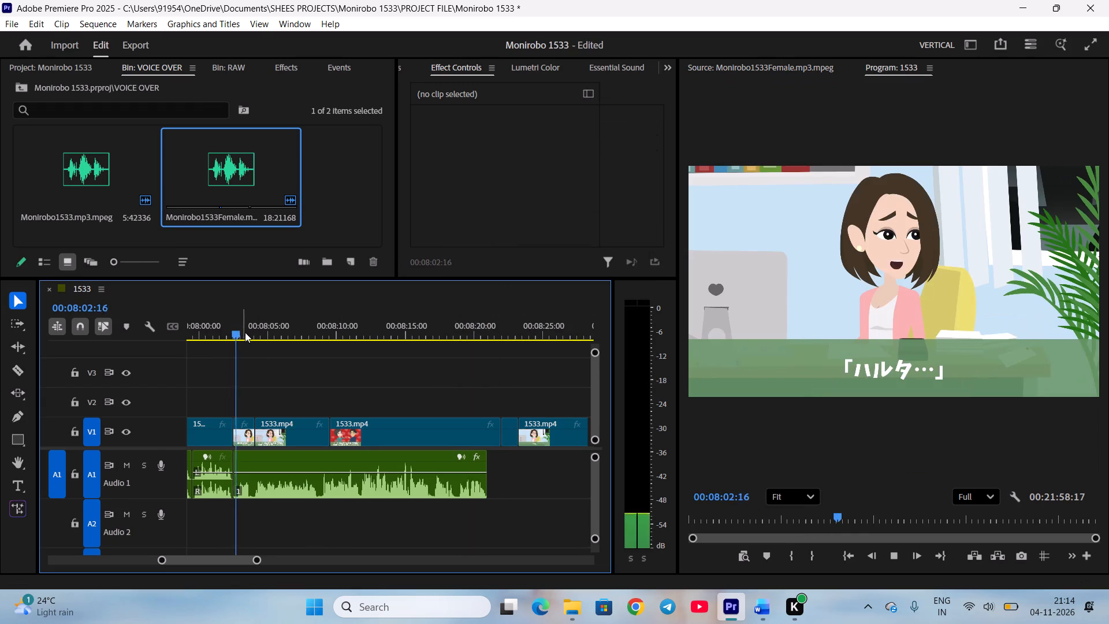
pyautogui.press('space')
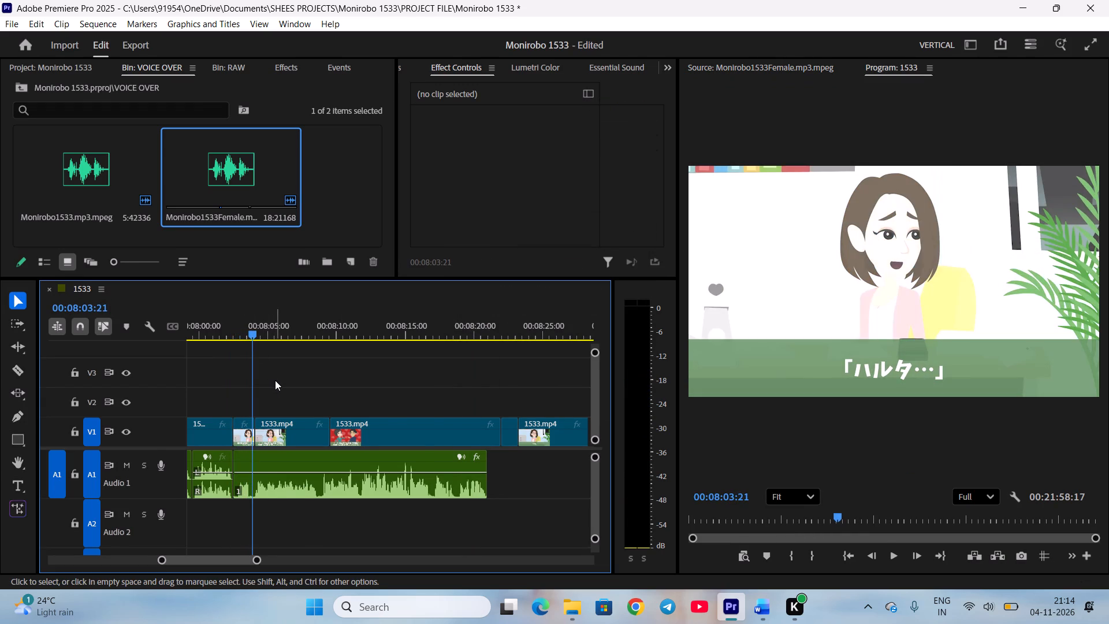
pyautogui.press('=')
pyautogui.moveTo(452, 437); pyautogui.dragTo(445, 436)
pyautogui.click(441, 374)
# Play the 「ハルタは私からの話を聞いて…」 narration and move the 「けれどその度に…」 video clip to start at 00:08:08:16, closing the gap.
pyautogui.press('space')
pyautogui.scroll(-8, 437, 376)
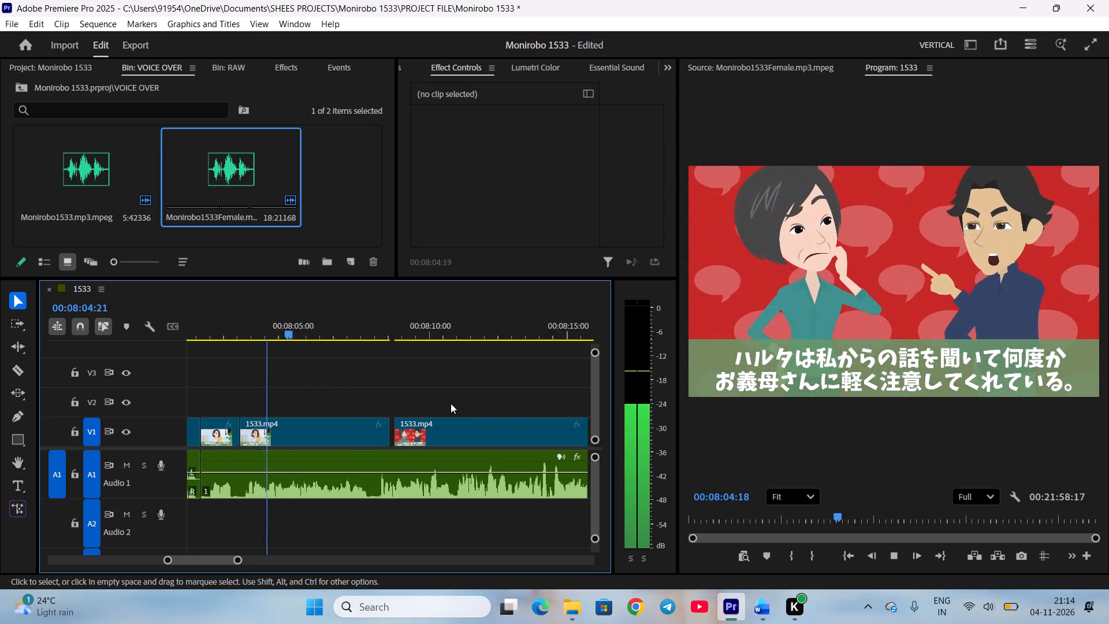
pyautogui.scroll(-2, 414, 397)
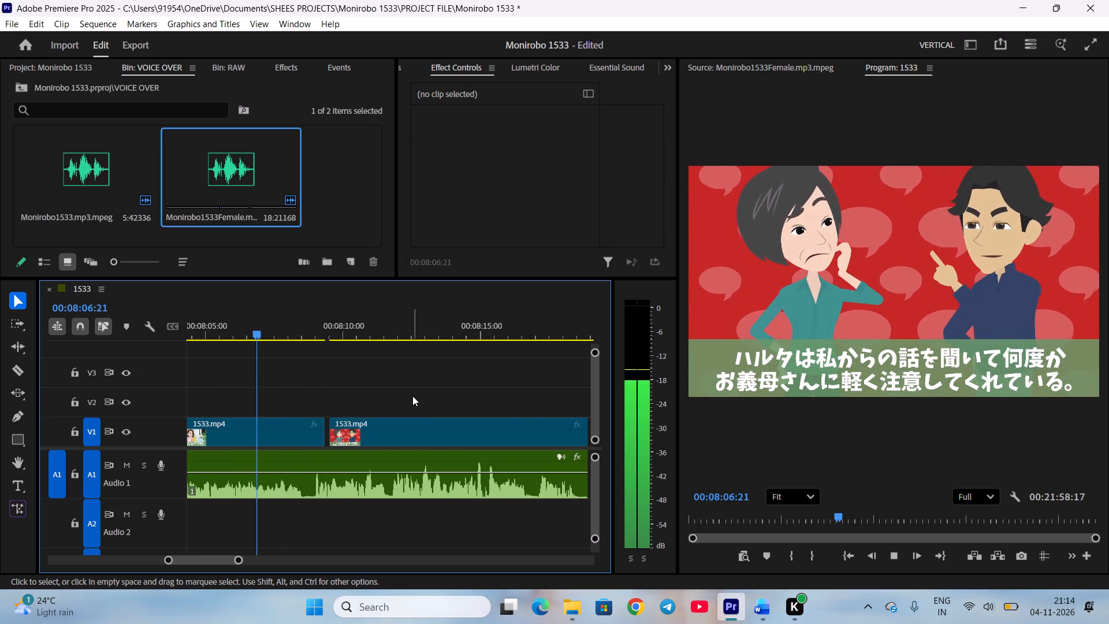
pyautogui.press('space')
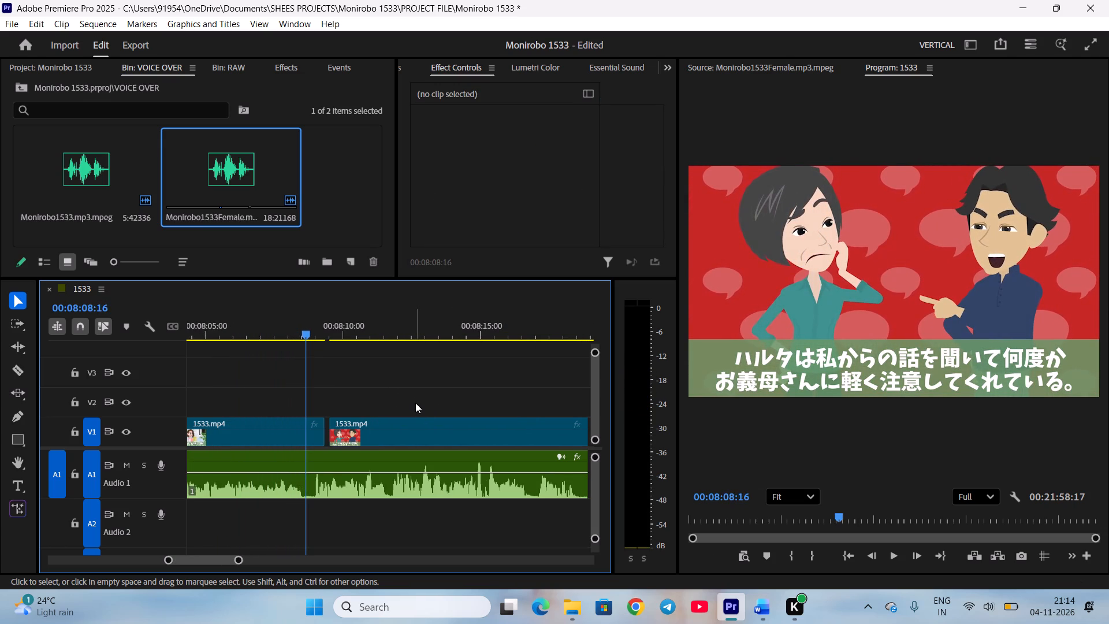
pyautogui.moveTo(419, 433); pyautogui.dragTo(400, 434)
pyautogui.click(396, 373)
# Play the narration to 00:08:19:20 and extend the female voice clip's end by 4 frames to the video clip's end.
pyautogui.press('space')
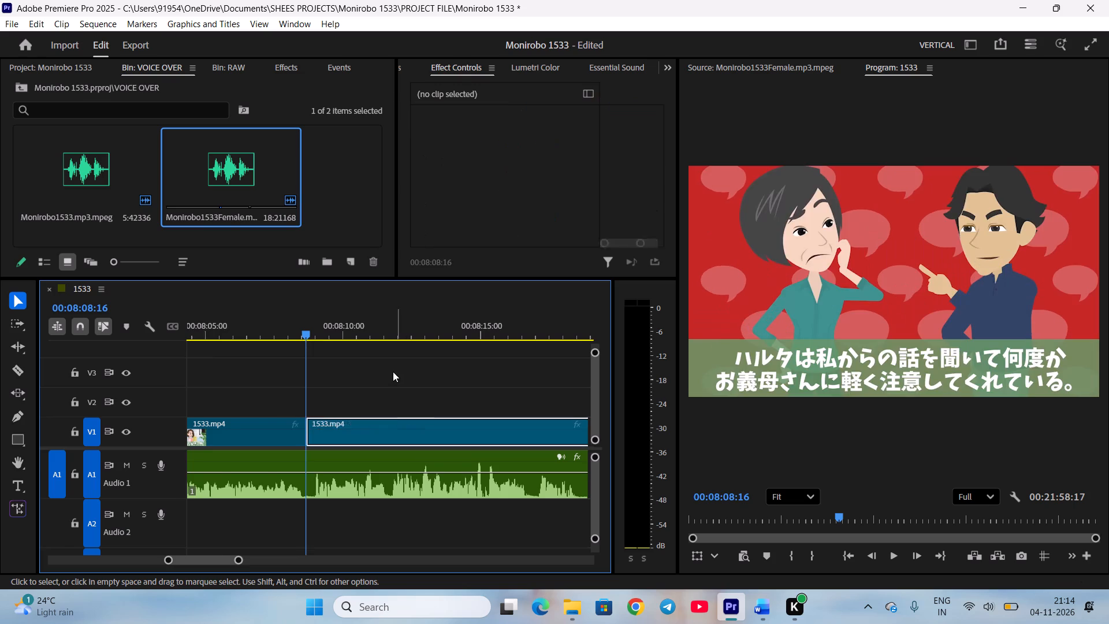
pyautogui.scroll(-3, 393, 376)
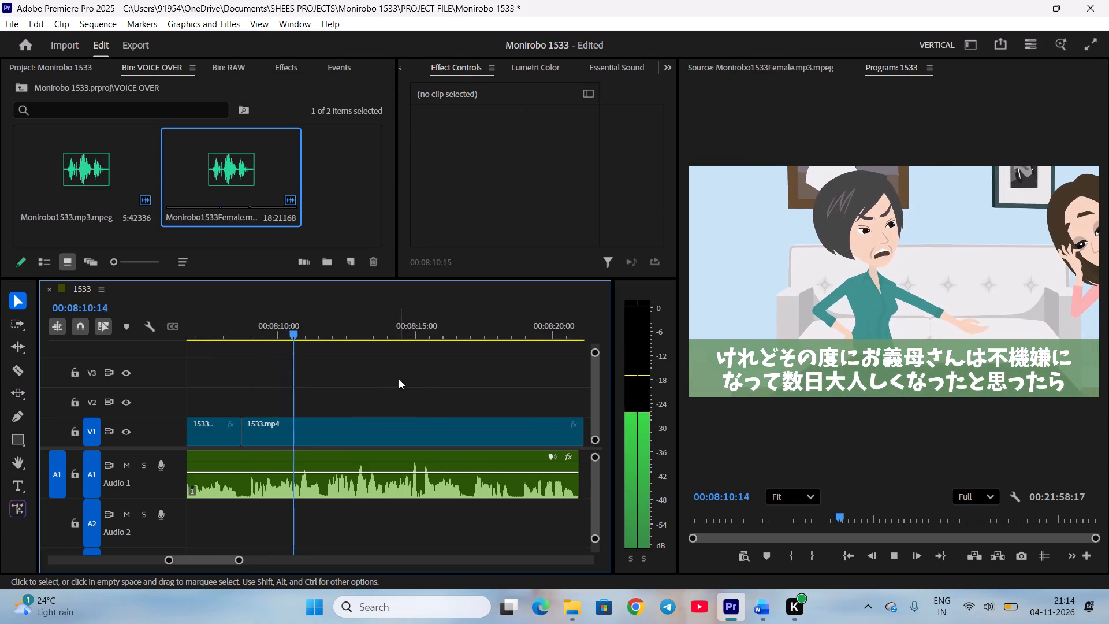
pyautogui.scroll(-1, 399, 378)
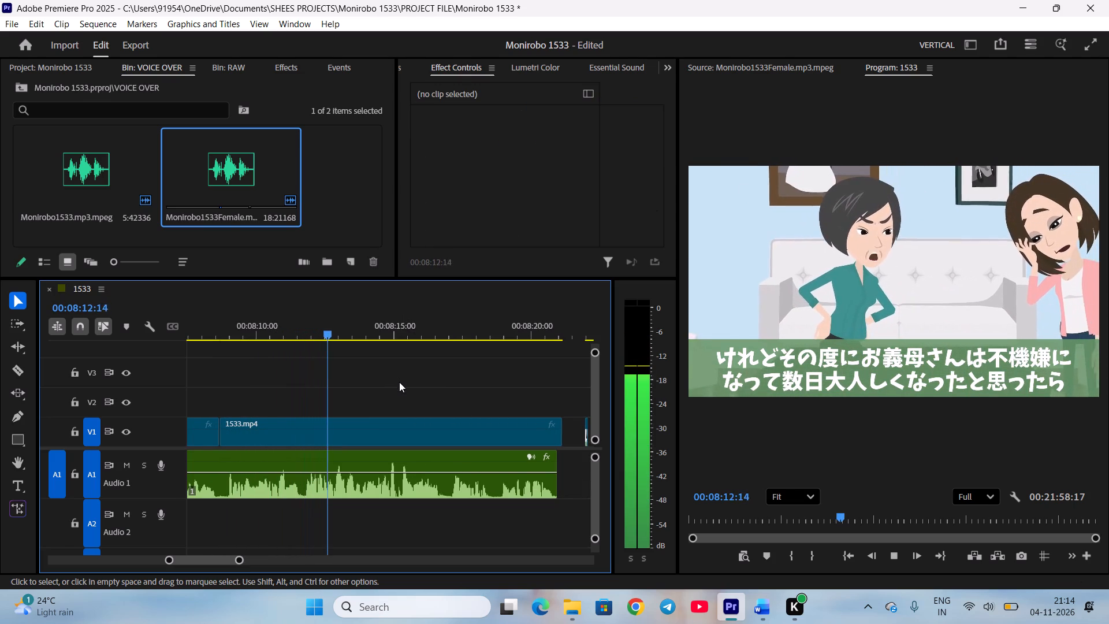
pyautogui.scroll(-4, 399, 395)
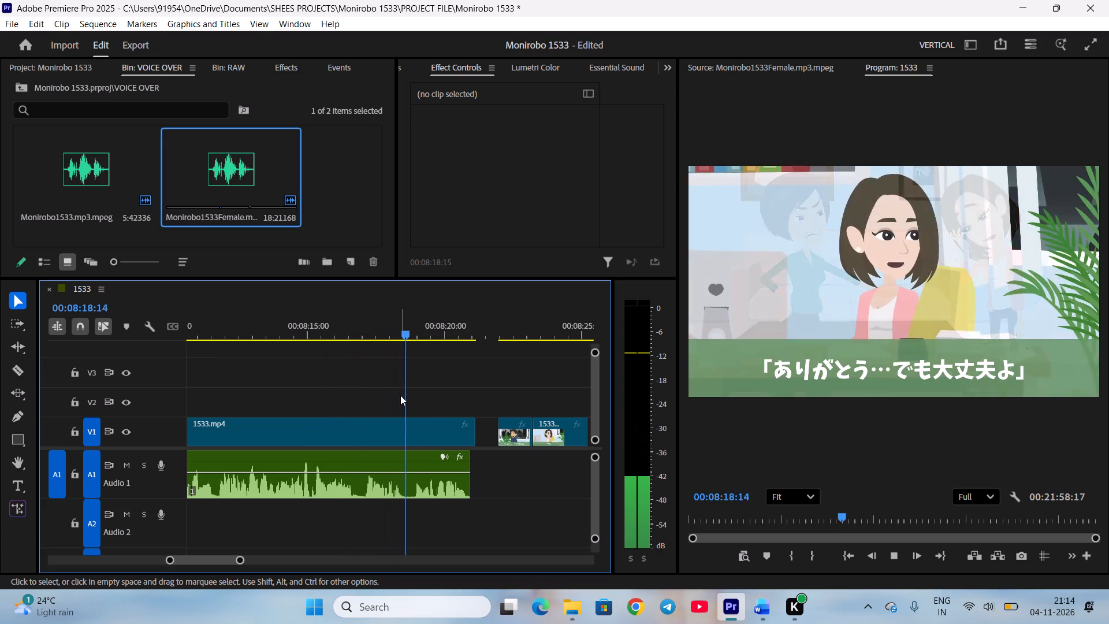
pyautogui.press('space')
pyautogui.press('space')
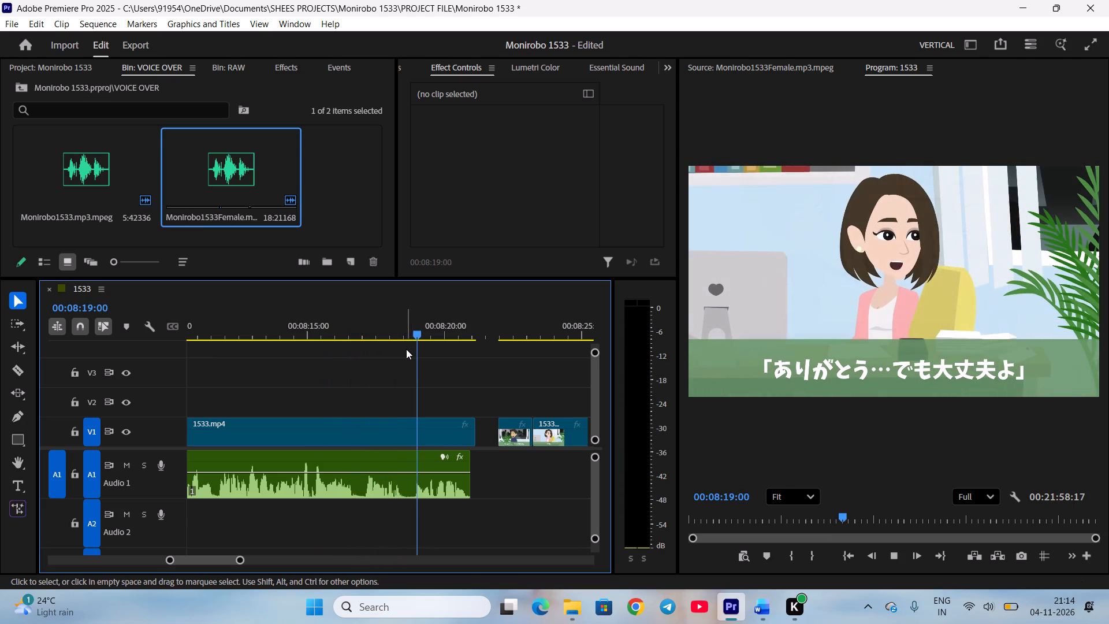
pyautogui.press('space')
pyautogui.click(471, 477)
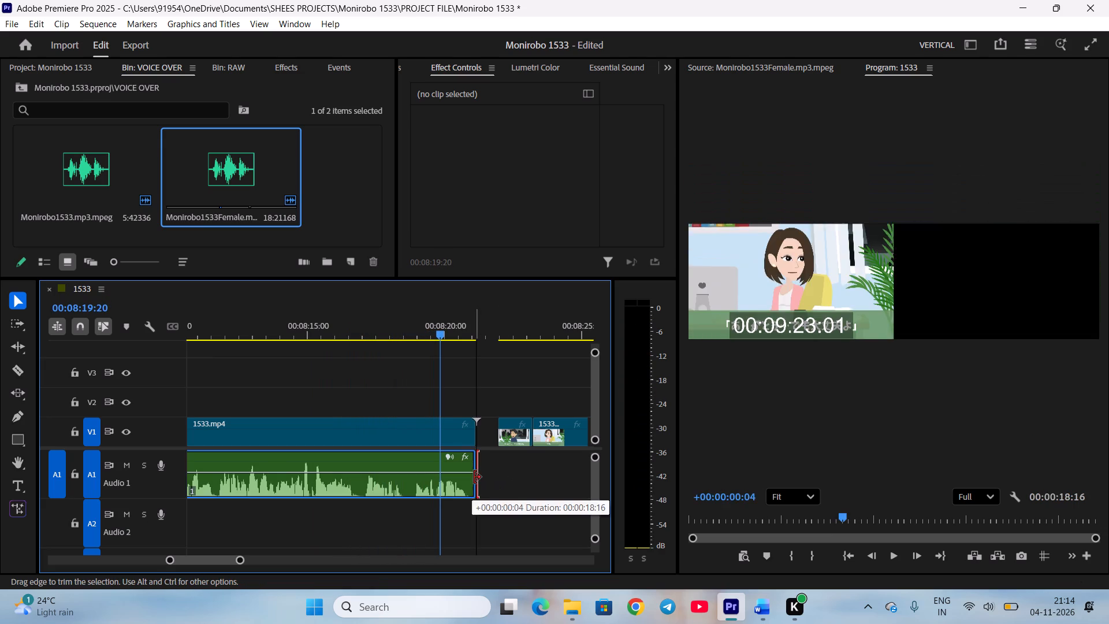
pyautogui.click(483, 502)
# Replay the end of the narration through 「ありがとう…でも大丈夫よ」 and ripple delete the gap before the 「でも」 video clip.
pyautogui.press('space')
pyautogui.press('space')
pyautogui.moveTo(431, 324); pyautogui.dragTo(429, 324)
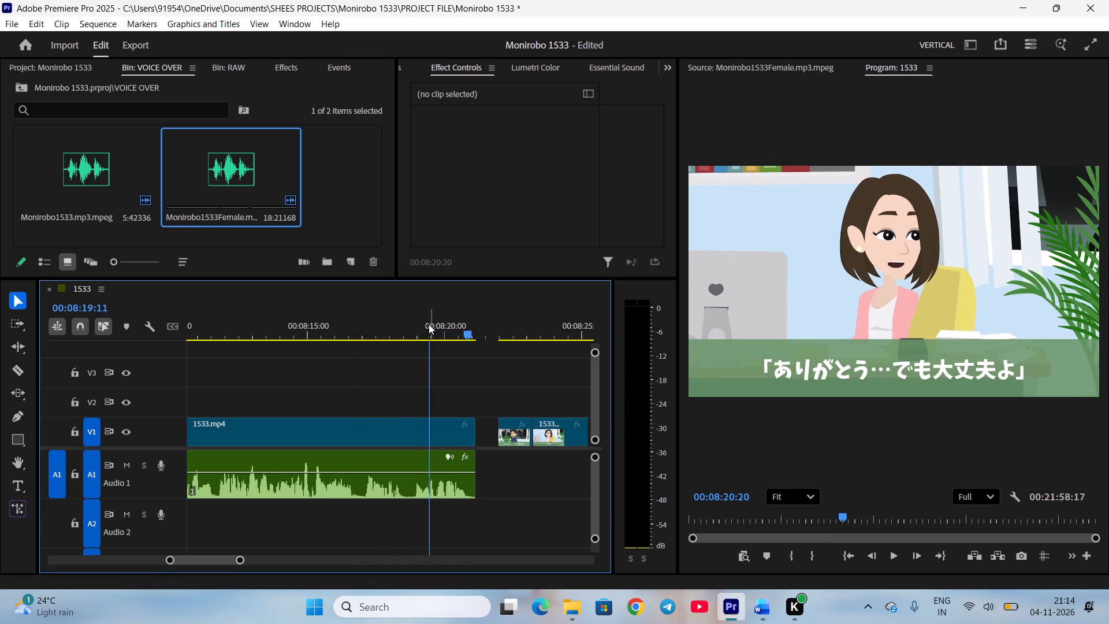
pyautogui.moveTo(429, 324); pyautogui.dragTo(405, 346)
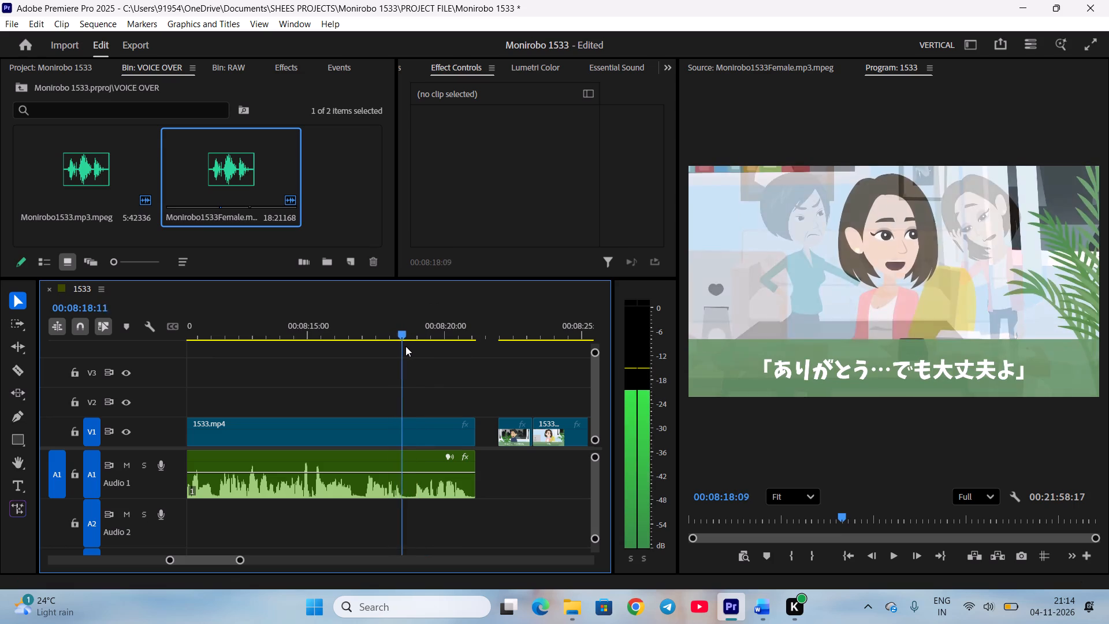
pyautogui.moveTo(405, 346); pyautogui.dragTo(358, 348)
pyautogui.press('space')
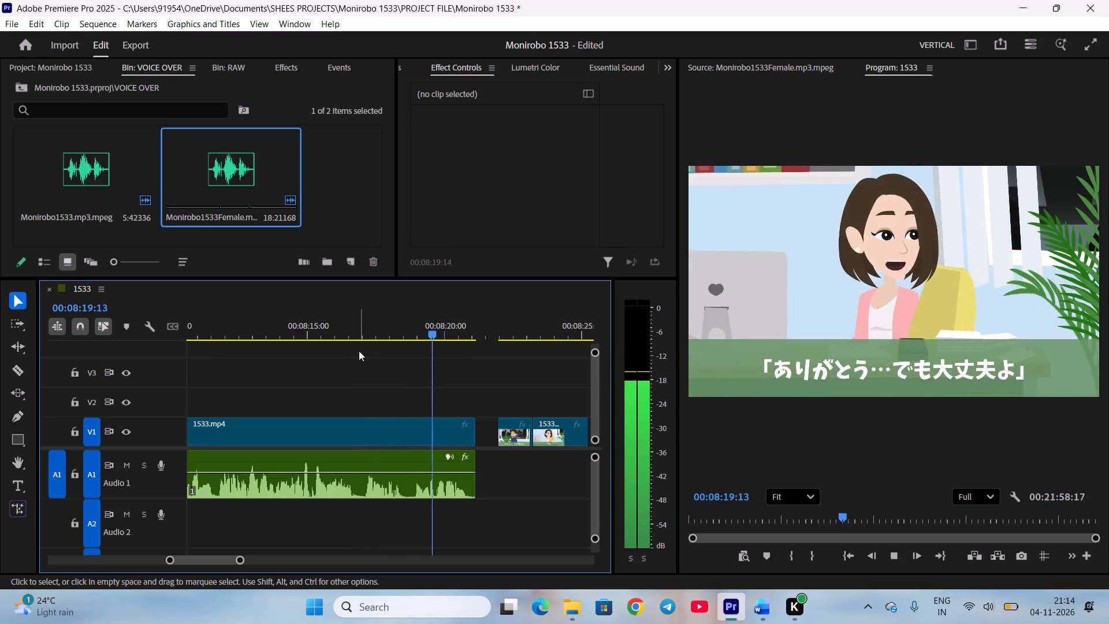
pyautogui.scroll(-5, 411, 394)
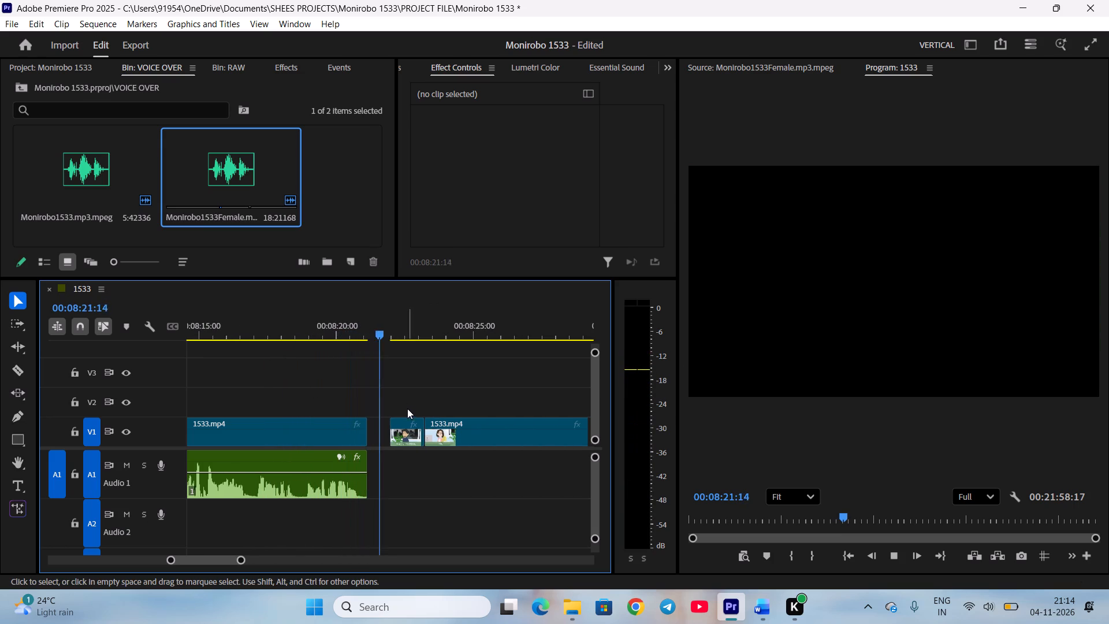
pyautogui.rightClick(385, 431)
pyautogui.click(418, 440)
pyautogui.rightClick(378, 423)
pyautogui.click(404, 431)
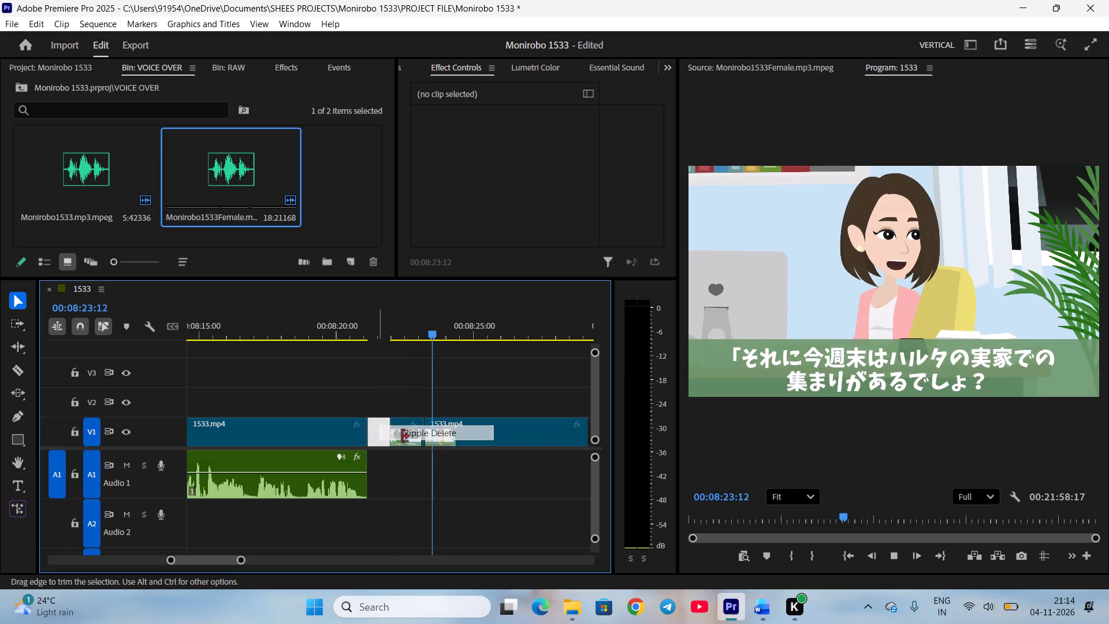
# Play the 「でも」 scene and mark the matching phrase in Monirobo1533.mp3.mpeg, 00:00:01:02 long and ending at 00:02:53:08.
pyautogui.scroll(-3, 403, 439)
pyautogui.press('space')
pyautogui.press('space')
pyautogui.doubleClick(94, 148)
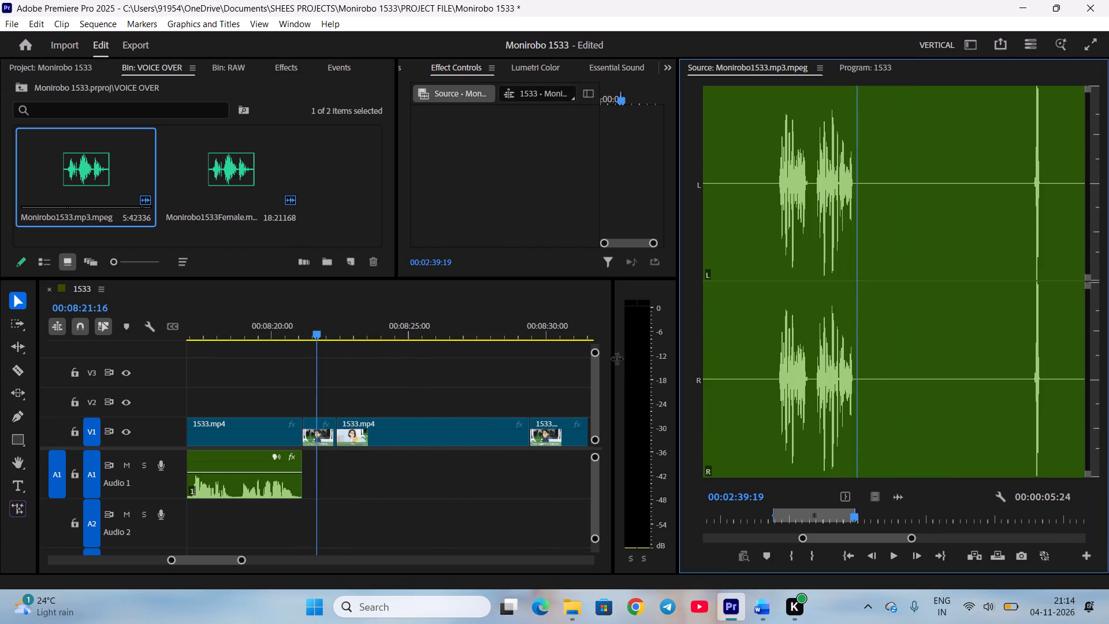
pyautogui.press('space')
pyautogui.press('space')
pyautogui.moveTo(876, 532); pyautogui.dragTo(976, 530)
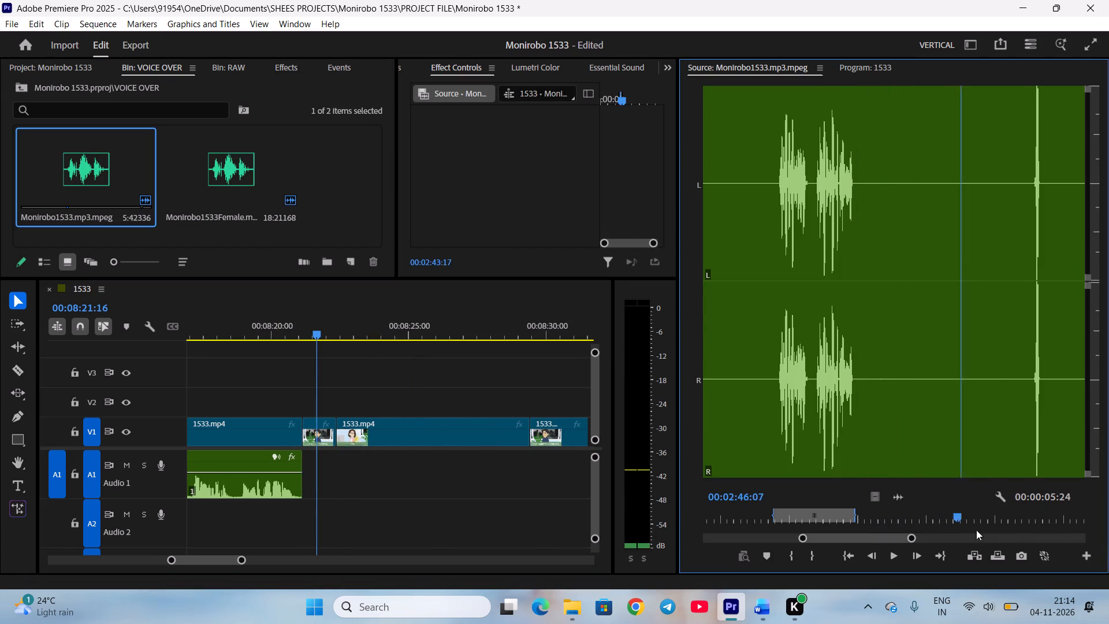
pyautogui.moveTo(976, 530); pyautogui.dragTo(1031, 525)
pyautogui.scroll(2, 1028, 523)
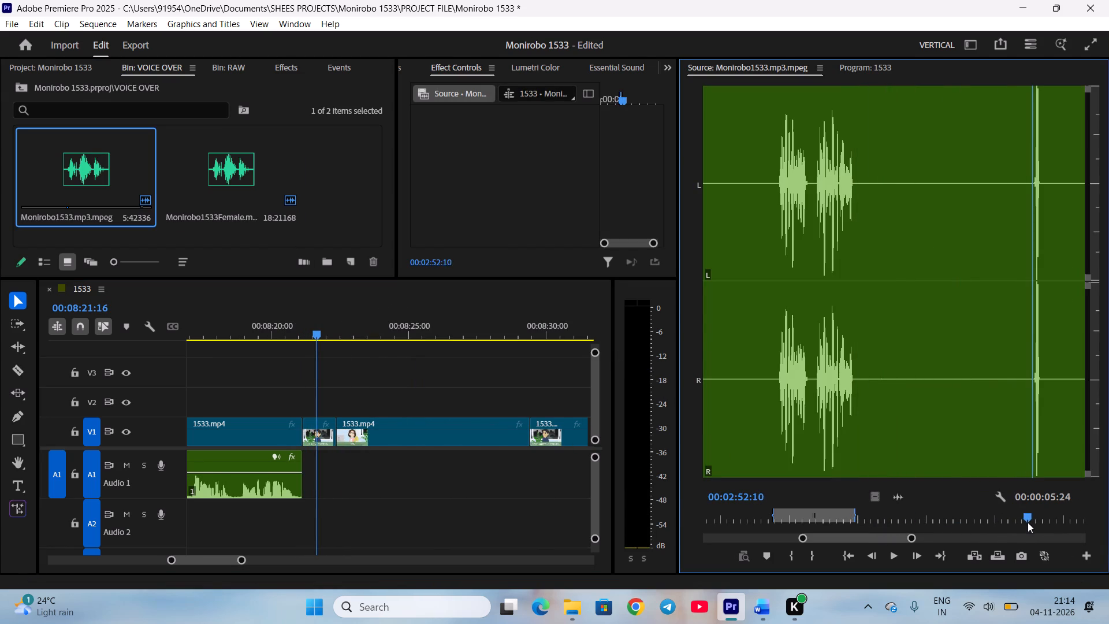
pyautogui.scroll(2, 1028, 522)
pyautogui.press('i')
pyautogui.press('space')
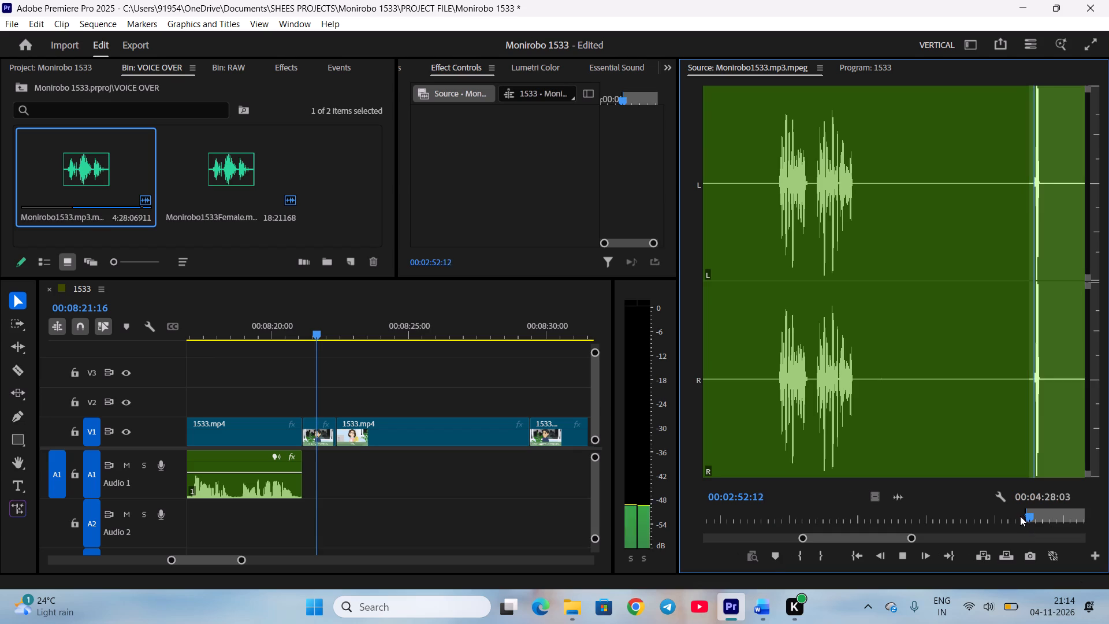
pyautogui.press('space')
pyautogui.scroll(1, 1020, 516)
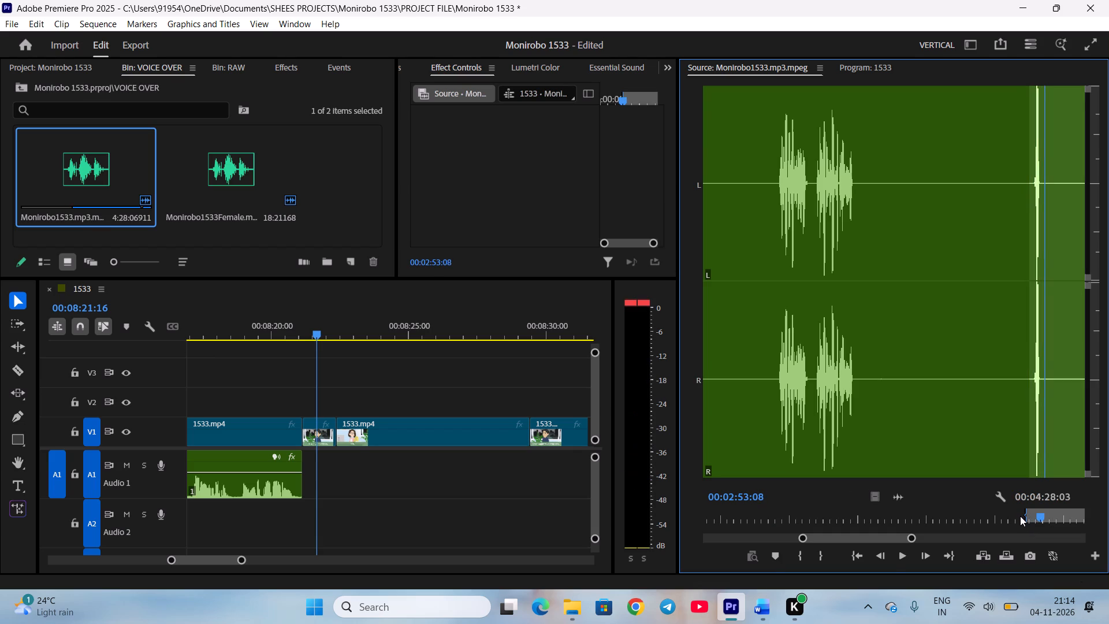
pyautogui.press('o')
# Place the marked phrase on Audio 1 at the start of the 「でも」 video clip, directly after the female narration.
pyautogui.moveTo(901, 493); pyautogui.dragTo(438, 471)
pyautogui.moveTo(456, 482); pyautogui.dragTo(433, 481)
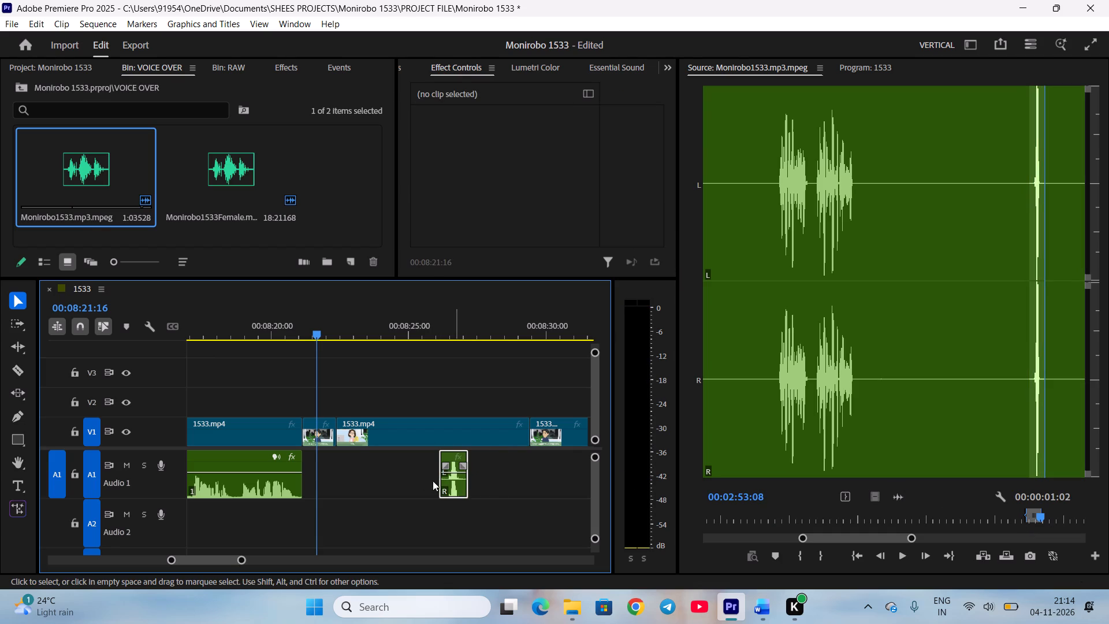
pyautogui.moveTo(433, 481); pyautogui.dragTo(321, 474)
# Play the 「でも」 line, shorten its video clip by 4 frames to the voice clip's end, and close the resulting gap.
pyautogui.click(304, 324)
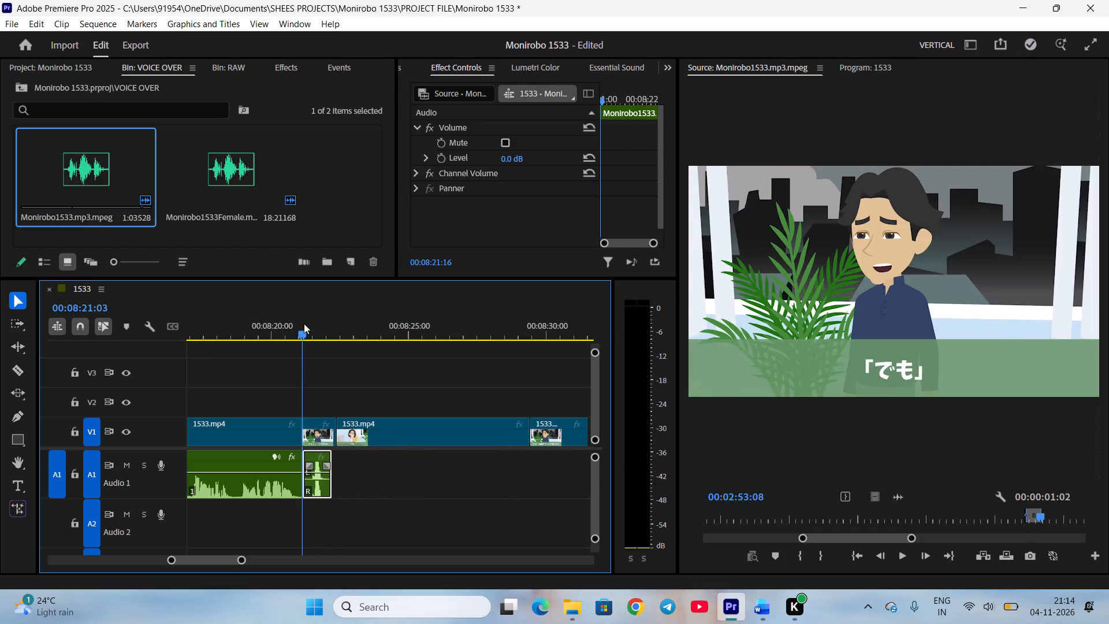
pyautogui.click(326, 362)
pyautogui.press('space')
pyautogui.press('space')
pyautogui.click(334, 432)
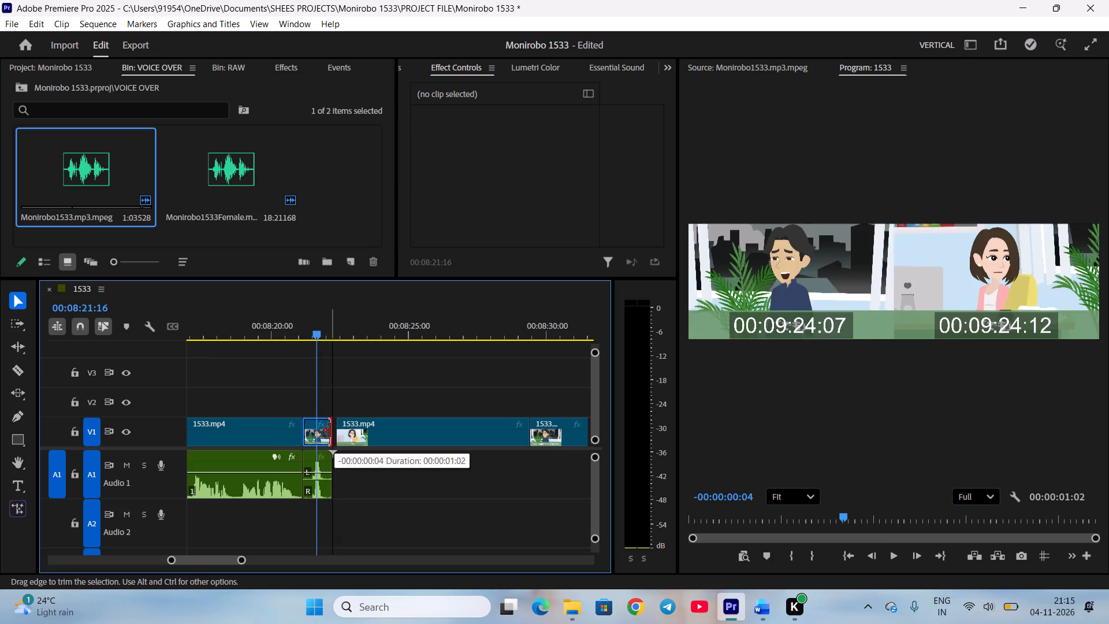
pyautogui.rightClick(335, 429)
pyautogui.click(343, 434)
# Preview the 「それに今週末はハルタの実家での…」 scene up to 00:08:27:23 and save the project.
pyautogui.scroll(-5, 346, 443)
pyautogui.press('space')
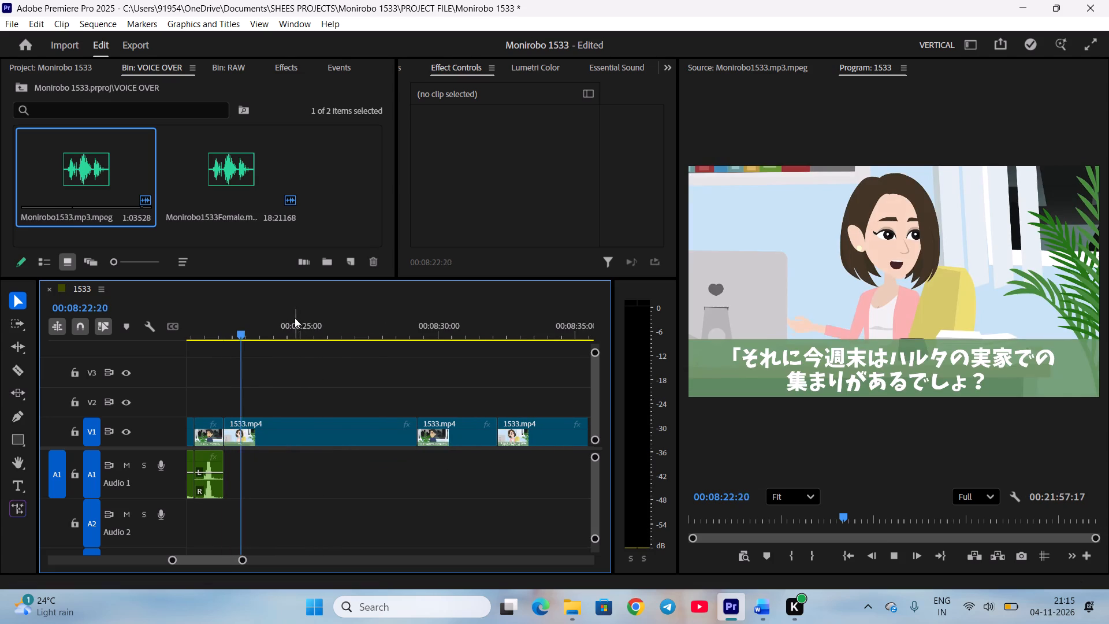
pyautogui.moveTo(292, 324); pyautogui.dragTo(384, 362)
pyautogui.hotkey('ctrl', 's')
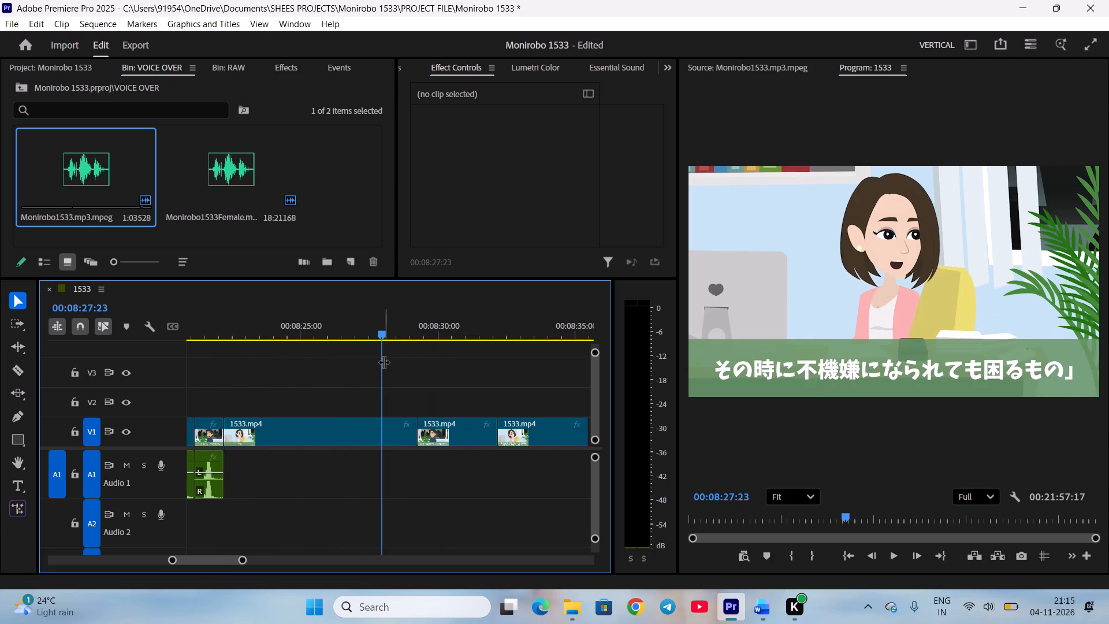
# Open Monirobo1533Female.mp3.mpeg in the source view and mark the In point shortly after 00:07:59:15, before the next phrase.
pyautogui.doubleClick(247, 162)
pyautogui.scroll(-2, 872, 488)
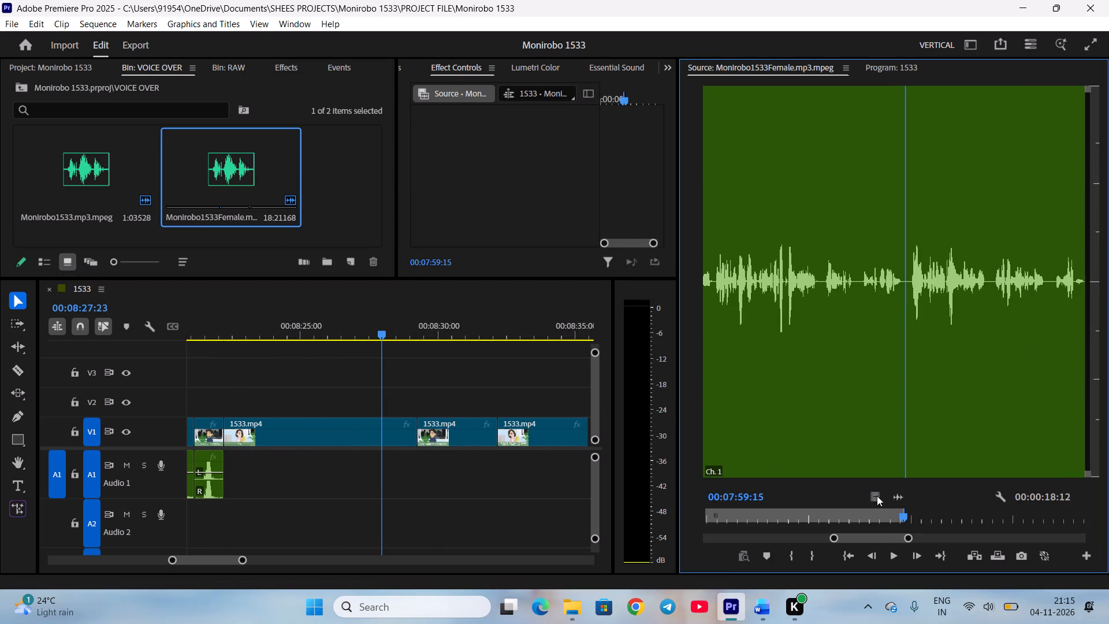
pyautogui.scroll(-2, 877, 496)
pyautogui.press('i')
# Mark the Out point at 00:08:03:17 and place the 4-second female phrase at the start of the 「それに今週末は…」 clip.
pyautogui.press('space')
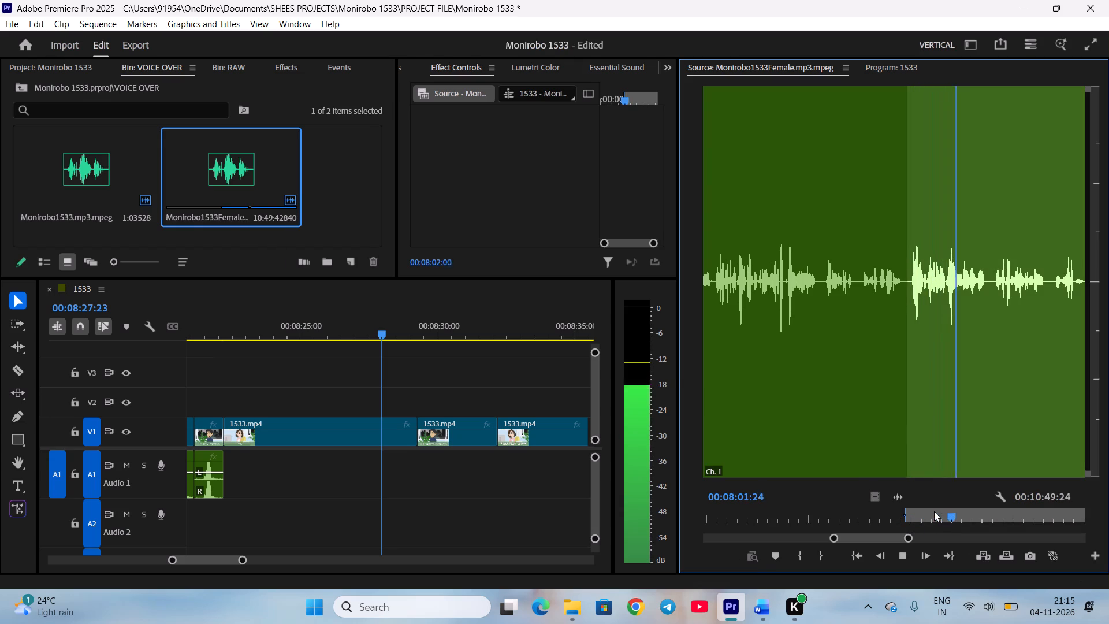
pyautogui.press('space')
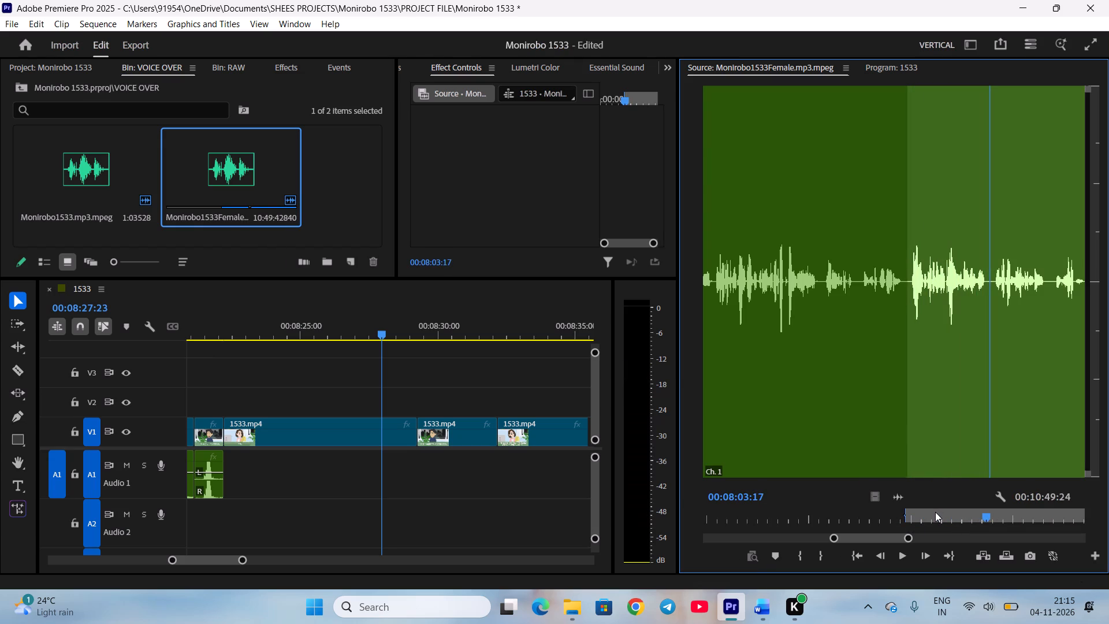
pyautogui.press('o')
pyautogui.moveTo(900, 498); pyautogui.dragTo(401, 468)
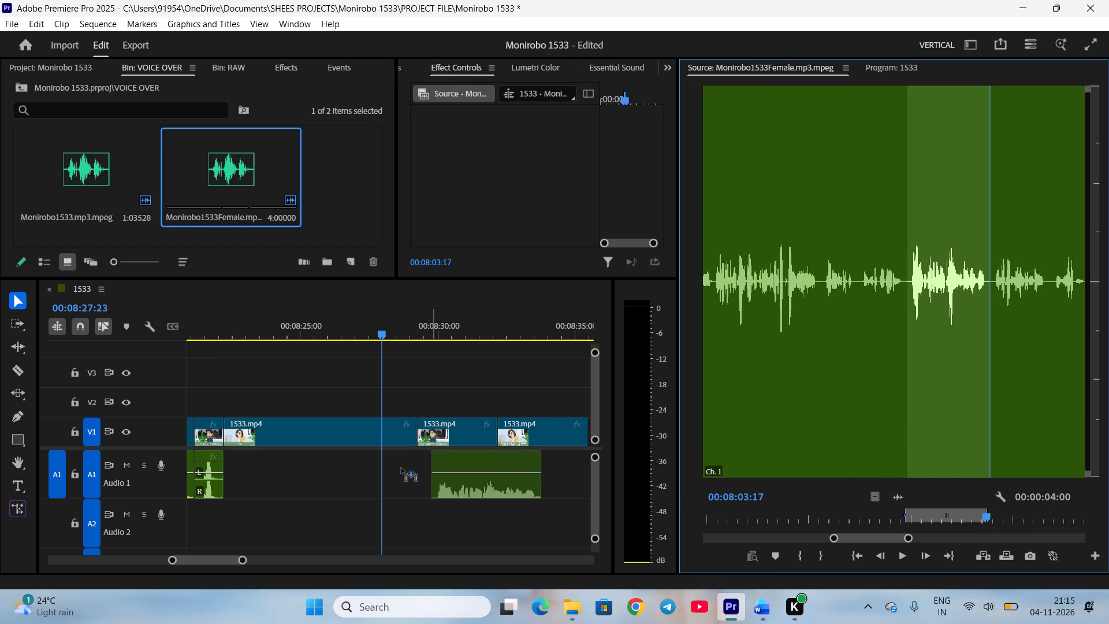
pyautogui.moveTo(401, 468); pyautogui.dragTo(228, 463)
# Check Eriko's line about the weekend family gathering in the Word script, then return to Premiere Pro.
pyautogui.click(762, 607)
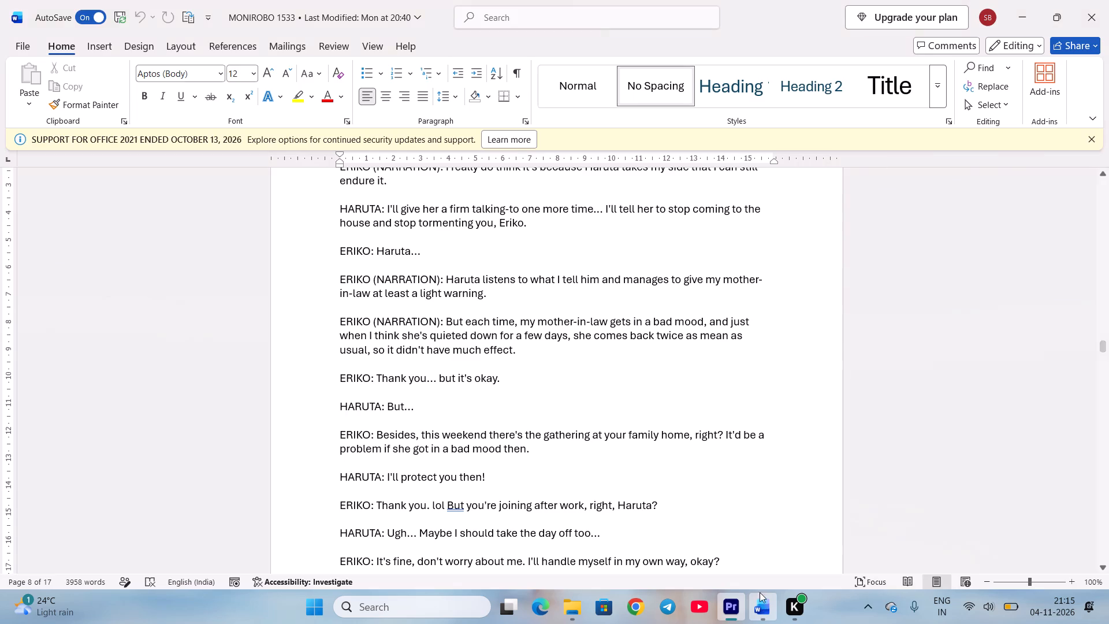
pyautogui.scroll(-3, 731, 494)
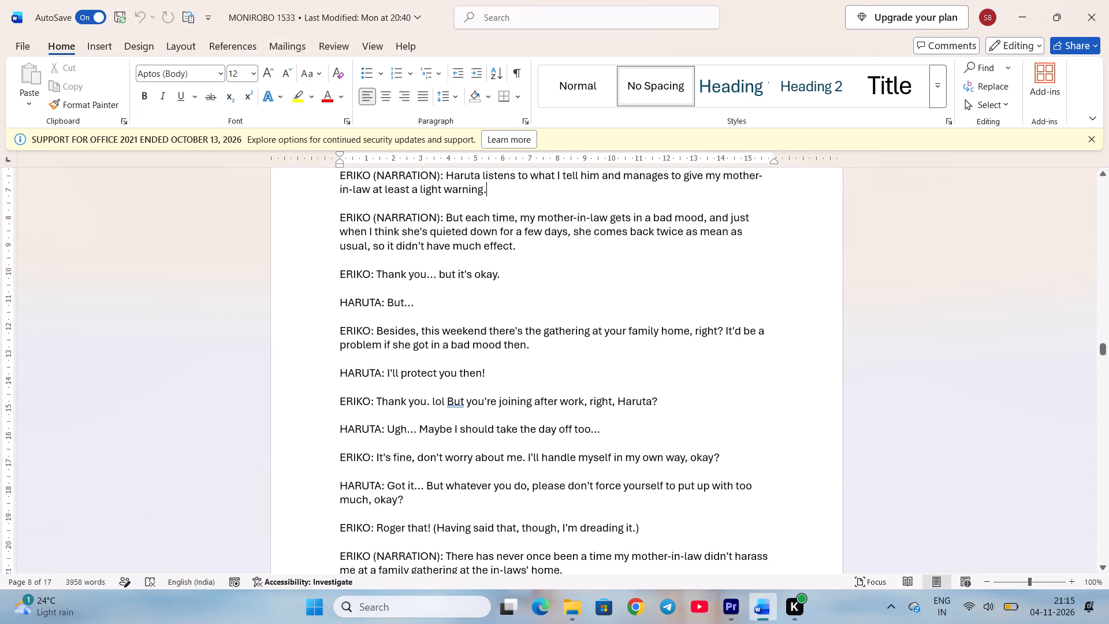
pyautogui.click(734, 604)
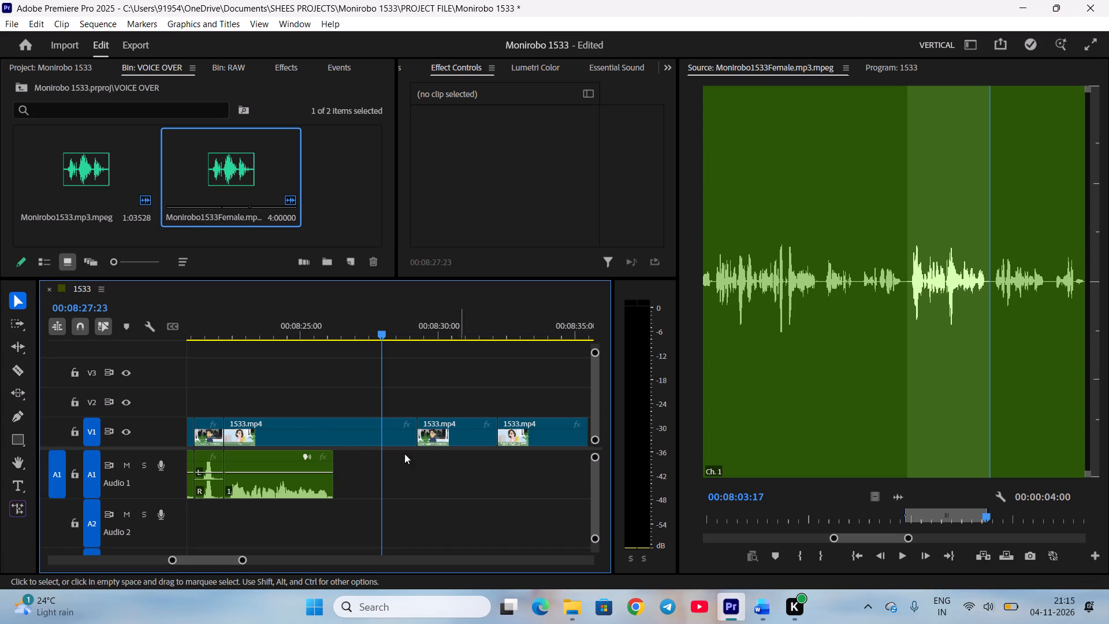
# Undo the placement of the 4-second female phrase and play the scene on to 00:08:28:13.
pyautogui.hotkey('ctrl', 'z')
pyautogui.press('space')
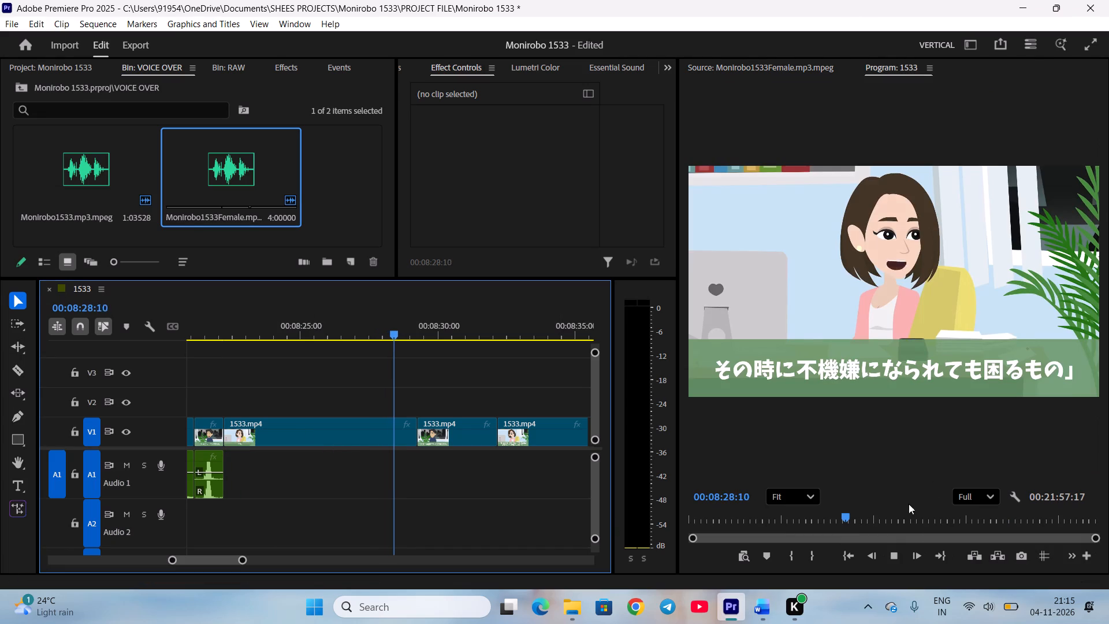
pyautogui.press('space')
# Extend the female phrase's Out point to 00:08:06:13 and place the 00:00:06:21 excerpt directly after the 「でも」 voice clip.
pyautogui.doubleClick(233, 176)
pyautogui.press('space')
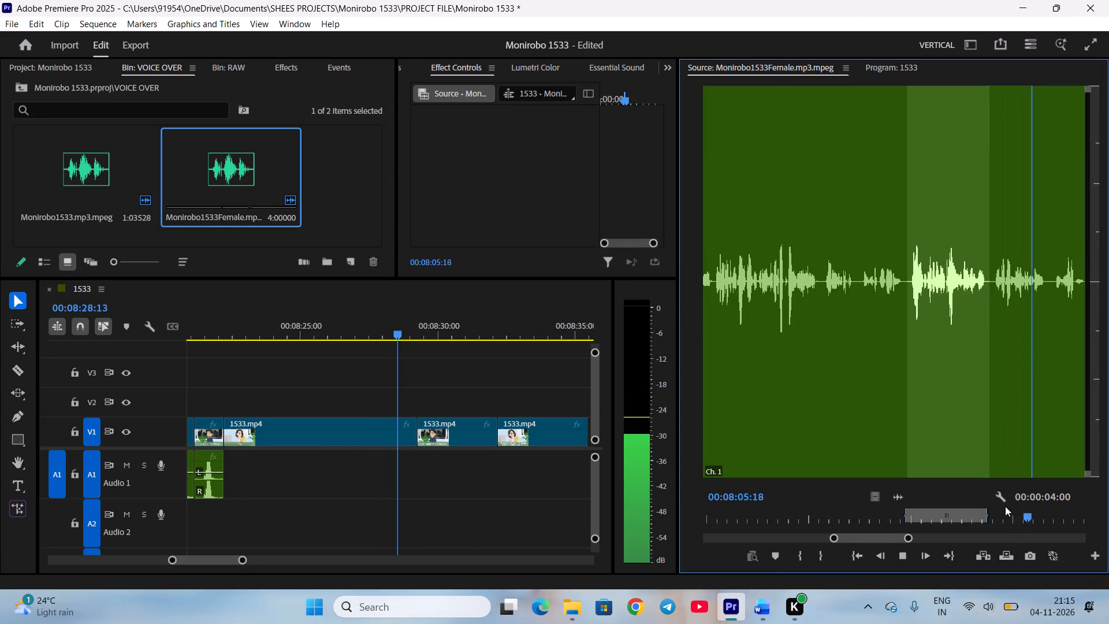
pyautogui.press('space')
pyautogui.press('o')
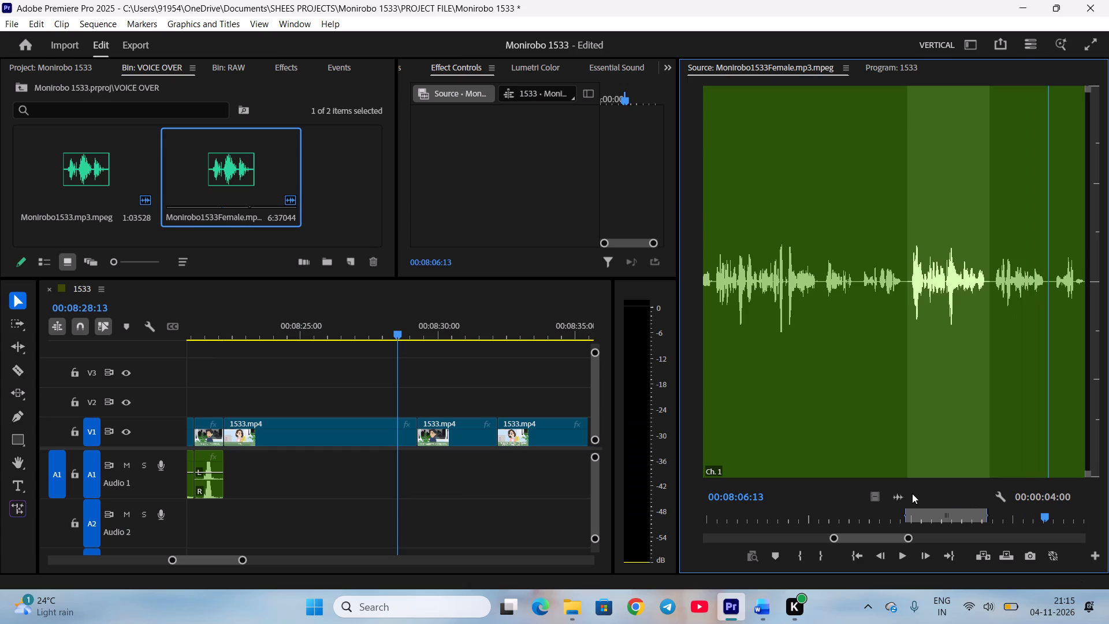
pyautogui.moveTo(896, 496); pyautogui.dragTo(229, 465)
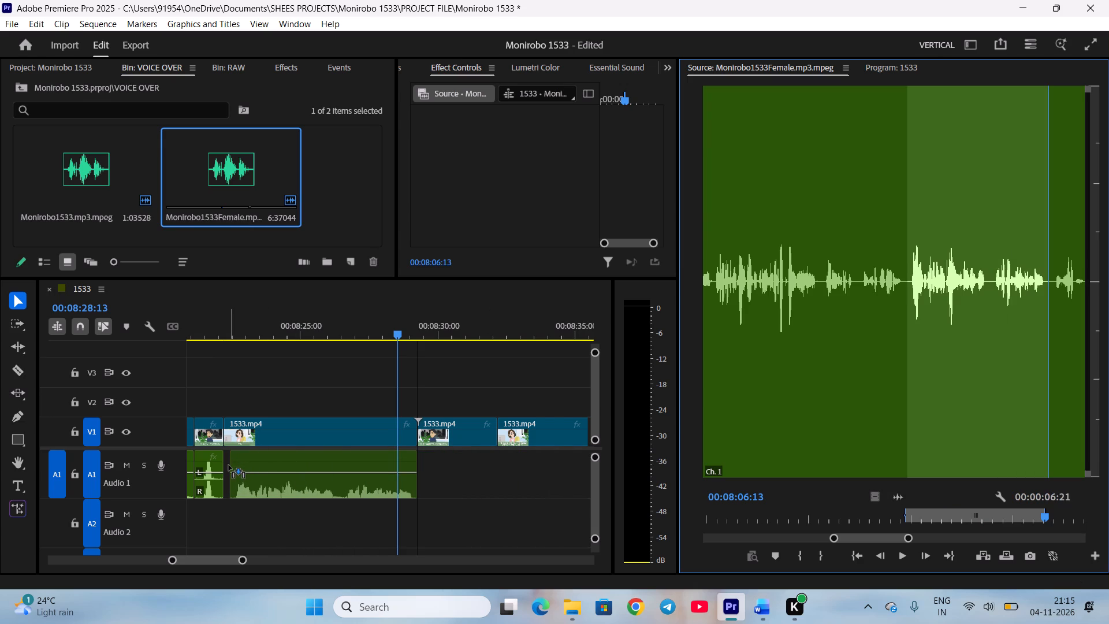
pyautogui.moveTo(229, 465); pyautogui.dragTo(225, 467)
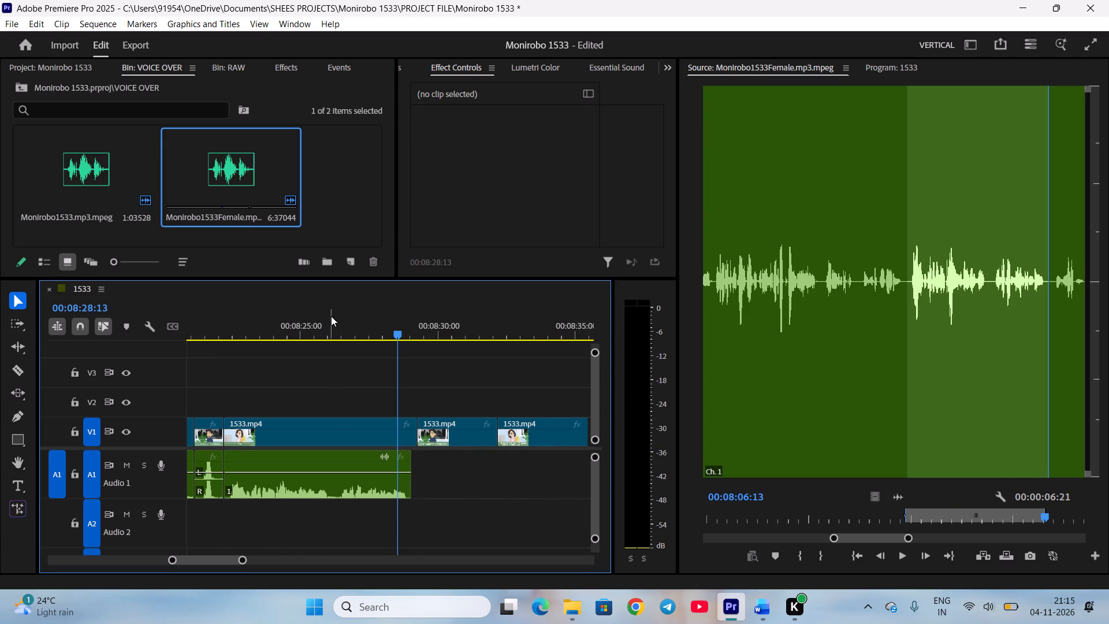
# Adjust the new female voice clip's gain by 11 dB.
pyautogui.click(342, 471)
pyautogui.press('f')
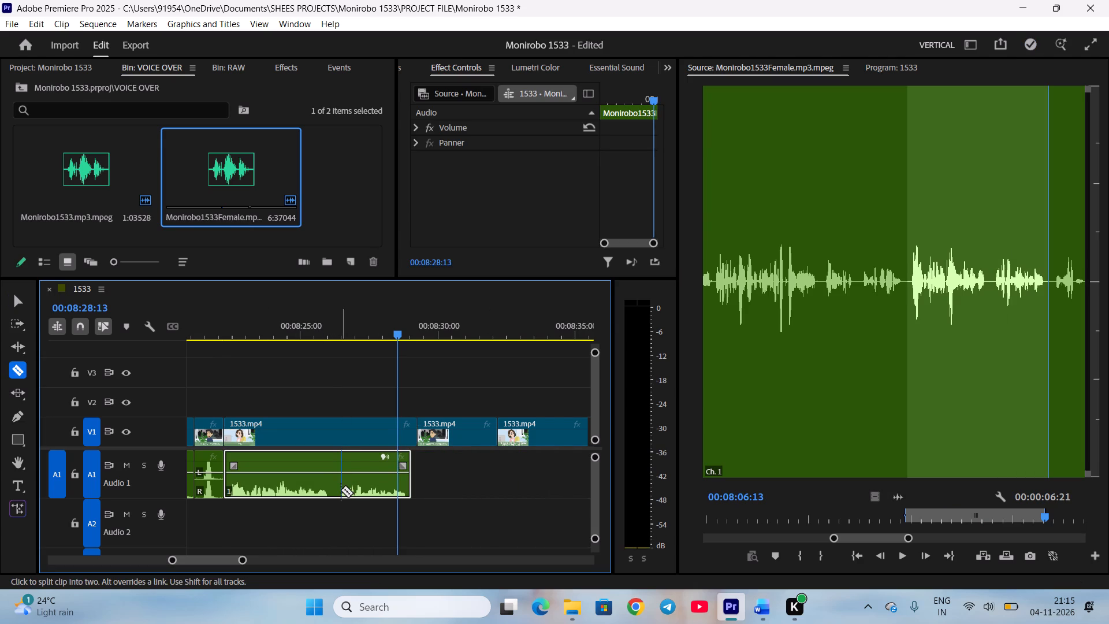
pyautogui.press('v')
pyautogui.press('g')
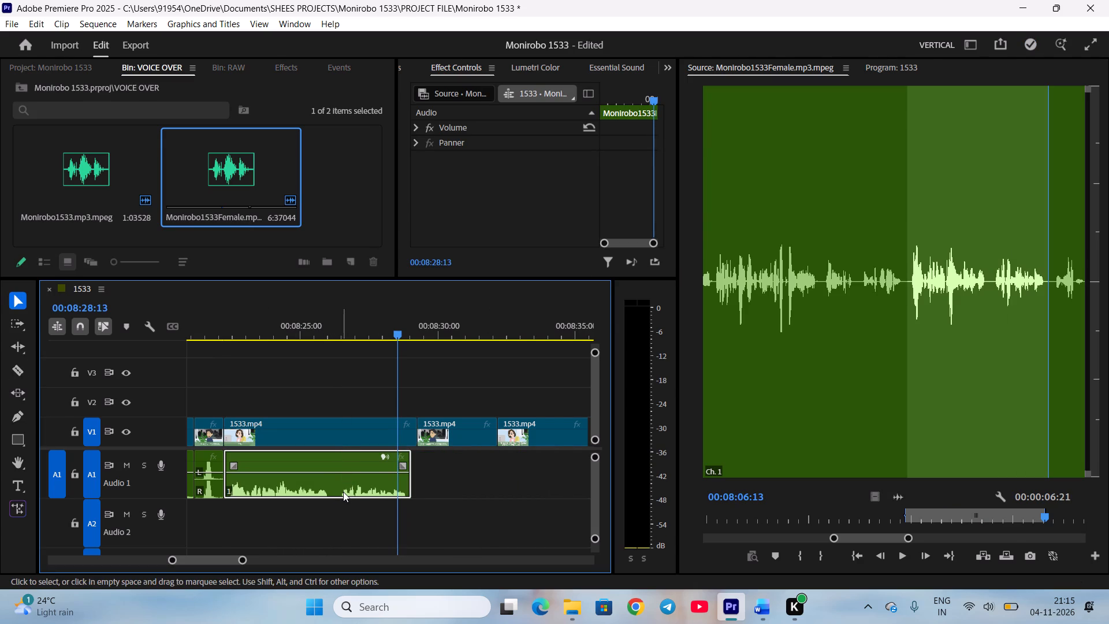
pyautogui.write('11')
pyautogui.press('Return')
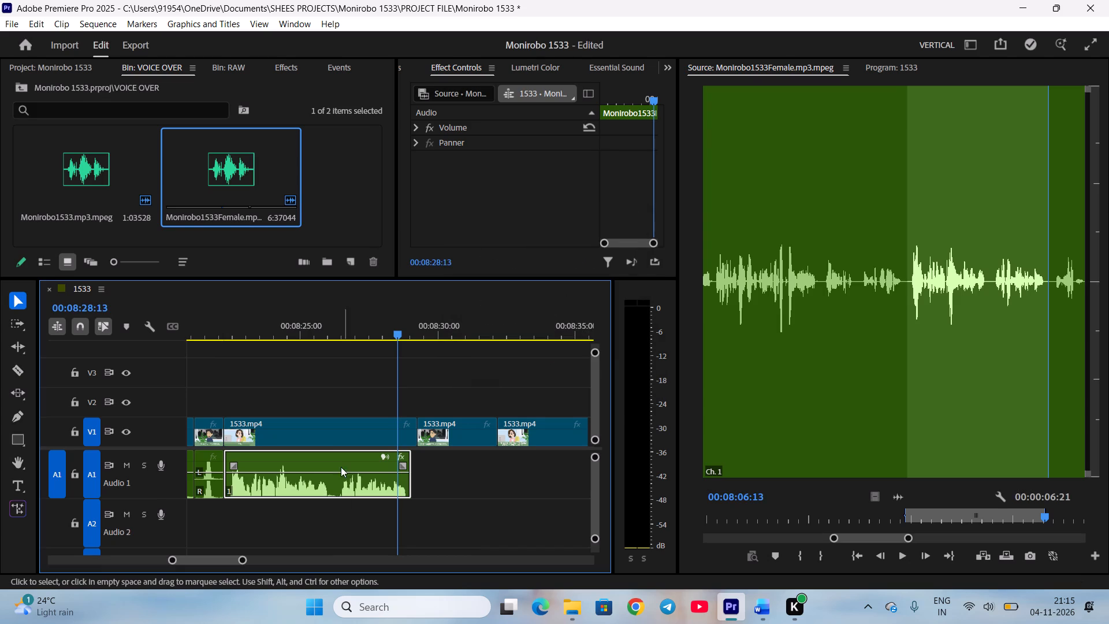
# Play the second half of the line, shorten its video clip by 5 frames to the voice's end, and close the gap.
pyautogui.click(340, 318)
pyautogui.press('space')
pyautogui.click(388, 378)
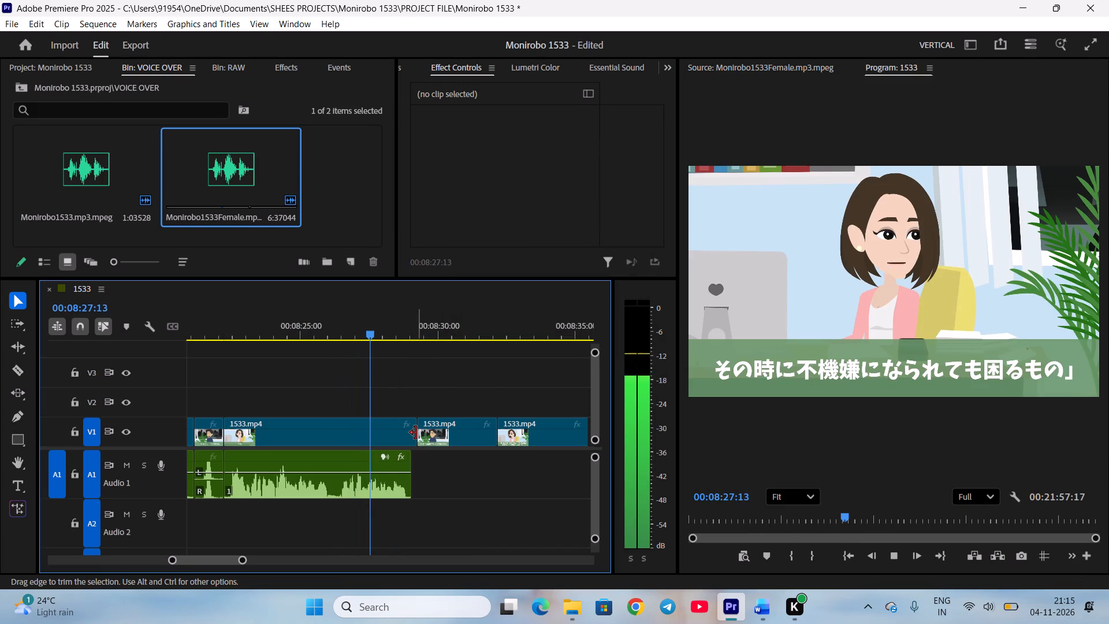
pyautogui.moveTo(414, 433); pyautogui.dragTo(409, 433)
pyautogui.rightClick(415, 432)
pyautogui.press('space')
pyautogui.click(431, 439)
# Play on to the 「その時は俺が守るよ！」 scene and mark the matching phrase's In point at 00:03:04:06 in Monirobo1533.mp3.mpeg.
pyautogui.scroll(-5, 430, 445)
pyautogui.press('space')
pyautogui.scroll(-2, 427, 452)
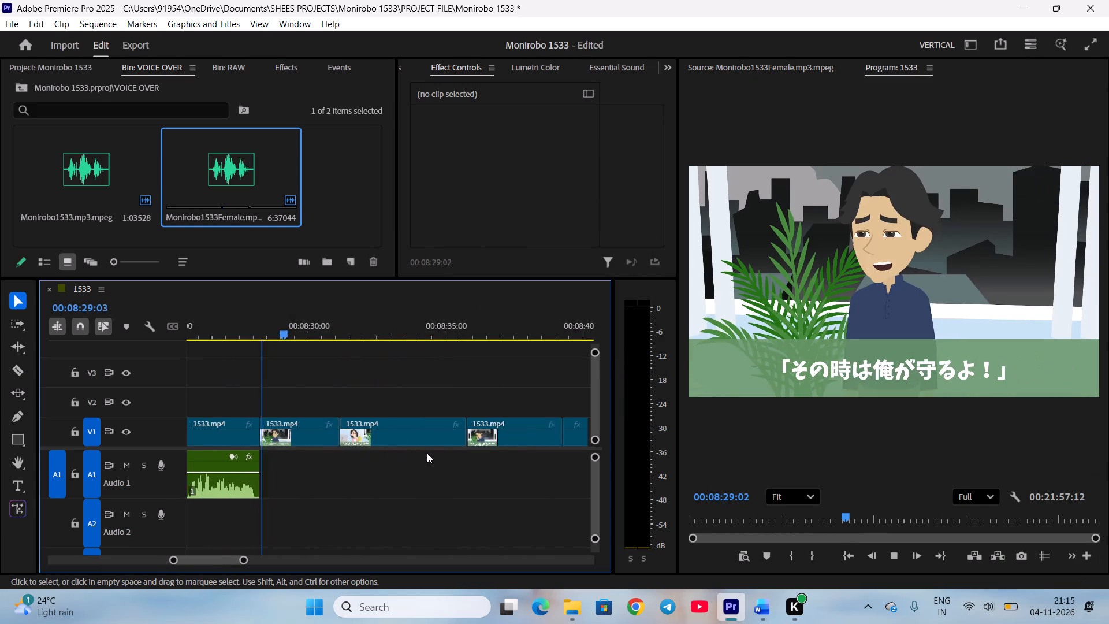
pyautogui.scroll(-2, 427, 453)
pyautogui.press('space')
pyautogui.press('space')
pyautogui.press('space')
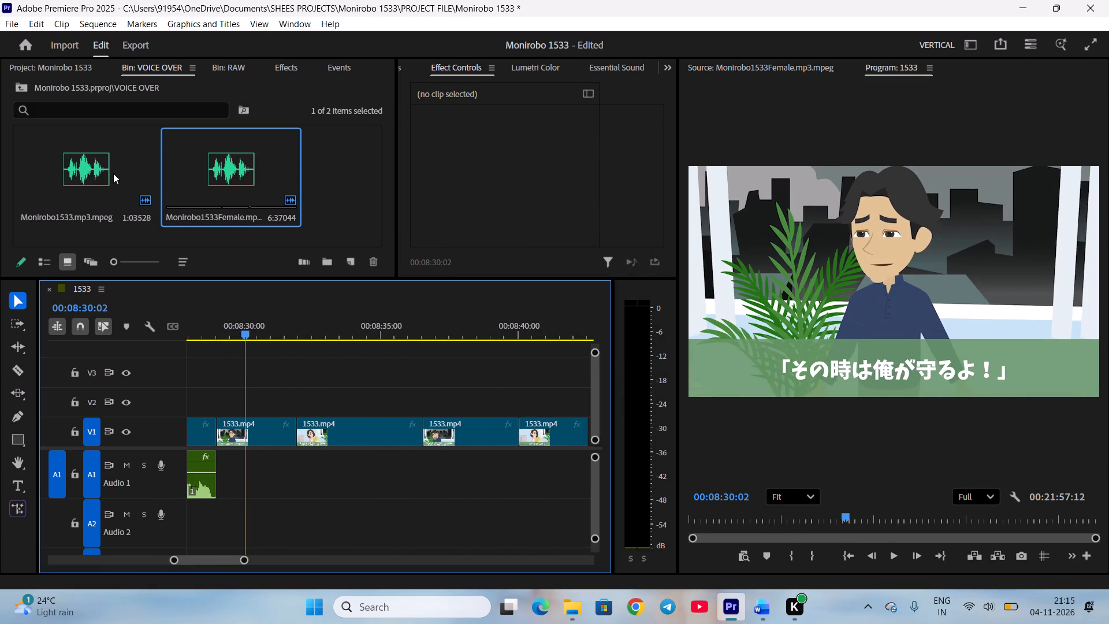
pyautogui.doubleClick(113, 173)
pyautogui.moveTo(831, 539); pyautogui.dragTo(847, 537)
pyautogui.click(833, 517)
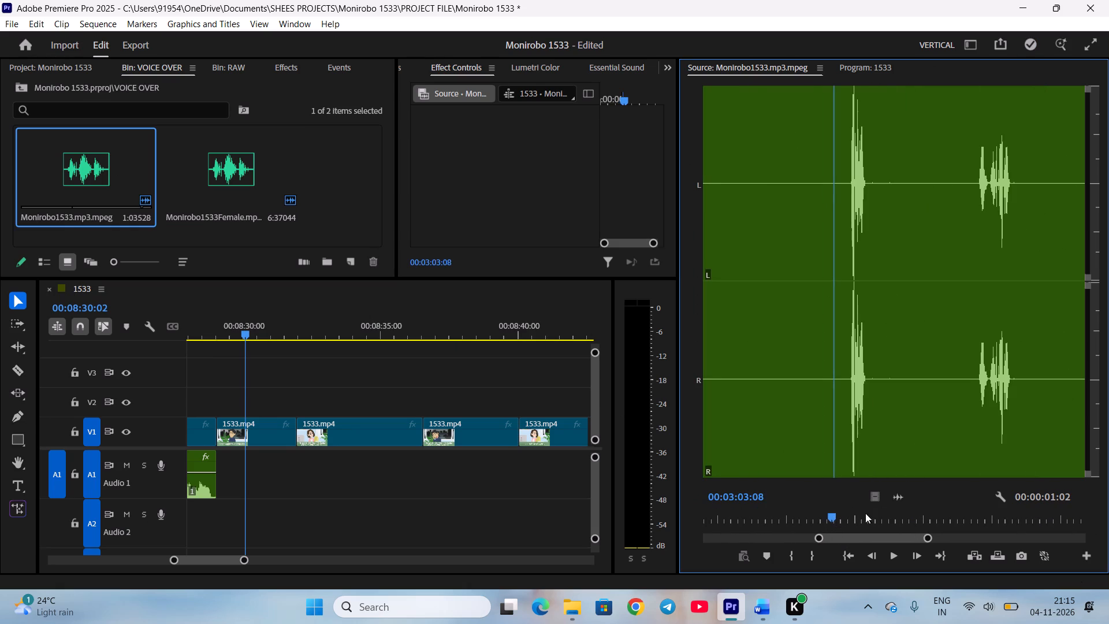
pyautogui.press('space')
pyautogui.press('space')
pyautogui.scroll(-4, 891, 512)
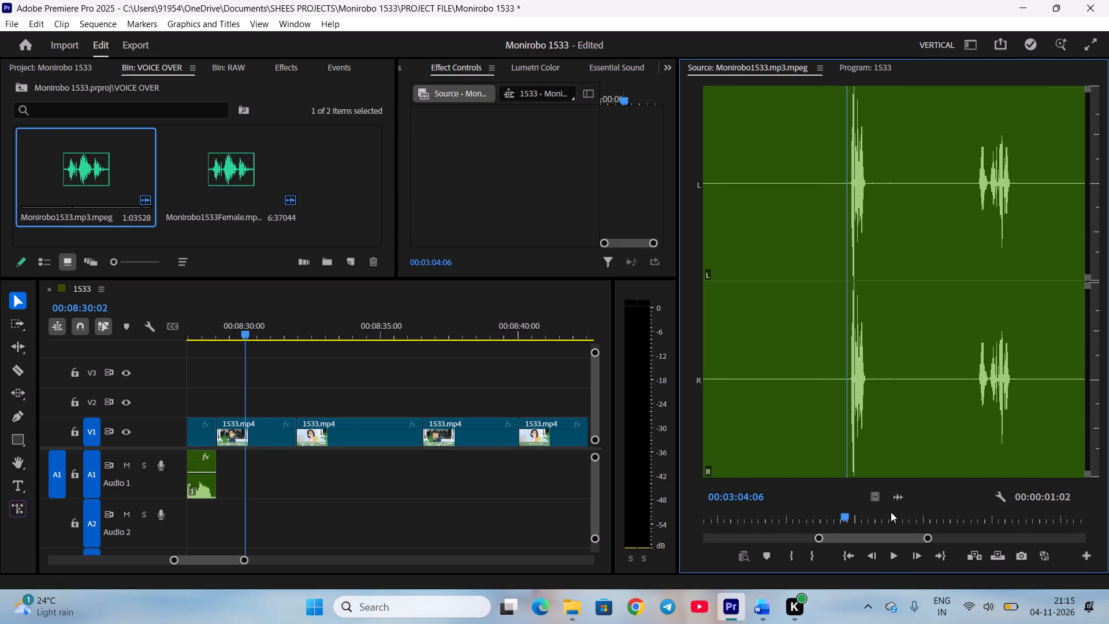
pyautogui.write('i')
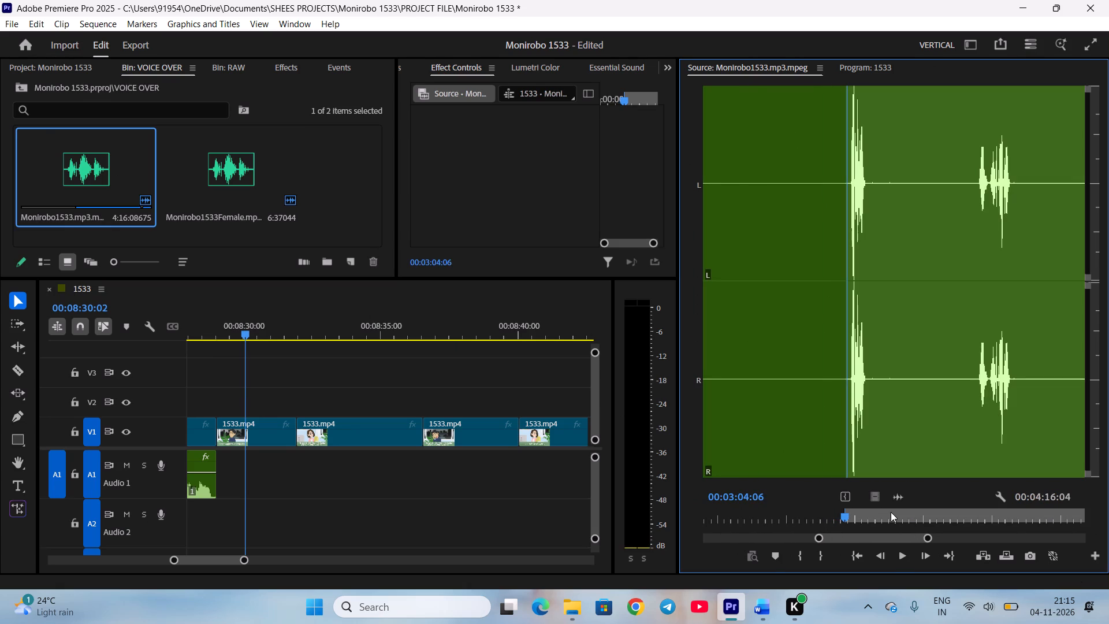
# Mark the phrase's Out point at 00:03:05:21 and place the 00:00:01:16 excerpt on Audio 1 directly after the female voice clip.
pyautogui.press('space')
pyautogui.press('space')
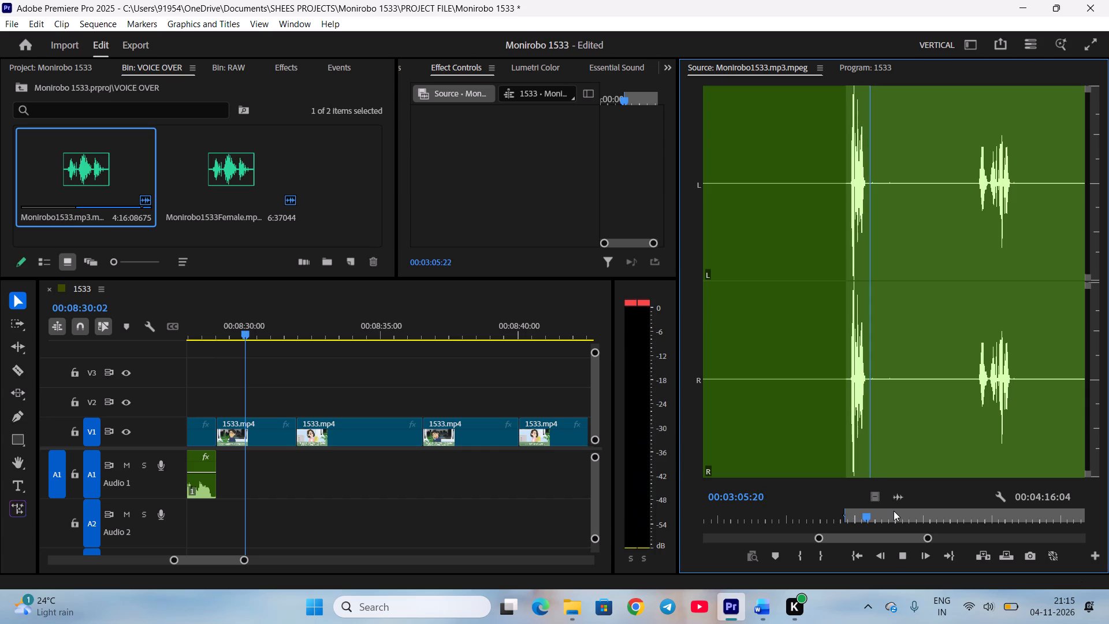
pyautogui.scroll(2, 894, 511)
pyautogui.press('o')
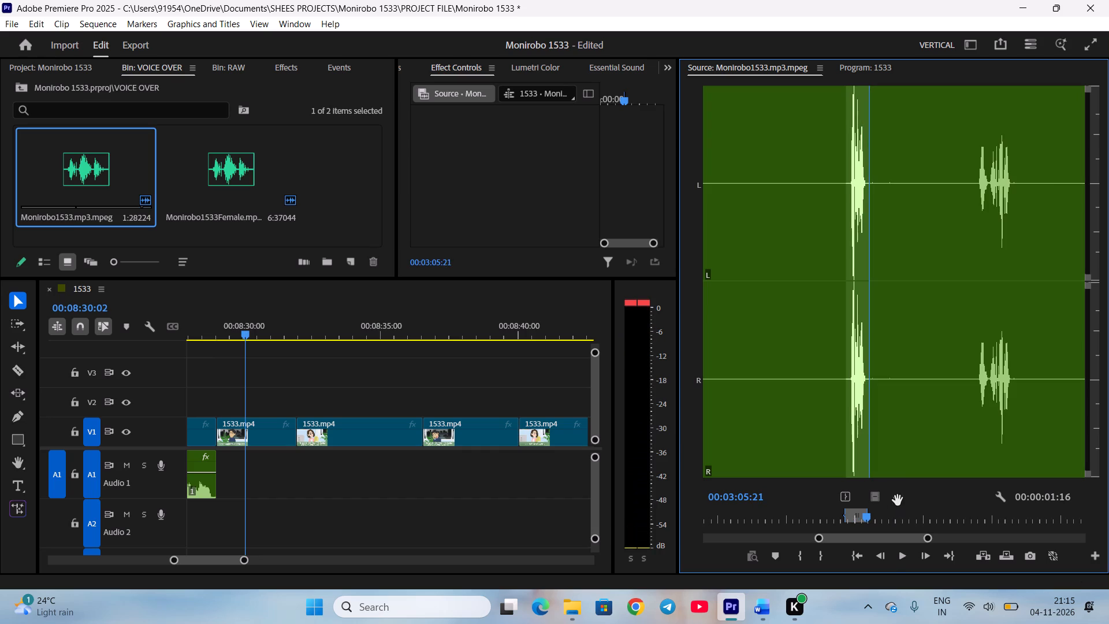
pyautogui.moveTo(899, 493); pyautogui.dragTo(377, 465)
pyautogui.moveTo(406, 484); pyautogui.dragTo(282, 477)
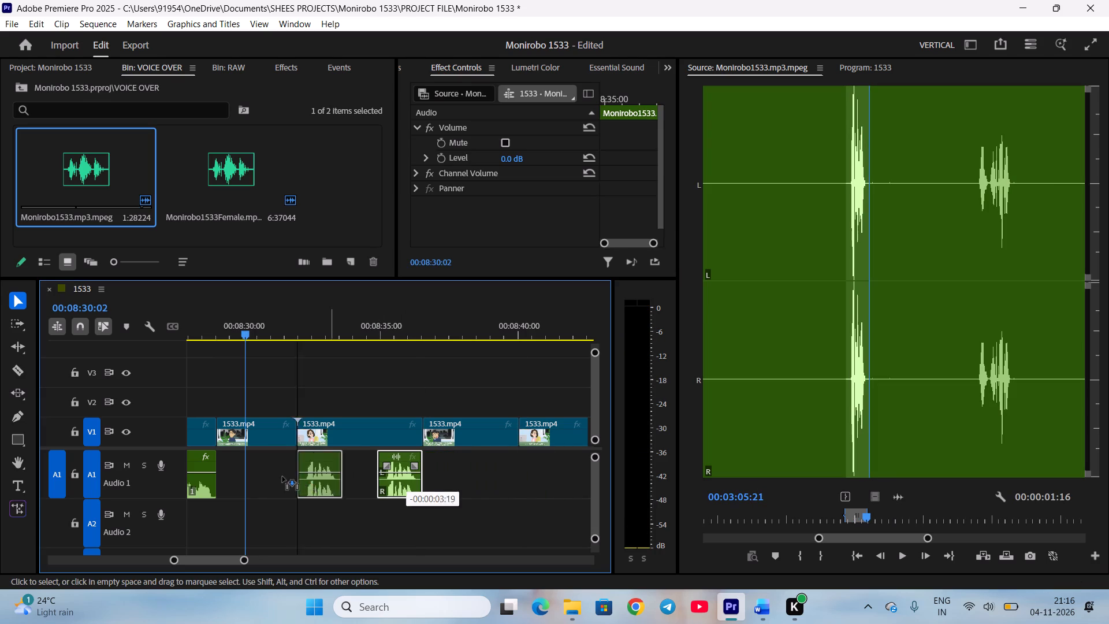
pyautogui.moveTo(282, 477); pyautogui.dragTo(243, 476)
pyautogui.click(302, 496)
# Play the new line, shorten its video clip by 00:00:01:06 to the voice's end, and close the gap.
pyautogui.click(217, 328)
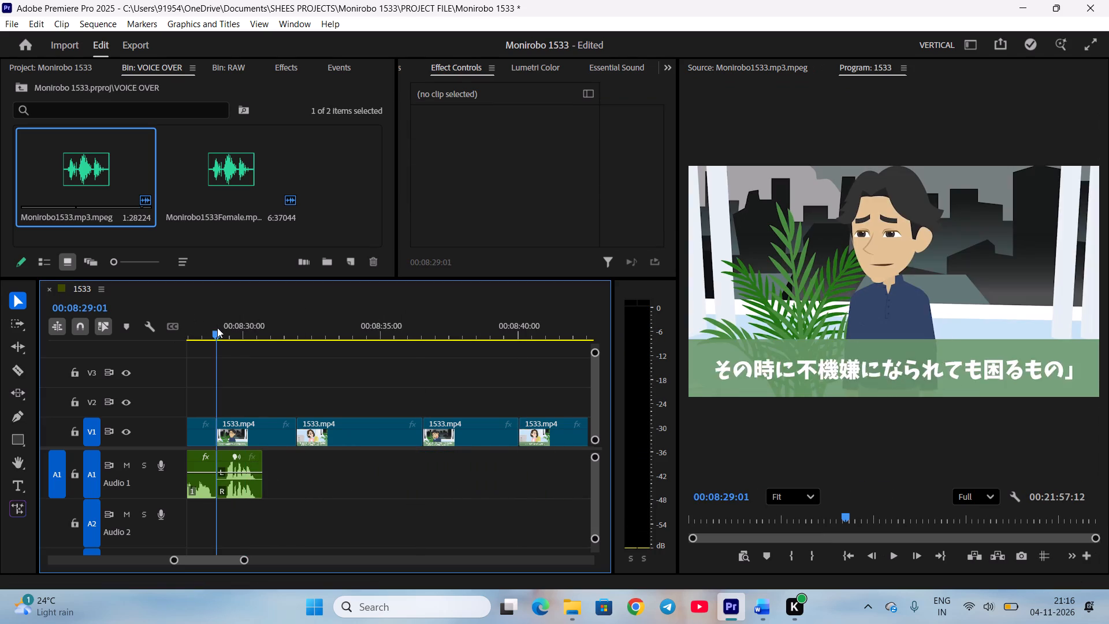
pyautogui.press('space')
pyautogui.scroll(3, 280, 365)
pyautogui.press('space')
pyautogui.moveTo(358, 439); pyautogui.dragTo(326, 439)
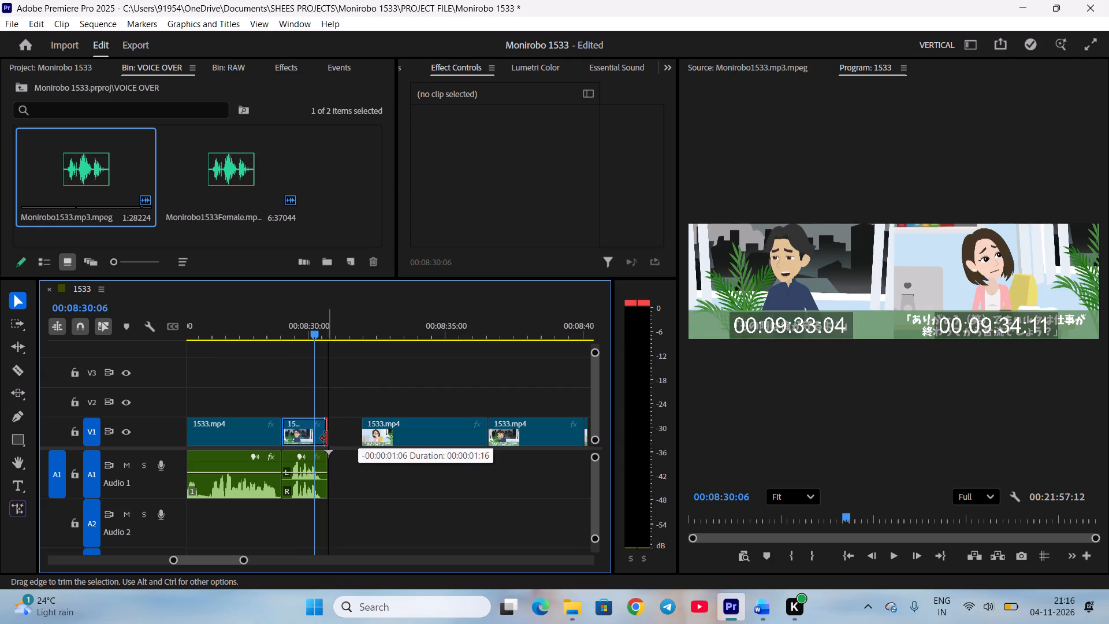
pyautogui.moveTo(326, 439); pyautogui.dragTo(328, 439)
pyautogui.rightClick(350, 433)
pyautogui.click(373, 436)
# Preview the following 「ありがとう（笑）」 scene up to 00:08:33:22 and save the project.
pyautogui.scroll(-3, 376, 442)
pyautogui.press('space')
pyautogui.moveTo(315, 324); pyautogui.dragTo(347, 335)
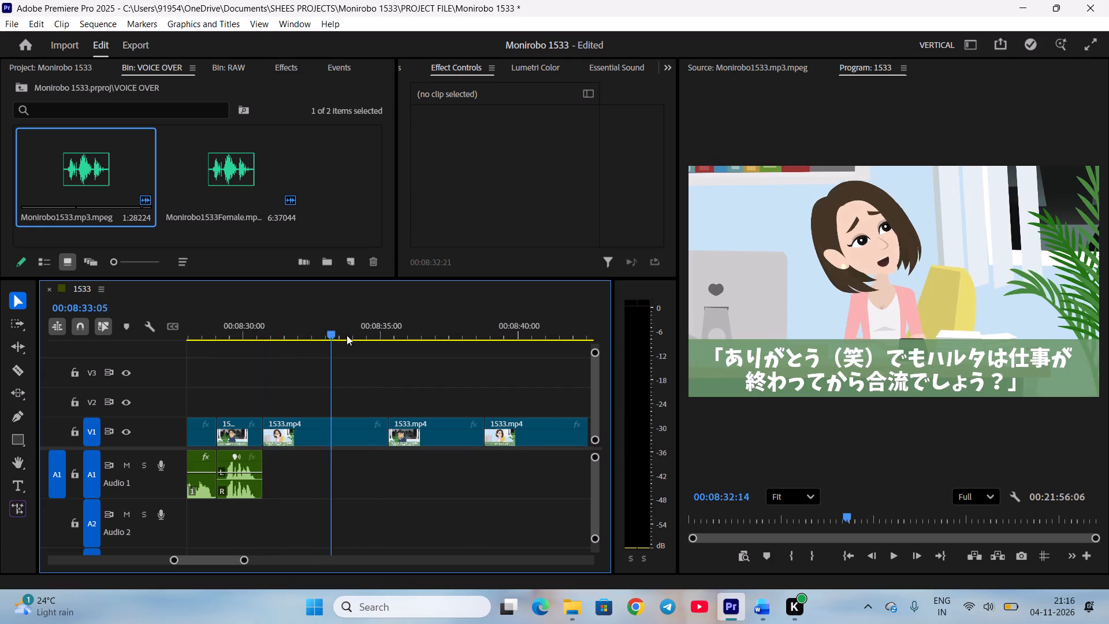
pyautogui.moveTo(347, 335); pyautogui.dragTo(353, 346)
pyautogui.hotkey('ctrl', 's')
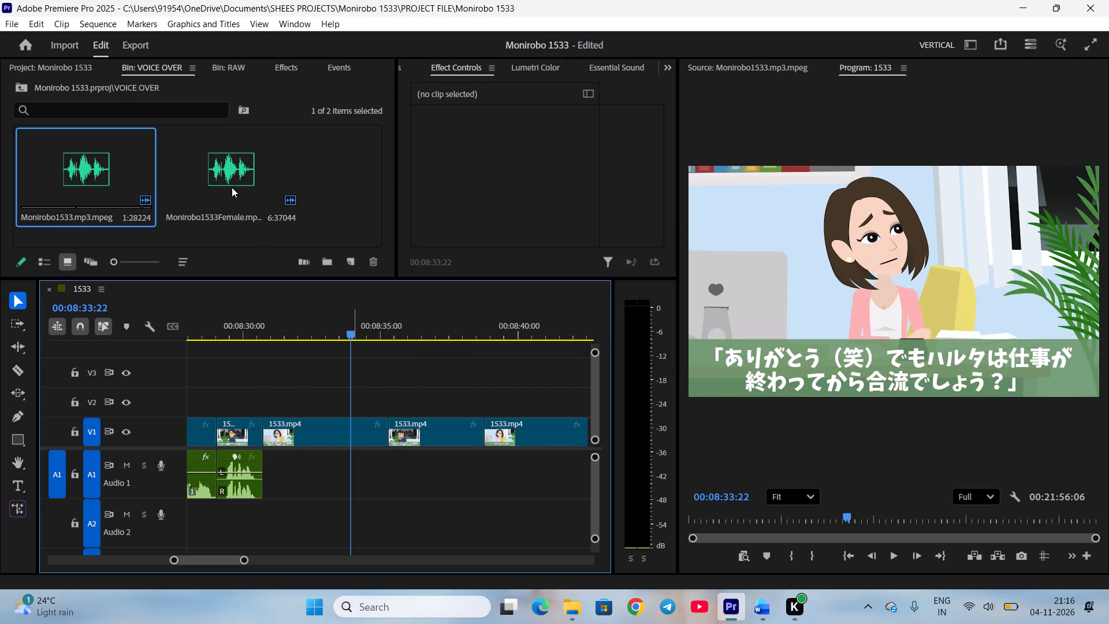
# Mark an In point at 00:08:06:18 in Monirobo1533Female.mp3.mpeg and listen to the phrases from there to 00:08:12:14.
pyautogui.doubleClick(237, 174)
pyautogui.scroll(-5, 991, 519)
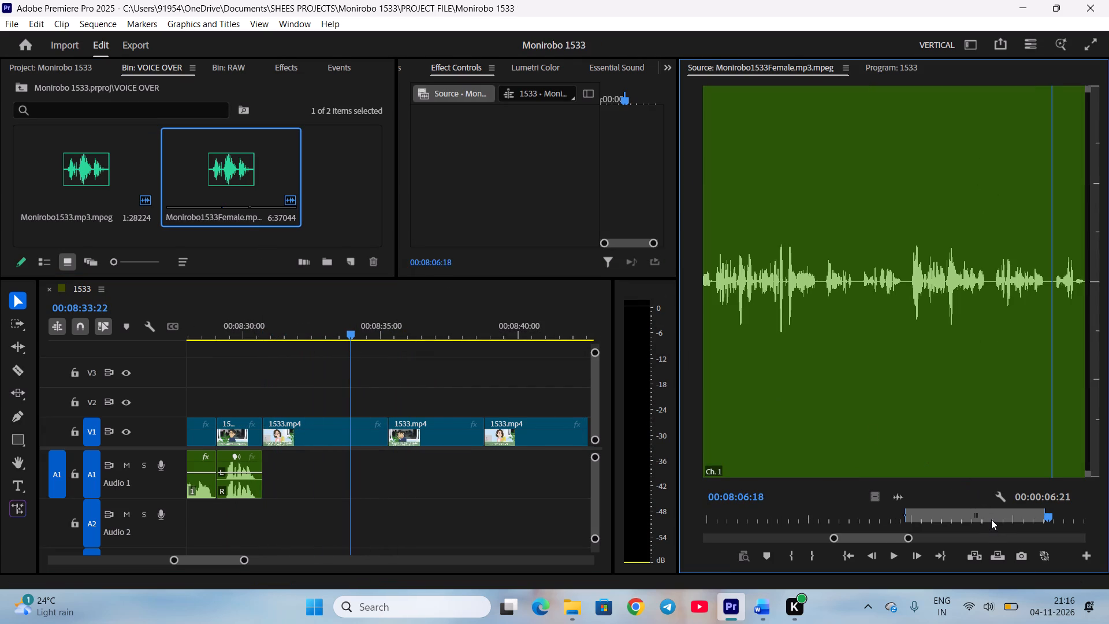
pyautogui.scroll(-1, 991, 519)
pyautogui.scroll(1, 991, 519)
pyautogui.press('i')
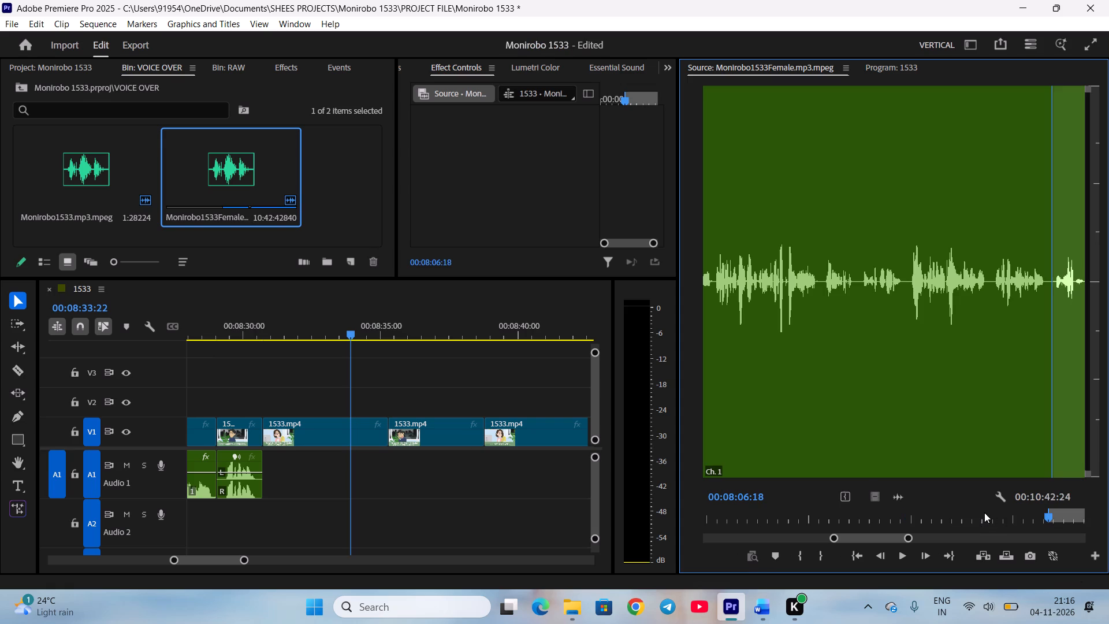
pyautogui.press('space')
pyautogui.press('space')
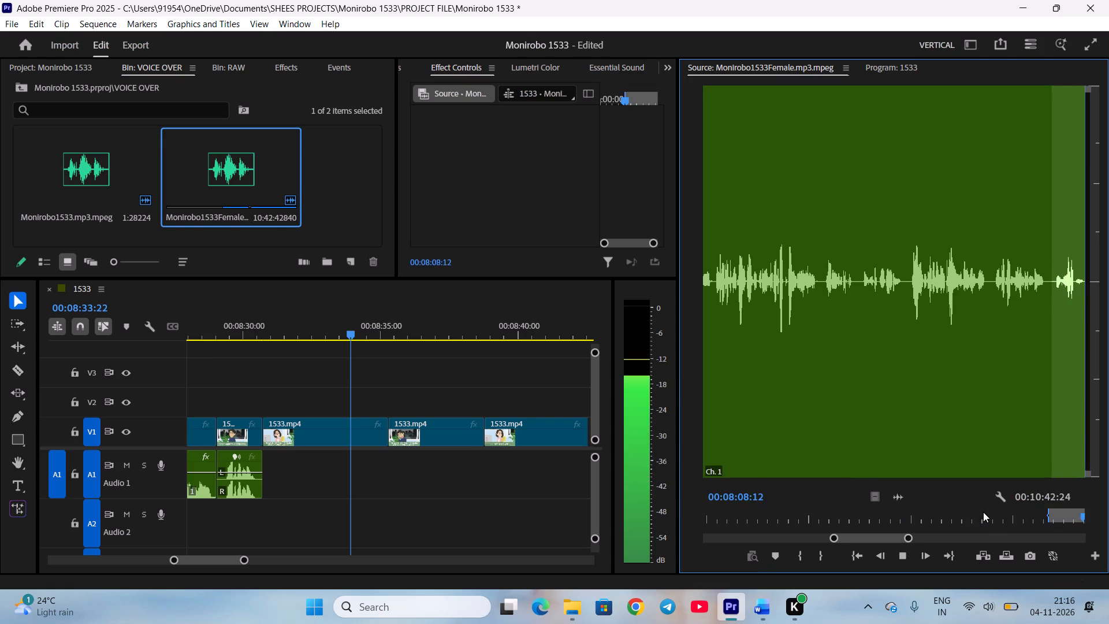
pyautogui.press('space')
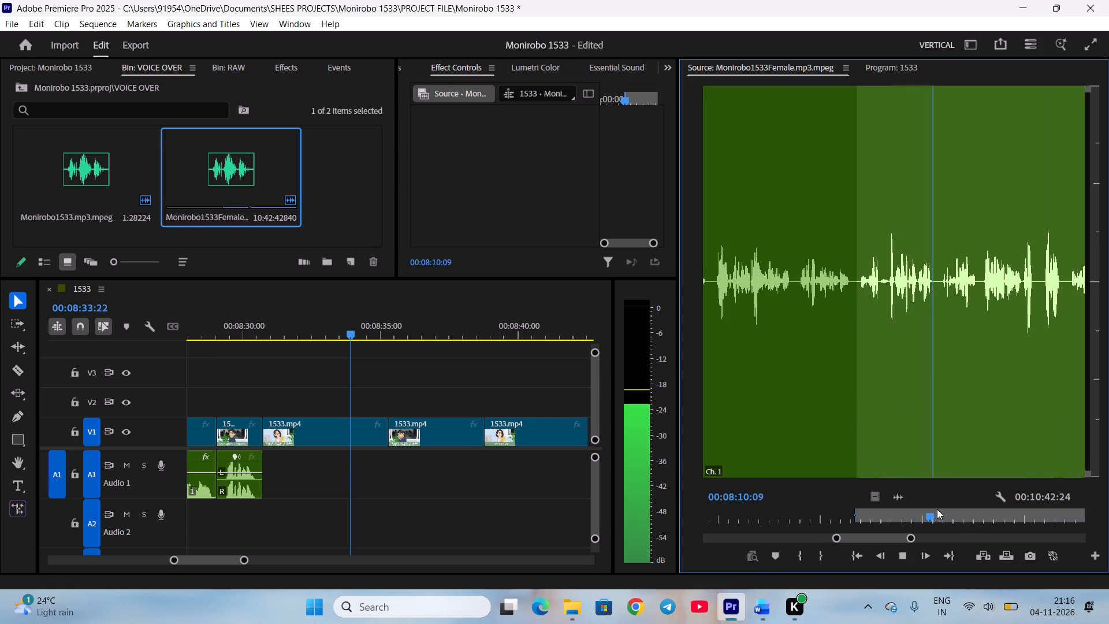
pyautogui.press('space')
pyautogui.press('space')
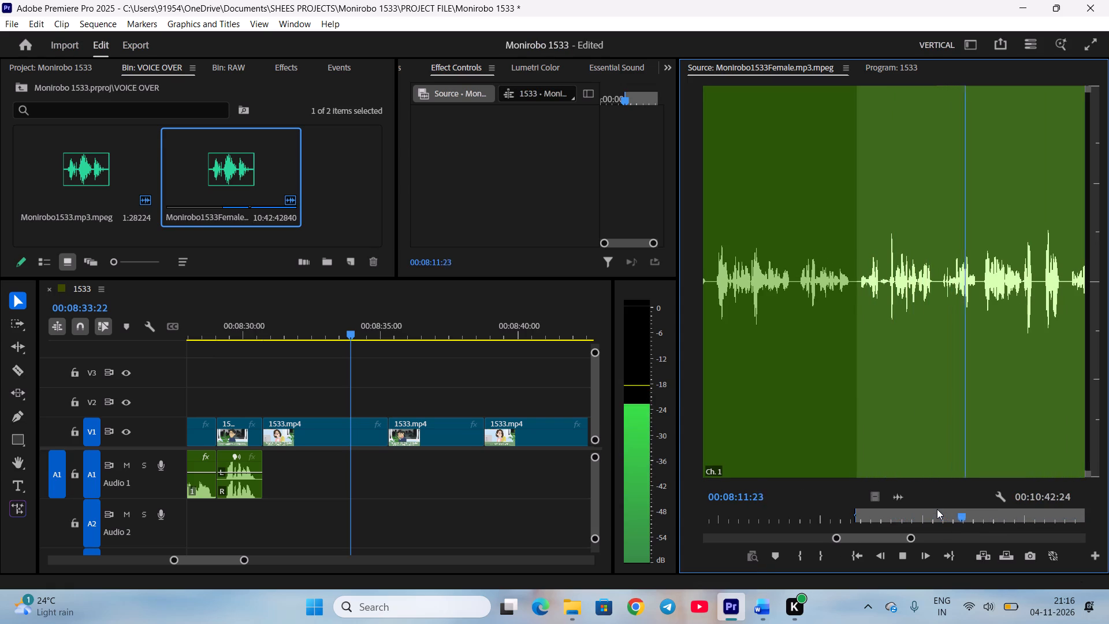
pyautogui.press('space')
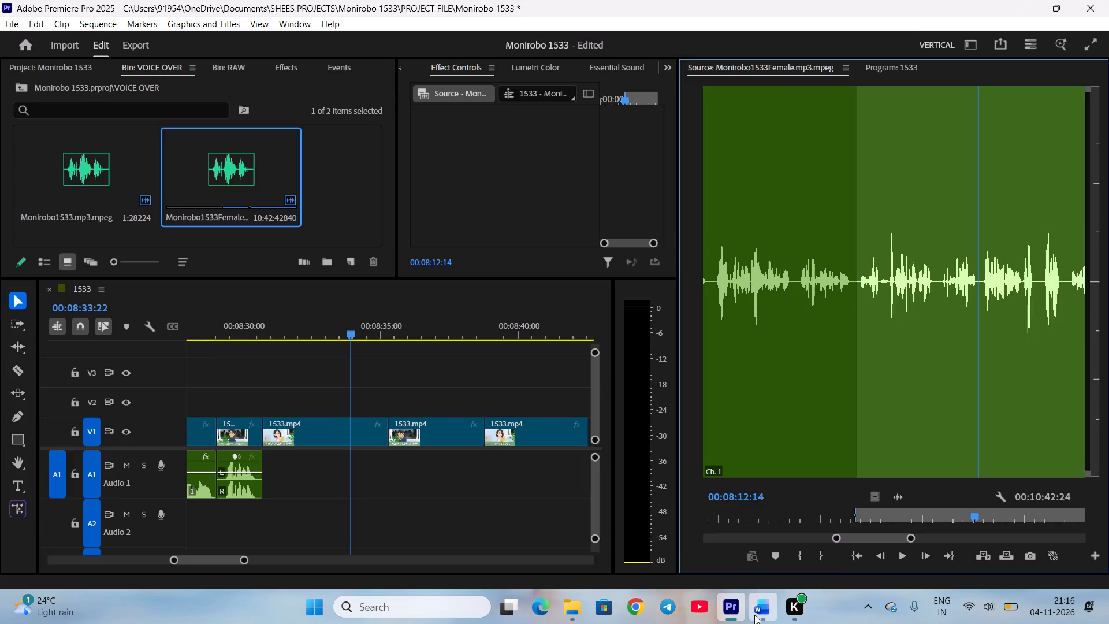
# Switch to the Word script to check Eriko's "Thank you. lol" line and the following dialogue, and return to Premiere Pro.
pyautogui.click(754, 615)
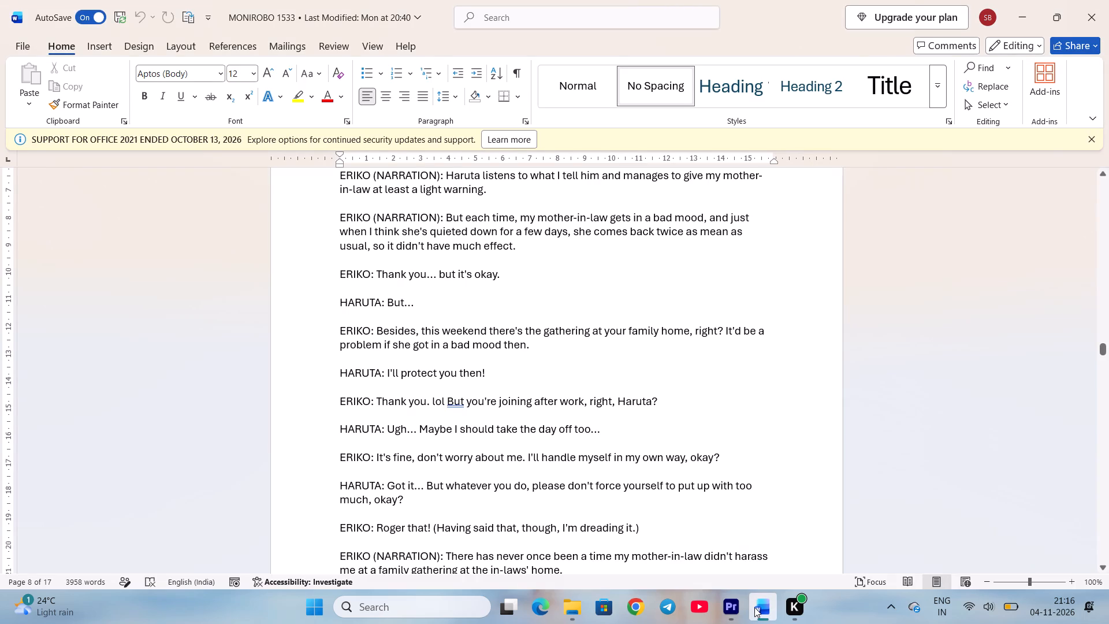
pyautogui.scroll(-3, 681, 429)
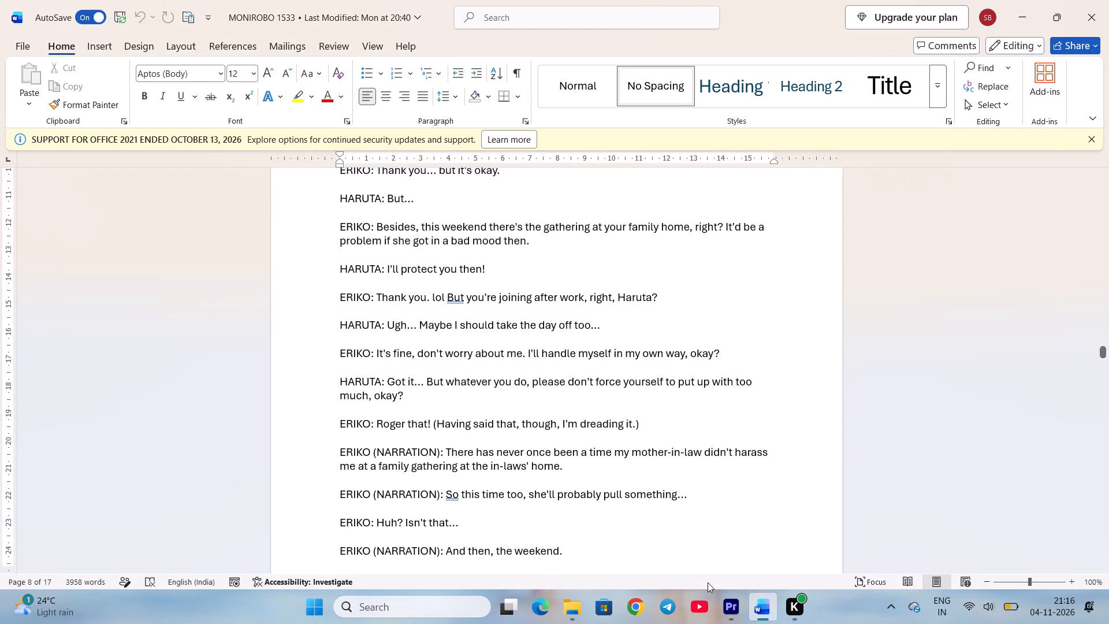
pyautogui.click(732, 615)
# Mark the female phrase's Out point at 00:08:10:15 and place the 00:00:03:23 excerpt directly after the 「その時は俺が守るよ！」 voice clip.
pyautogui.click(910, 515)
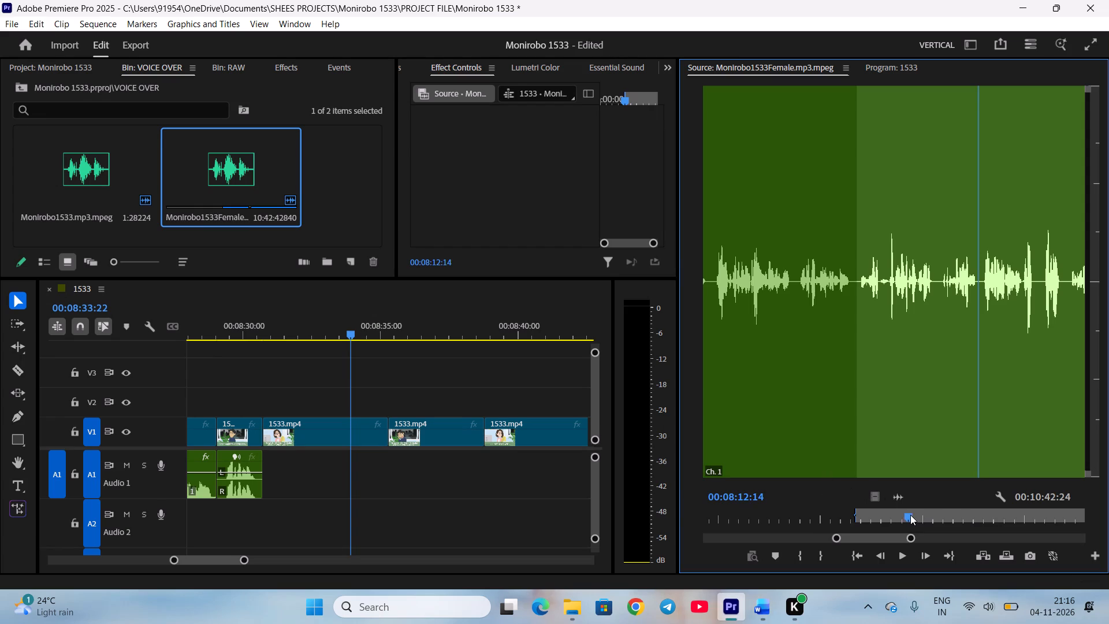
pyautogui.press('space')
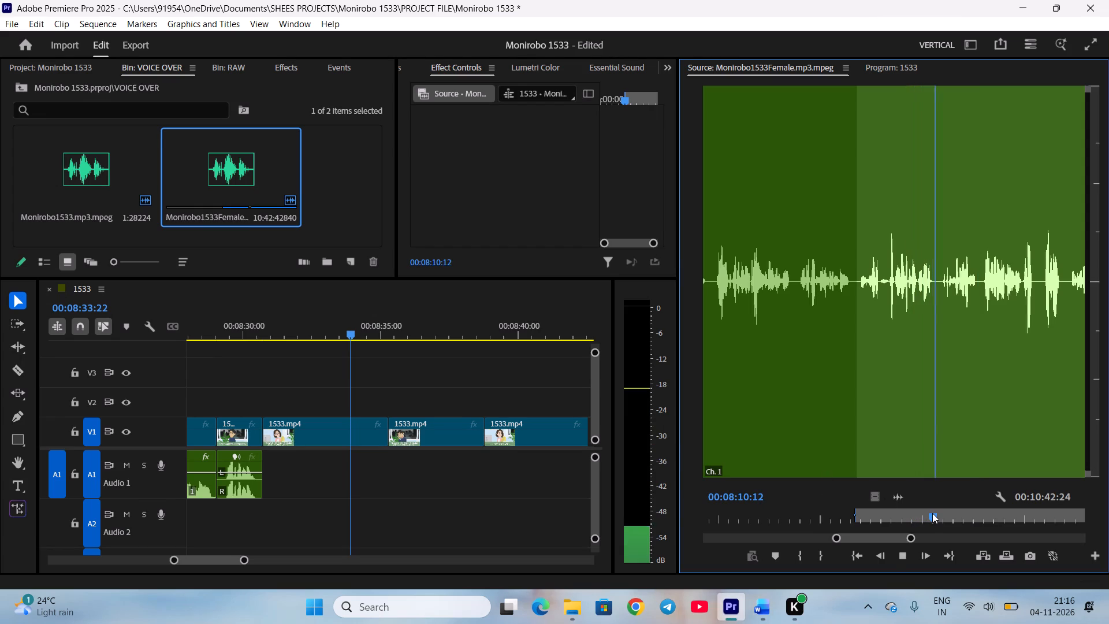
pyautogui.press('space')
pyautogui.scroll(-3, 933, 513)
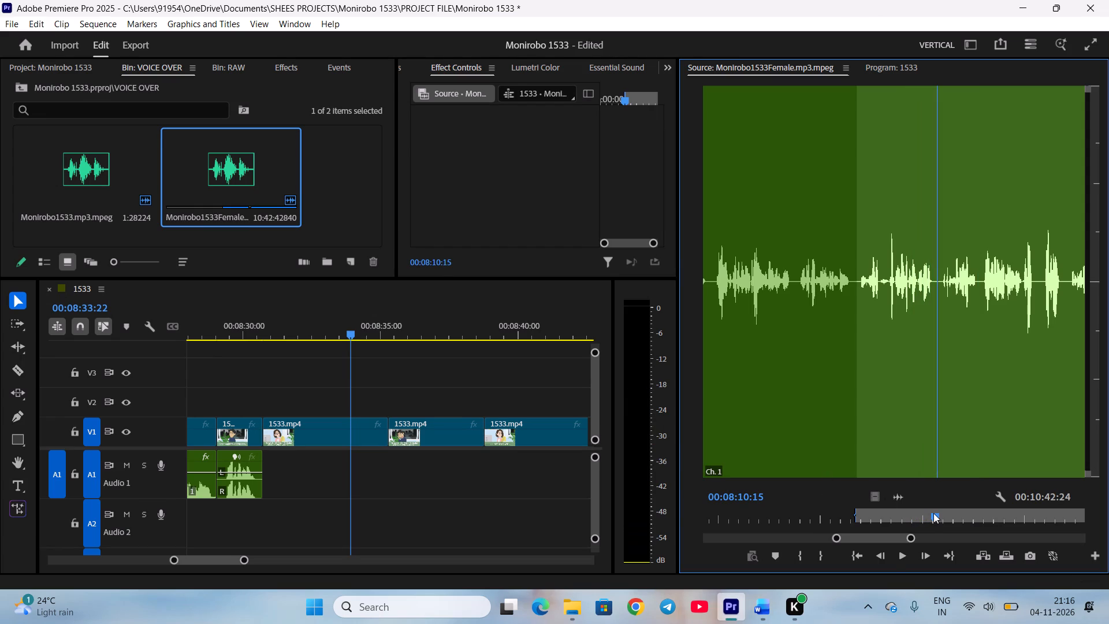
pyautogui.press('o')
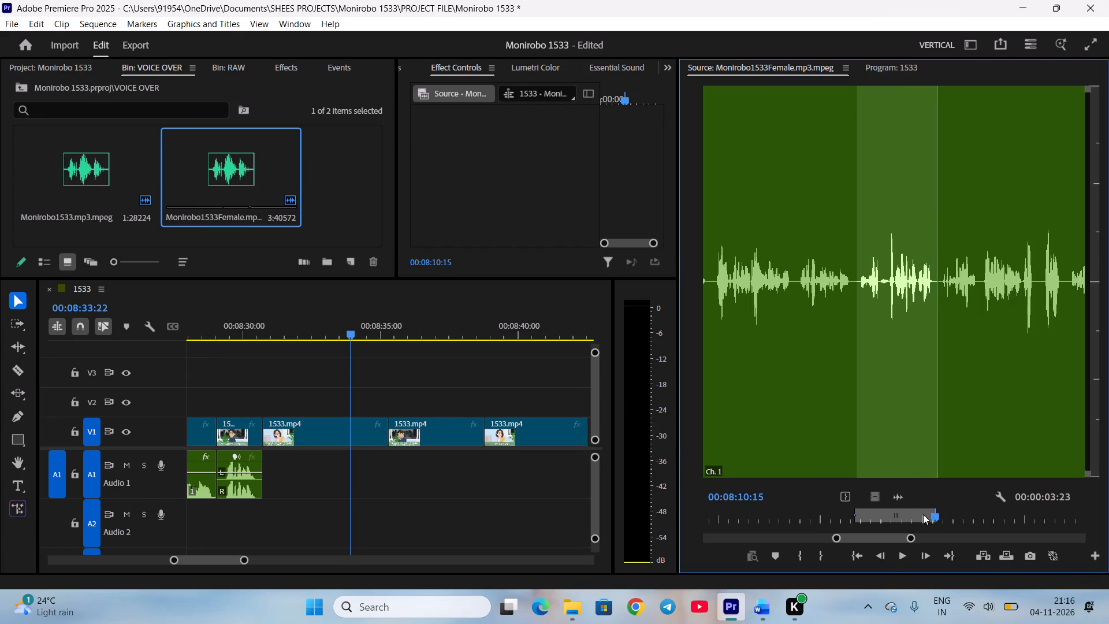
pyautogui.moveTo(896, 496); pyautogui.dragTo(258, 472)
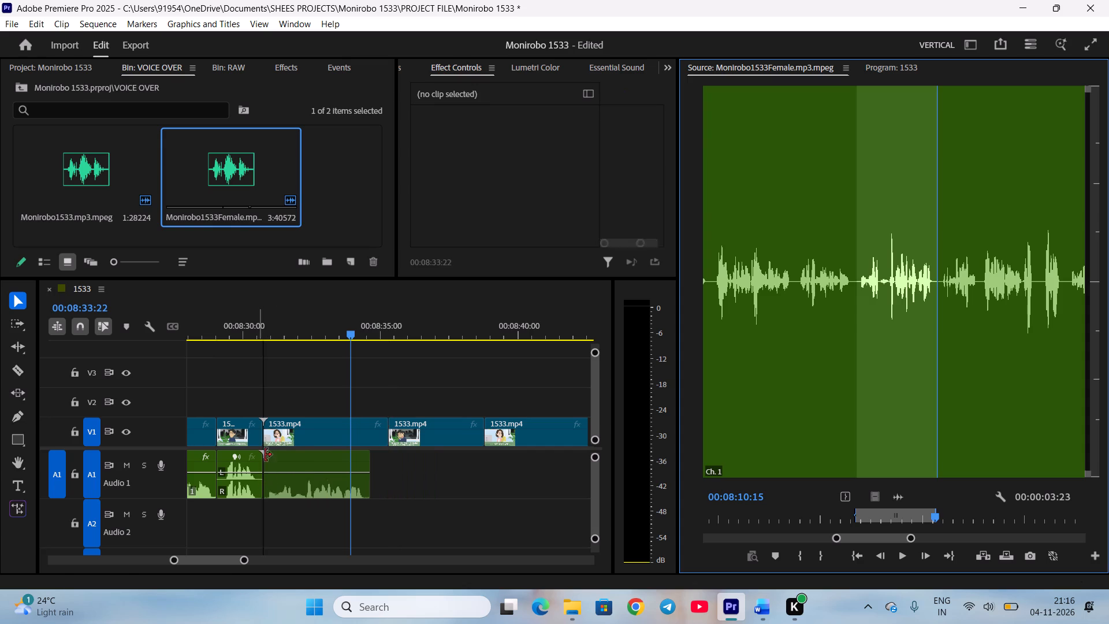
# Play part of the new female voice clip and adjust its gain by 10 dB.
pyautogui.click(303, 317)
pyautogui.press('space')
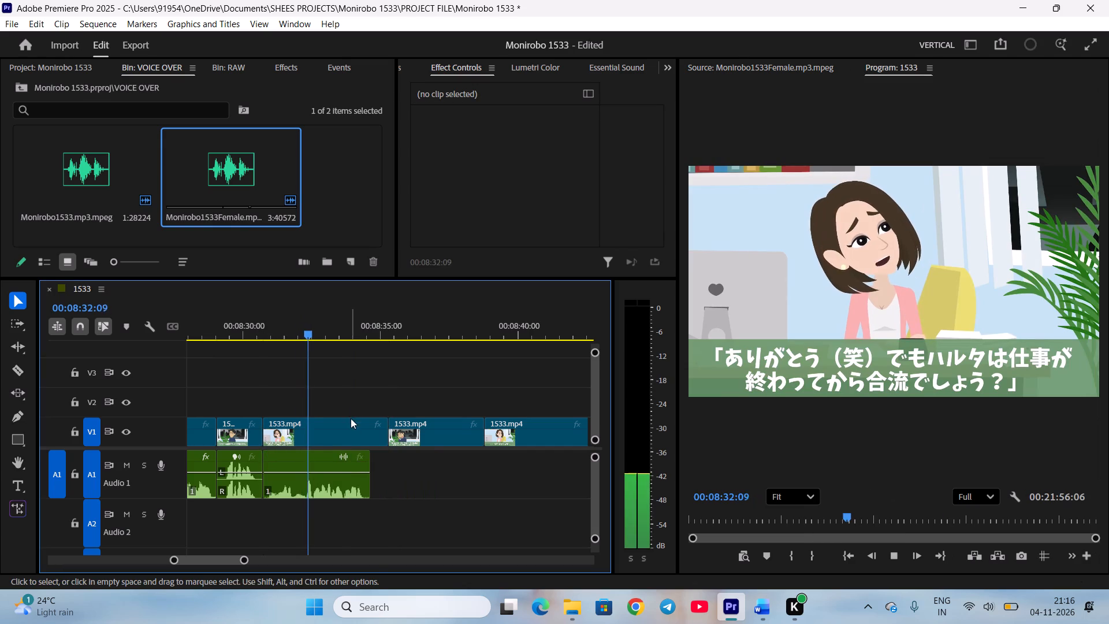
pyautogui.press('space')
pyautogui.click(343, 494)
pyautogui.press('g')
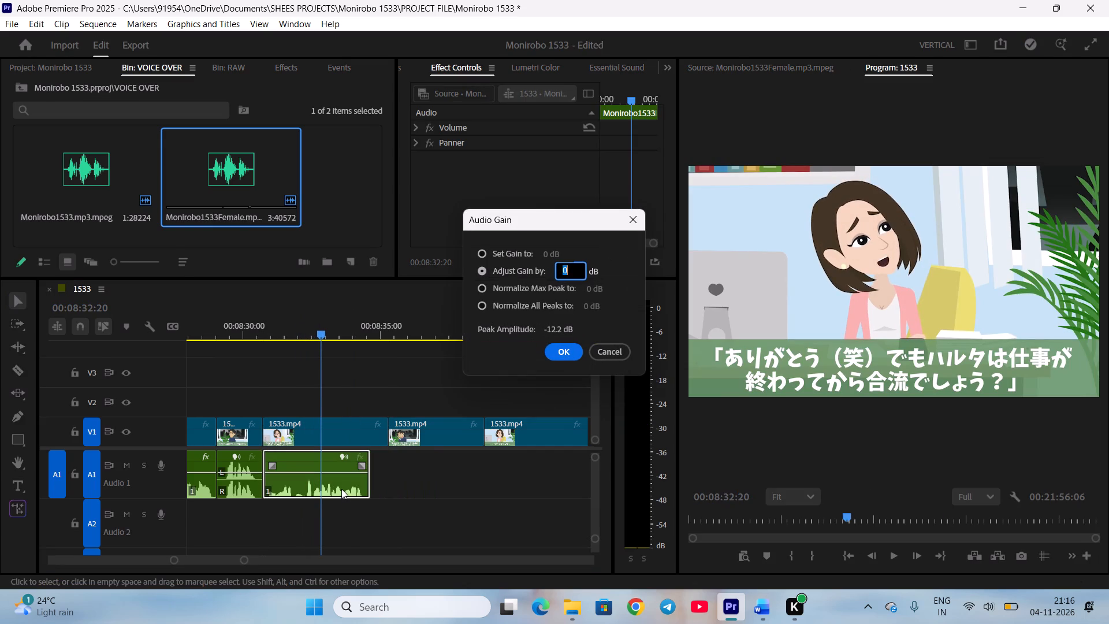
pyautogui.write('10')
pyautogui.press('Return')
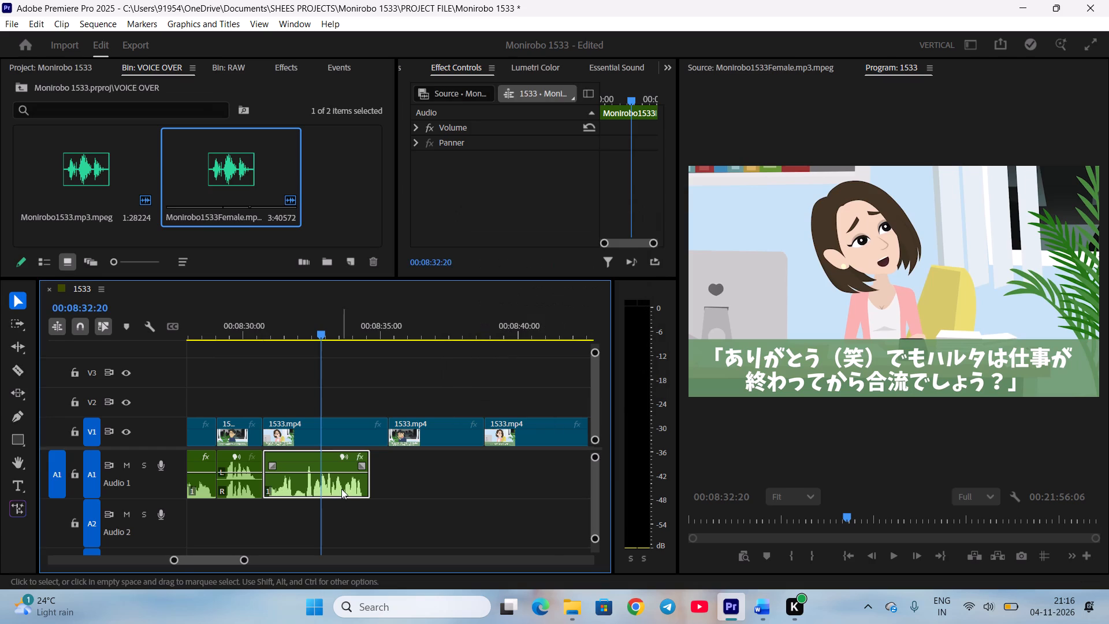
pyautogui.click(374, 517)
# Play the rest of the line, shorten the 「ありがとう（笑）」 video clip to the voice's end, and close the gap.
pyautogui.press('space')
pyautogui.moveTo(379, 436); pyautogui.dragTo(378, 436)
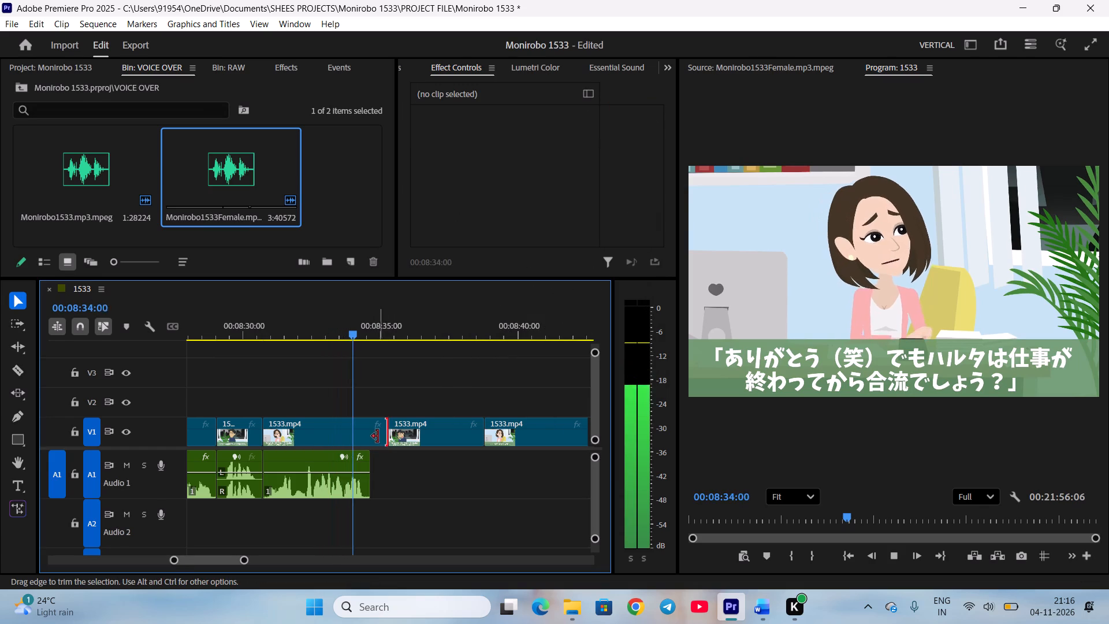
pyautogui.moveTo(378, 436); pyautogui.dragTo(364, 437)
pyautogui.press('space')
pyautogui.rightClick(379, 429)
pyautogui.click(407, 442)
# Play on into the 「うっ…俺も仕事休もうかな…」 scene to 00:08:35:17 and save the project.
pyautogui.scroll(-5, 400, 448)
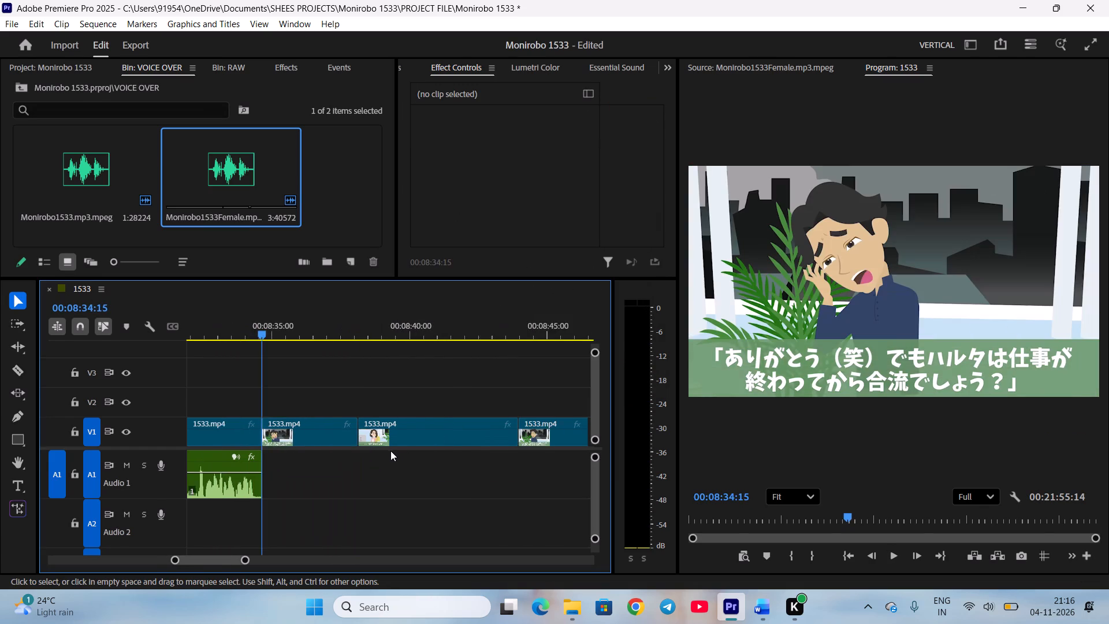
pyautogui.scroll(-2, 390, 451)
pyautogui.press('space')
pyautogui.press('space')
pyautogui.hotkey('ctrl', 's')
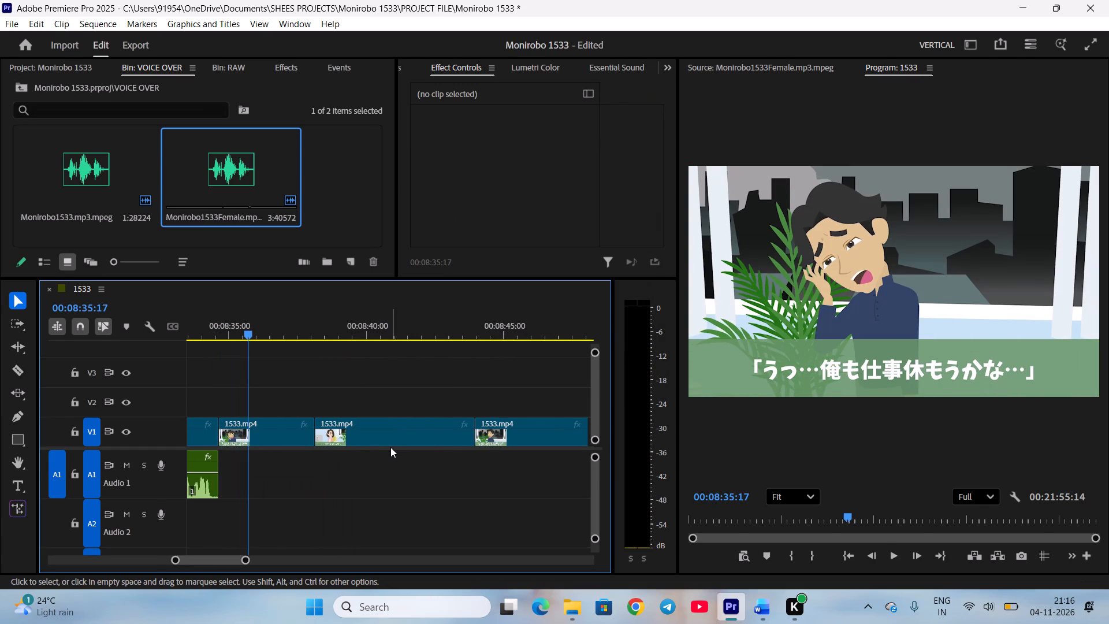
# Mark the male phrase from 00:03:13:08 to 00:03:16:09 and place the excerpt directly after the 「ありがとう（笑）」 voice clip.
pyautogui.doubleClick(83, 177)
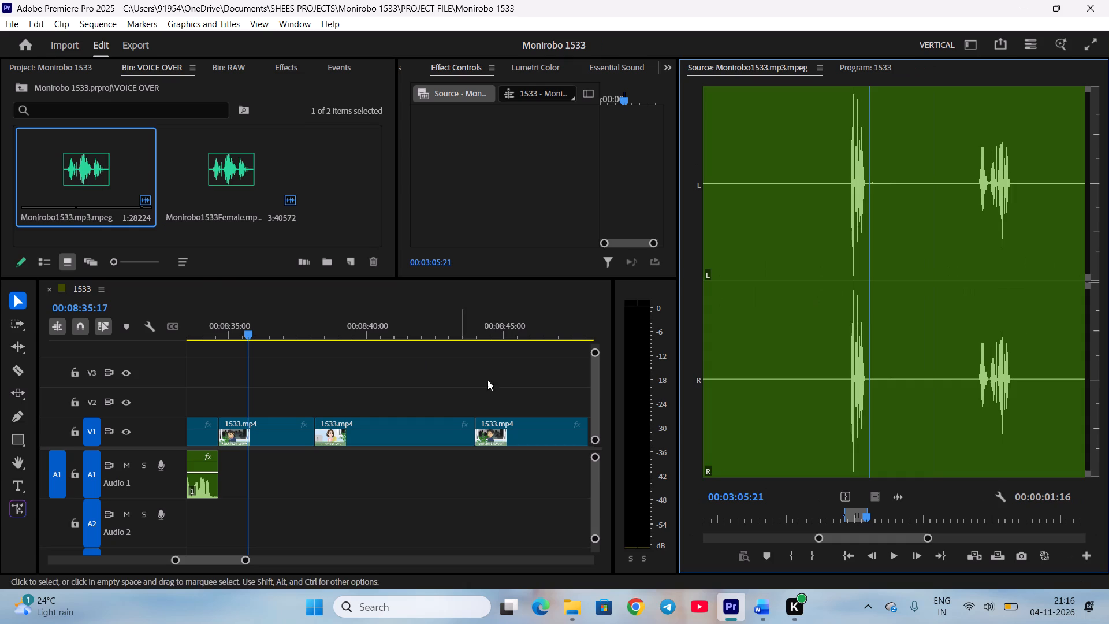
pyautogui.click(849, 541)
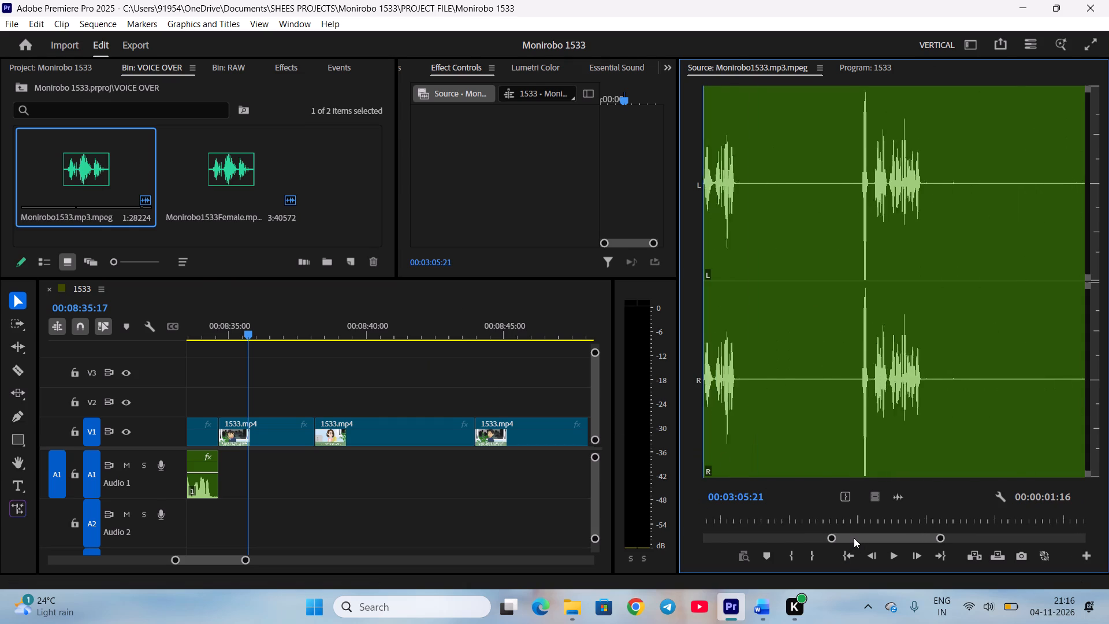
pyautogui.click(870, 517)
pyautogui.scroll(-3, 872, 517)
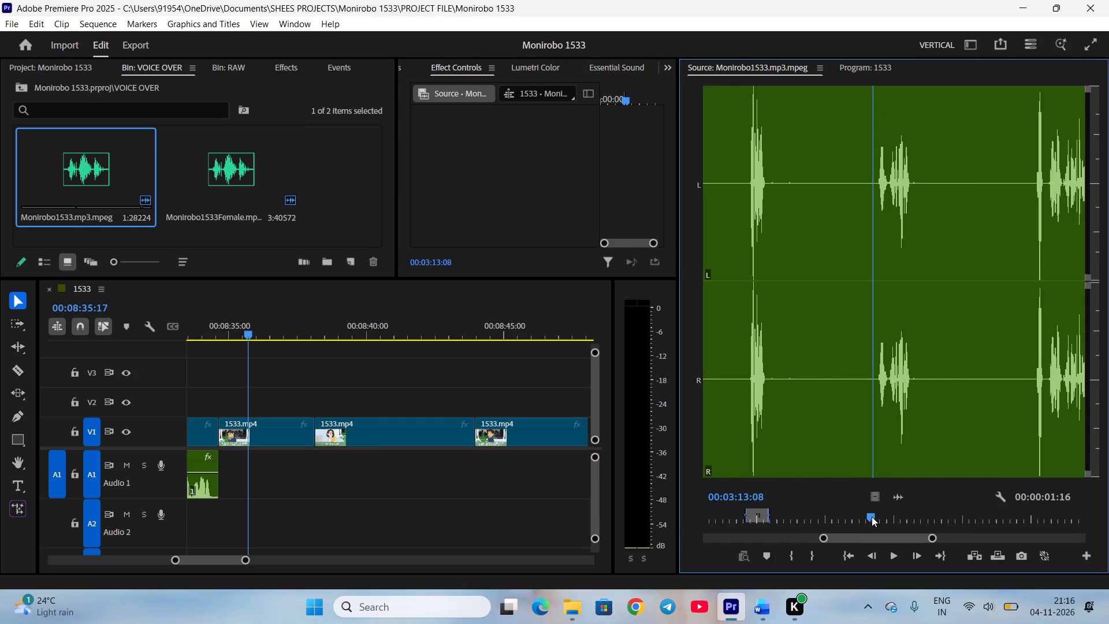
pyautogui.press('i')
pyautogui.press('space')
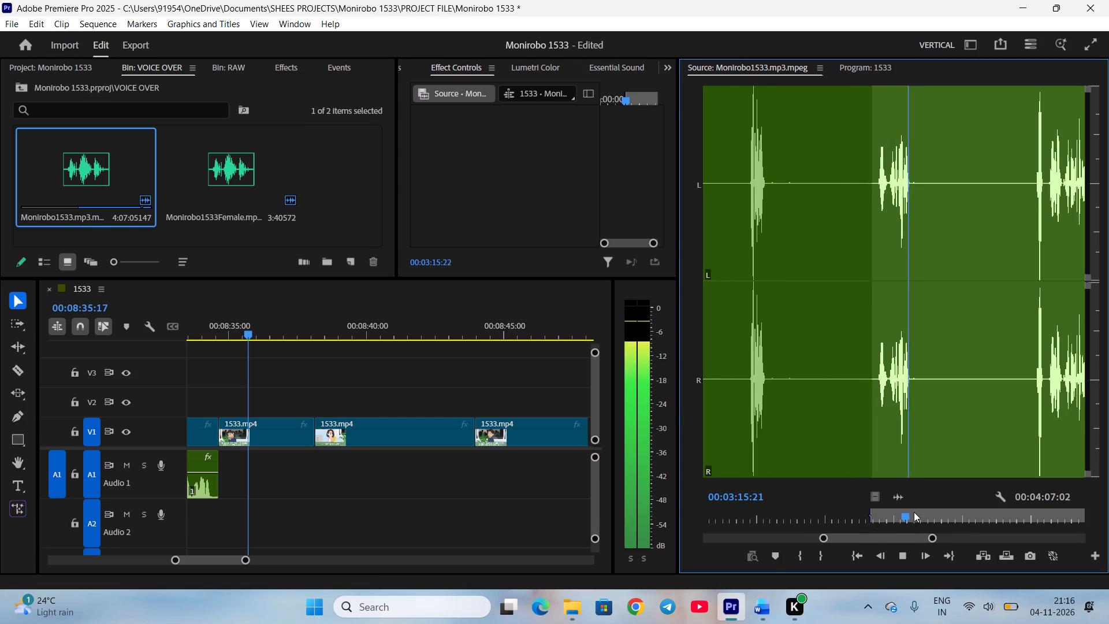
pyautogui.press('space')
pyautogui.press('o')
pyautogui.moveTo(903, 494); pyautogui.dragTo(223, 468)
pyautogui.moveTo(224, 485); pyautogui.dragTo(231, 485)
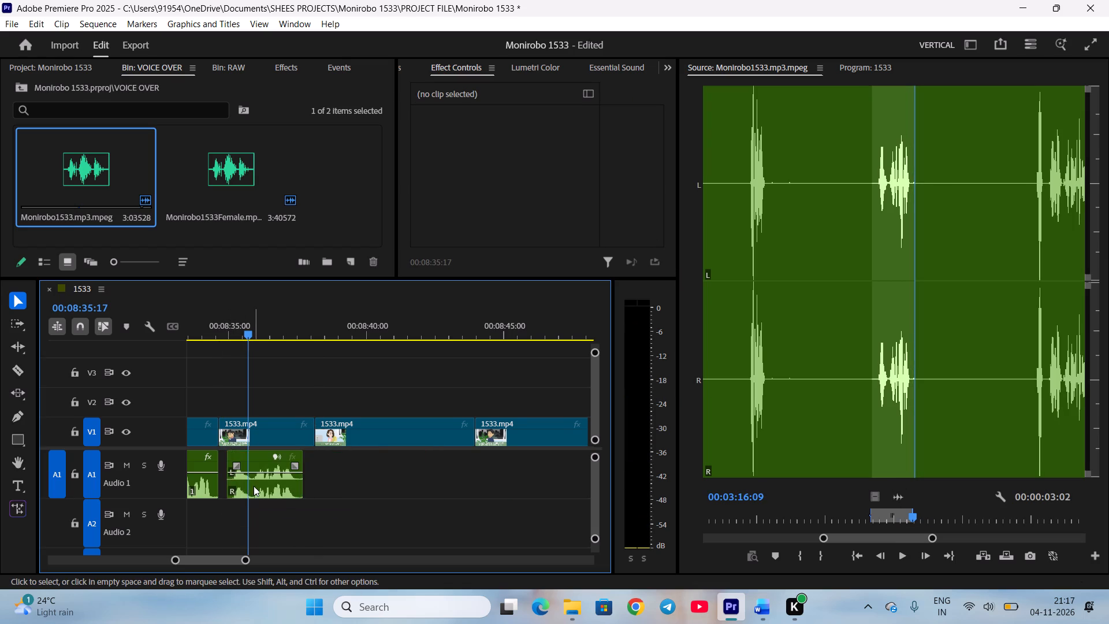
pyautogui.moveTo(254, 486); pyautogui.dragTo(247, 485)
# Play part of the new male clip, shorten the 「うっ…俺も仕事休もうかな…」 video clip to the voice's end, and close the gap.
pyautogui.click(300, 505)
pyautogui.press('space')
pyautogui.moveTo(312, 435); pyautogui.dragTo(312, 435)
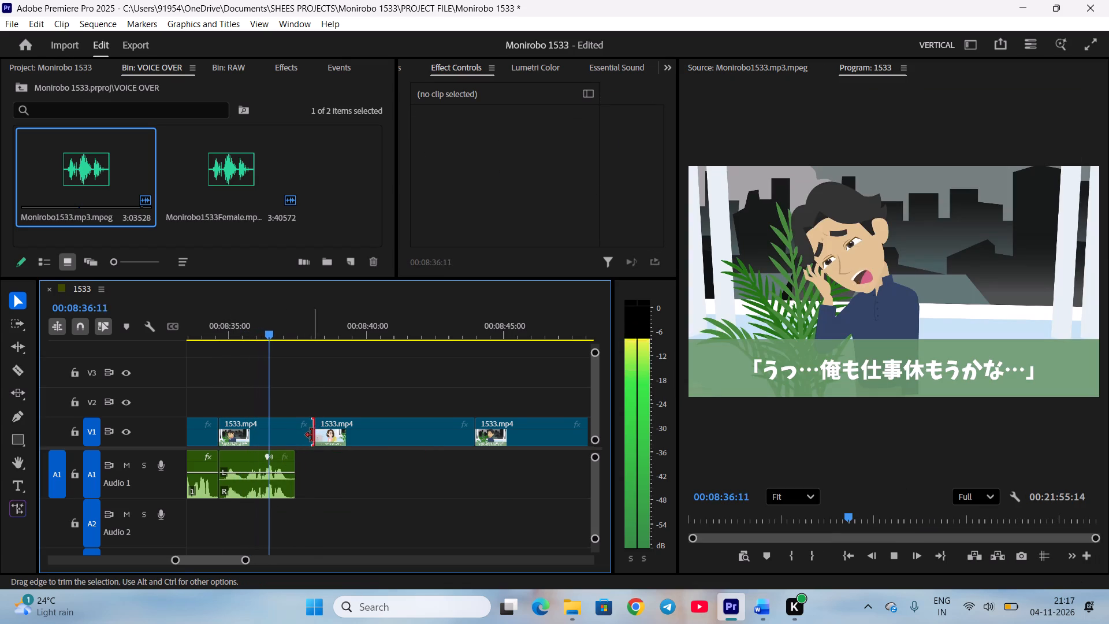
pyautogui.moveTo(312, 435); pyautogui.dragTo(297, 436)
pyautogui.press('space')
pyautogui.rightClick(304, 432)
pyautogui.click(328, 436)
pyautogui.scroll(-2, 328, 443)
# Move through the 「いいから、私のことは心配しないで。」 scene to 00:08:42:03 and save the project.
pyautogui.press('space')
pyautogui.moveTo(311, 333); pyautogui.dragTo(387, 352)
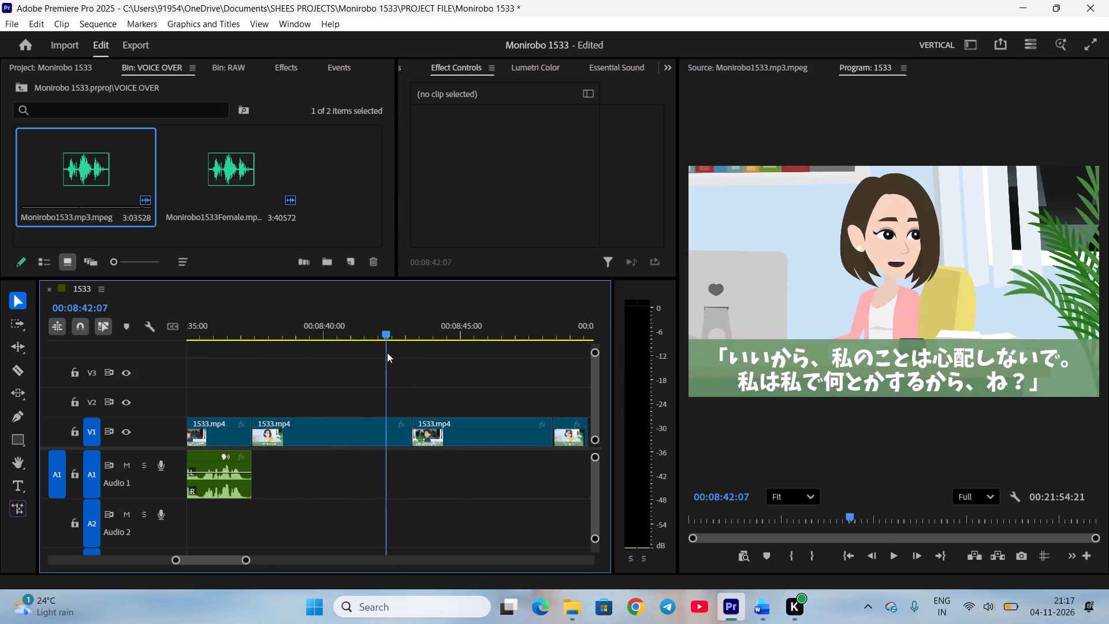
pyautogui.moveTo(387, 352); pyautogui.dragTo(384, 354)
pyautogui.hotkey('ctrl', 's')
# Mark the female voice-over's In point at 00:08:10:18 and play the phrase while checking it against the Word script.
pyautogui.doubleClick(267, 186)
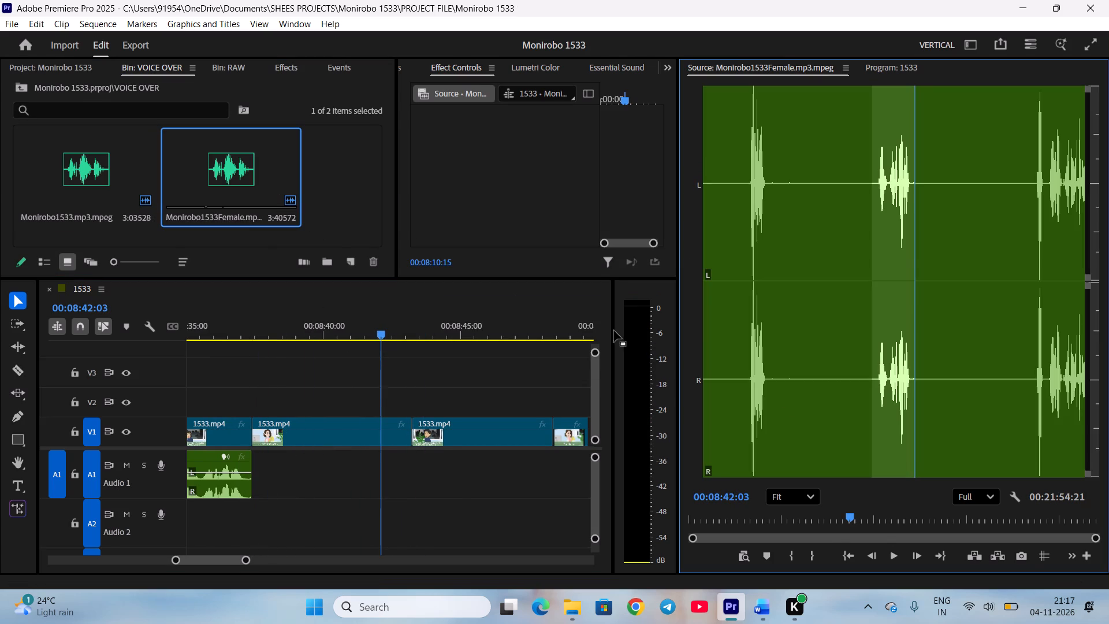
pyautogui.scroll(-3, 998, 525)
pyautogui.press('i')
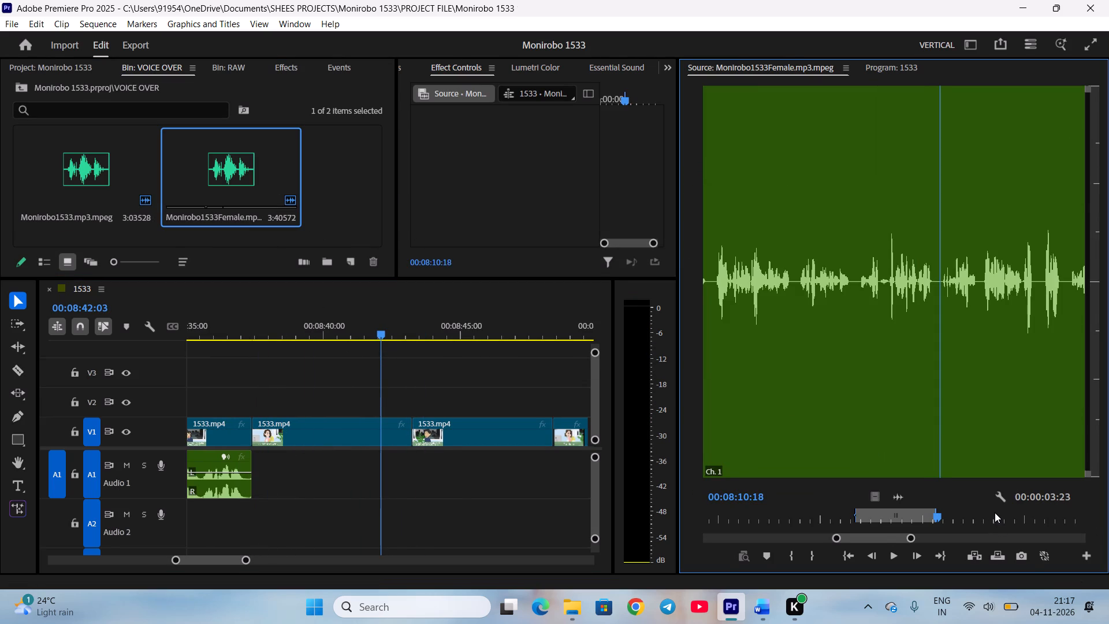
pyautogui.press('space')
pyautogui.click(768, 590)
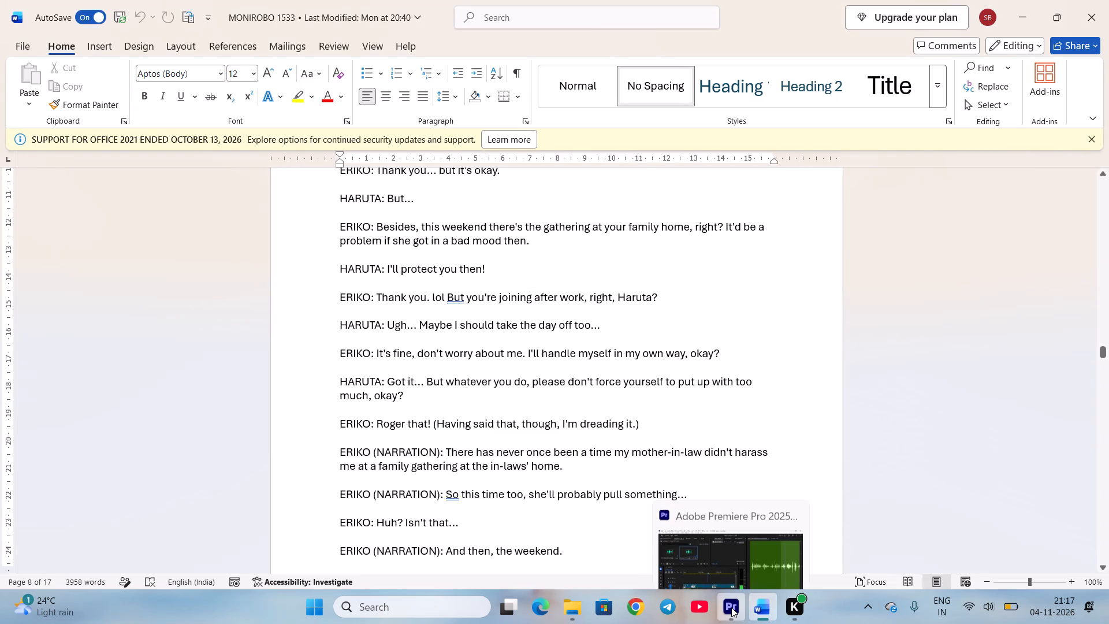
pyautogui.scroll(-3, 604, 506)
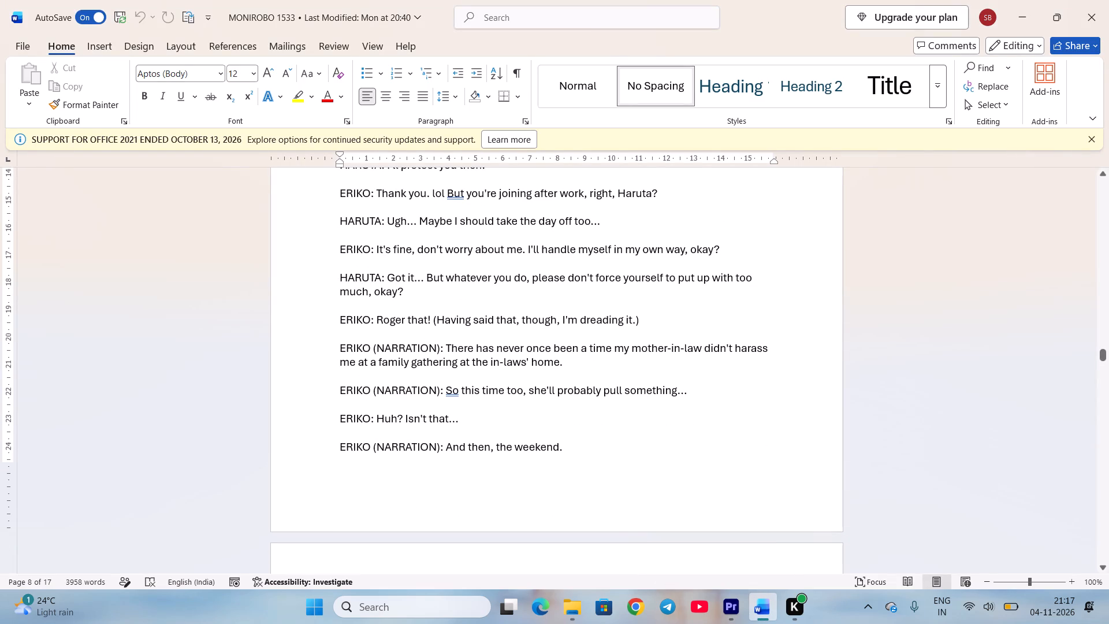
pyautogui.click(730, 602)
pyautogui.press('space')
# Mark the female phrase's Out point at 00:08:15:09 and place the 00:00:04:17 excerpt directly after the 「うっ…俺も仕事休もうかな…」 voice clip.
pyautogui.scroll(4, 948, 506)
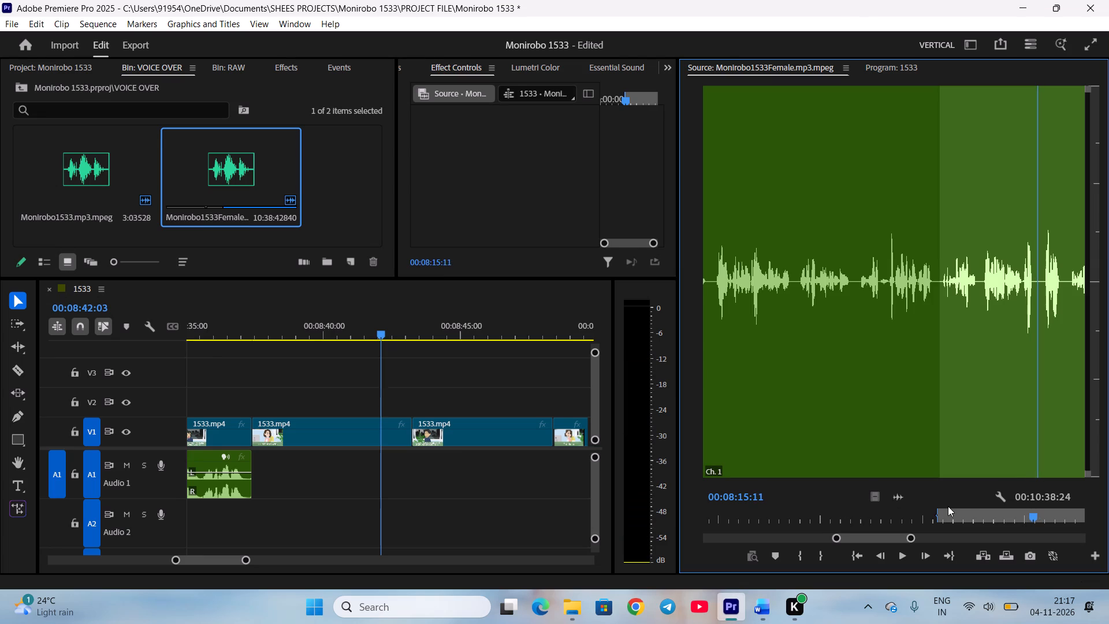
pyautogui.scroll(2, 948, 506)
pyautogui.press('o')
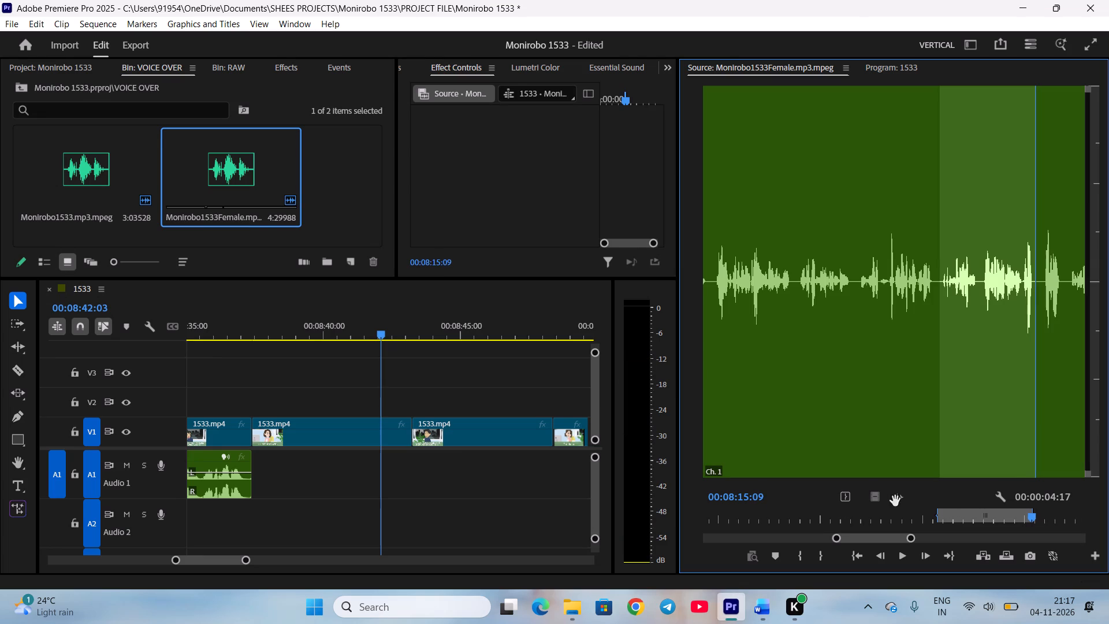
pyautogui.moveTo(901, 500); pyautogui.dragTo(392, 481)
pyautogui.moveTo(452, 489); pyautogui.dragTo(317, 484)
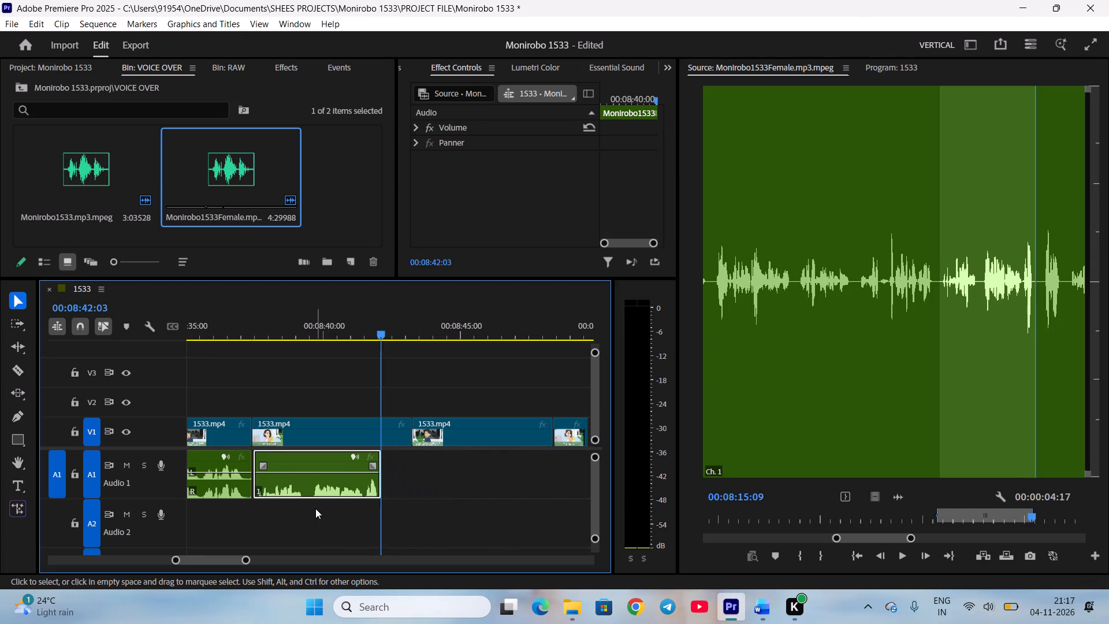
pyautogui.click(315, 508)
# Play the new female voice clip from 00:08:39:09 and extend its end by 2 frames to a duration of 00:00:04:18.
pyautogui.click(307, 320)
pyautogui.press('space')
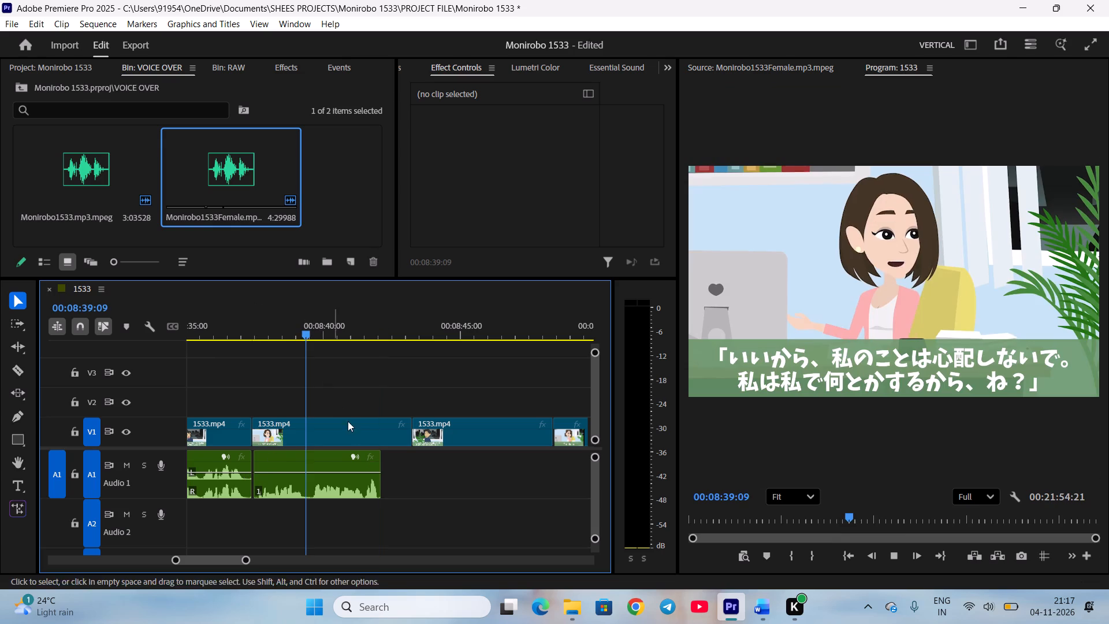
pyautogui.click(377, 490)
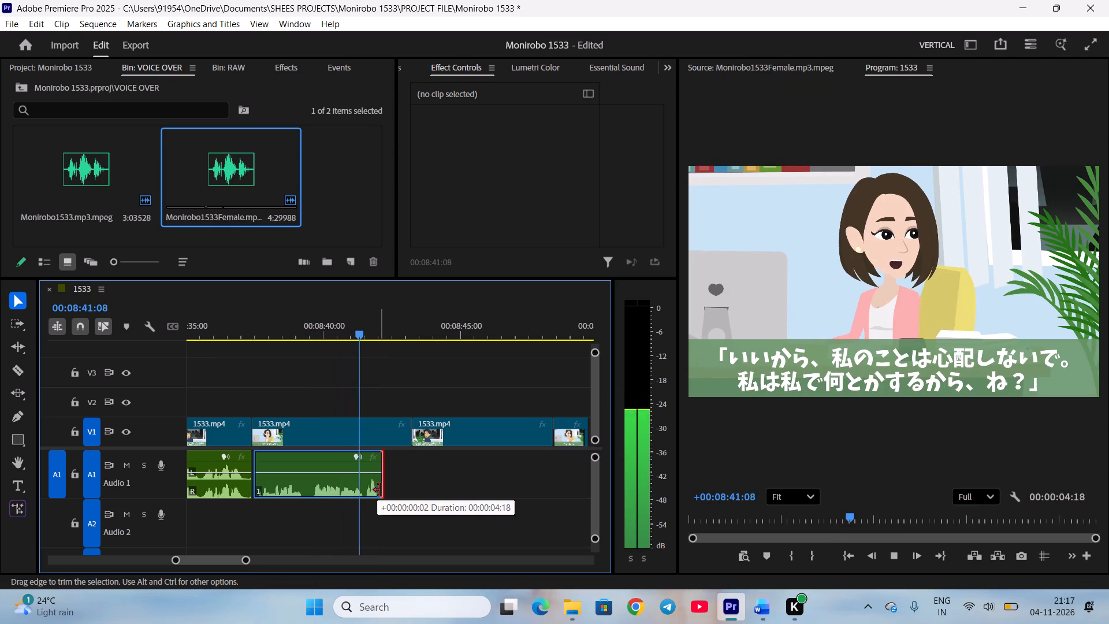
pyautogui.press('space')
pyautogui.press('space')
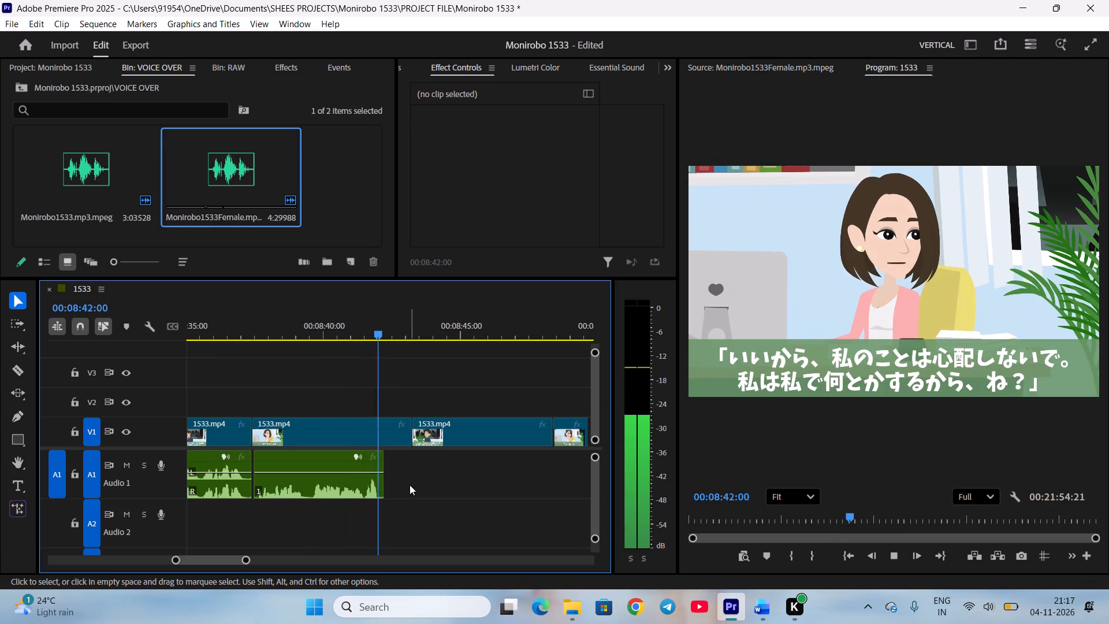
pyautogui.press('space')
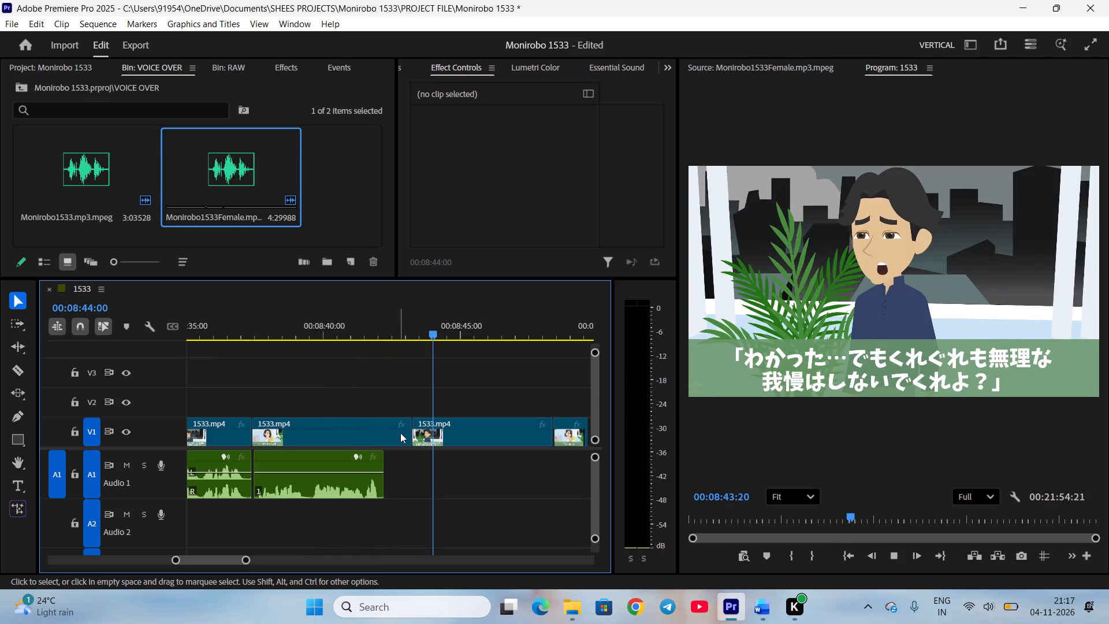
# Shorten the 「いいから、私のことは心配しないで。」 video clip to the voice's end and close the gap.
pyautogui.moveTo(407, 433); pyautogui.dragTo(377, 437)
pyautogui.rightClick(408, 436)
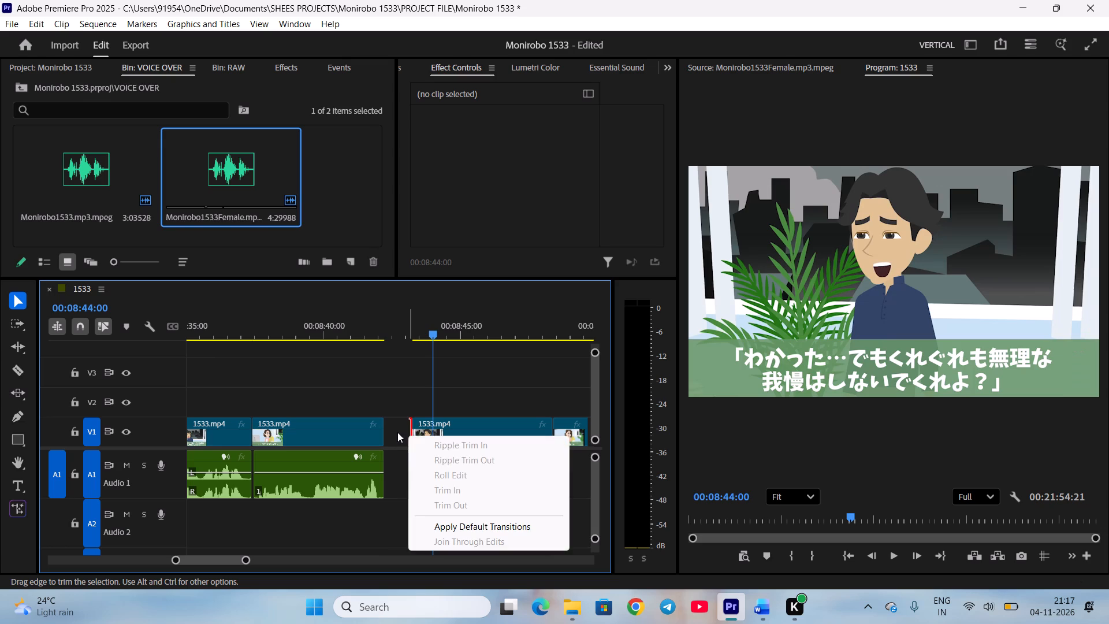
pyautogui.rightClick(398, 432)
pyautogui.click(438, 448)
pyautogui.scroll(-8, 430, 454)
# Play on into the 「わかった…でもくれぐれも無理な我慢はしないでくれよ？」 scene to 00:08:43:22 and save the project.
pyautogui.press('space')
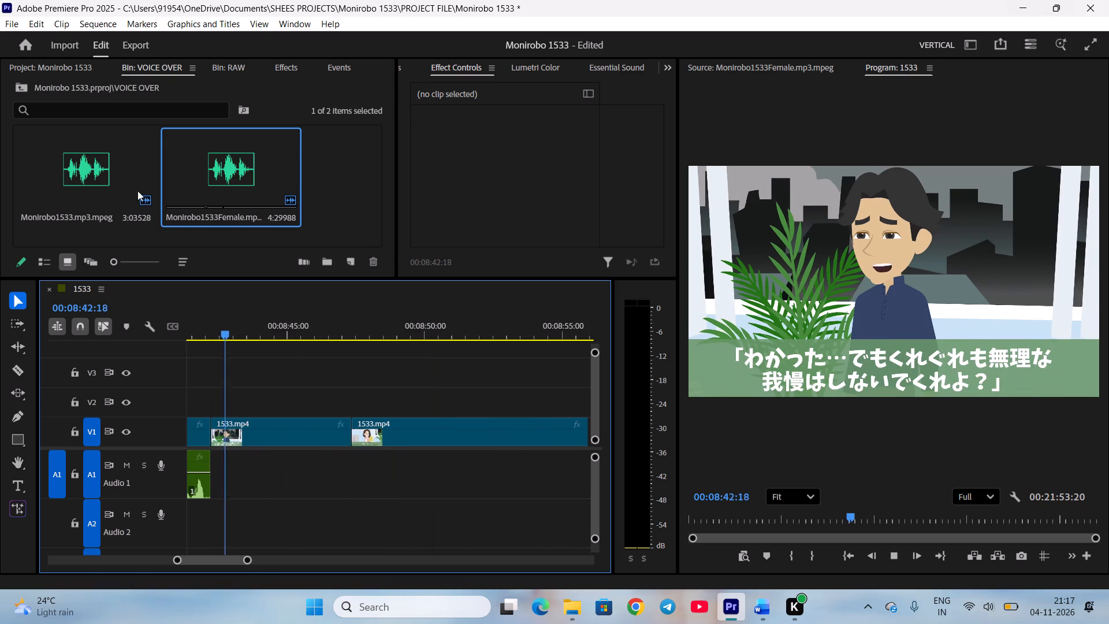
pyautogui.scroll(2, 376, 387)
pyautogui.press('space')
pyautogui.hotkey('ctrl', 's')
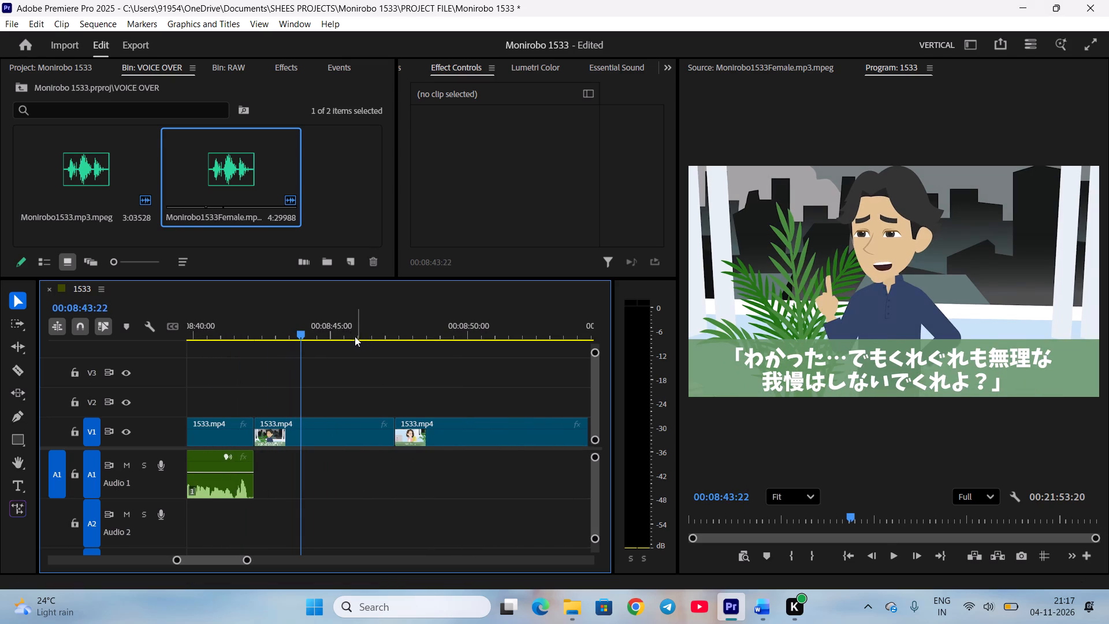
# Mark the male voice-over's In point at 00:03:24:21 and play the phrase while checking it against the Word script.
pyautogui.doubleClick(68, 180)
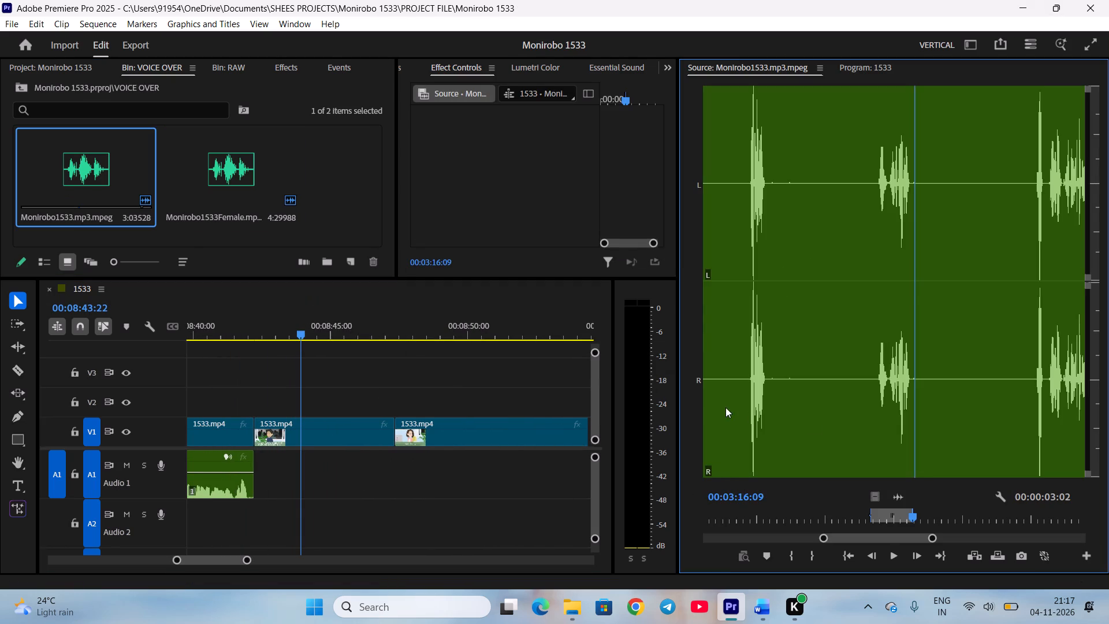
pyautogui.press('space')
pyautogui.press('space')
pyautogui.moveTo(879, 537); pyautogui.dragTo(888, 538)
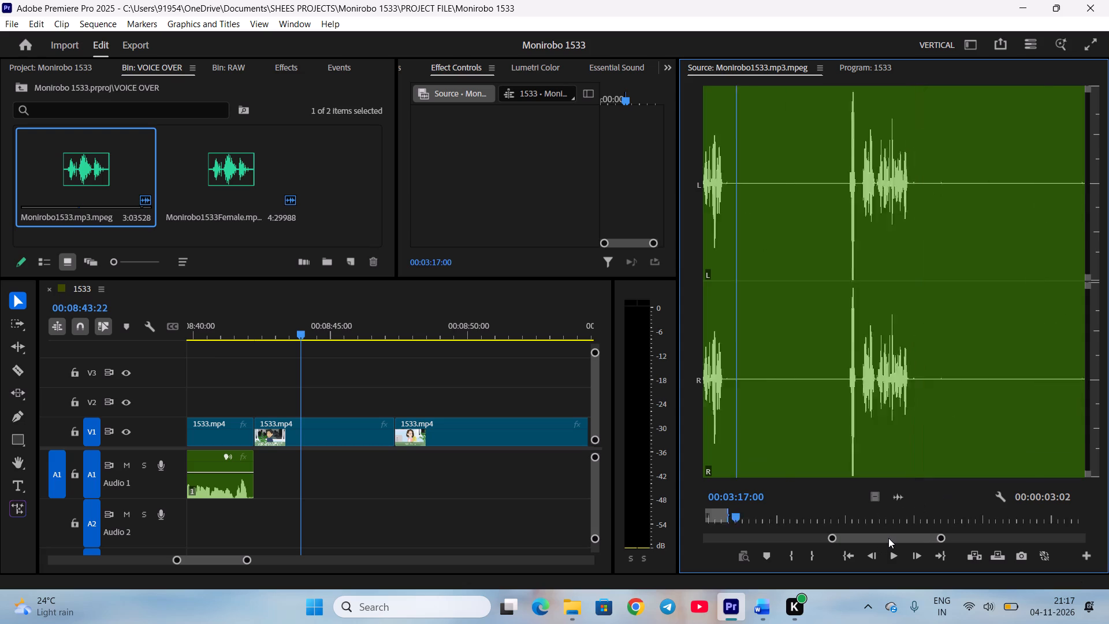
pyautogui.moveTo(888, 538); pyautogui.dragTo(891, 538)
pyautogui.click(760, 520)
pyautogui.scroll(1, 821, 522)
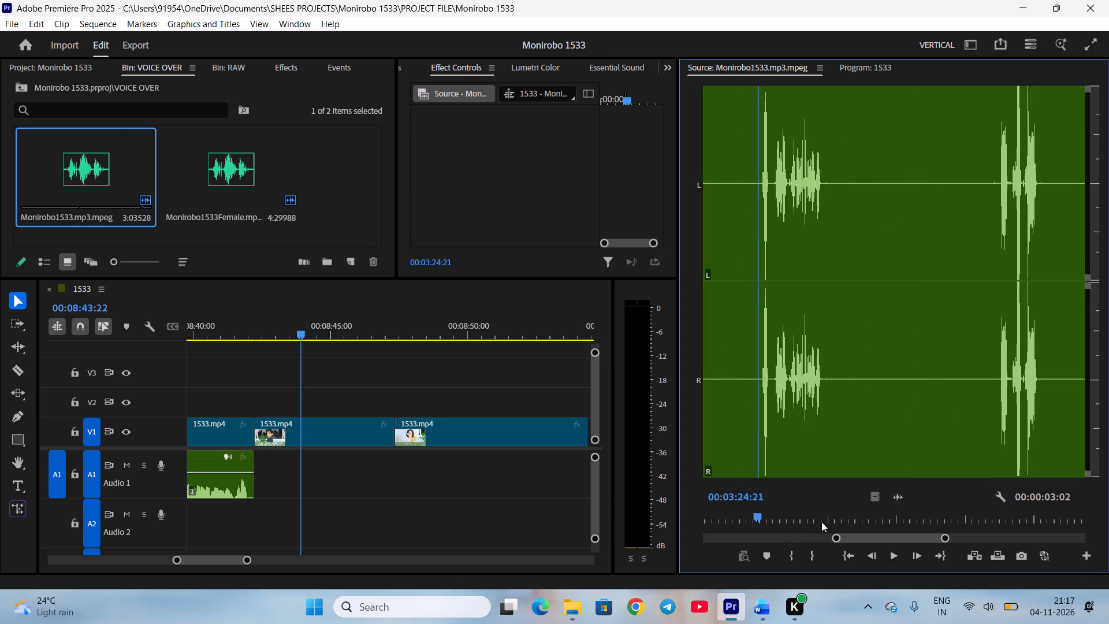
pyautogui.press('i')
pyautogui.press('space')
pyautogui.click(773, 623)
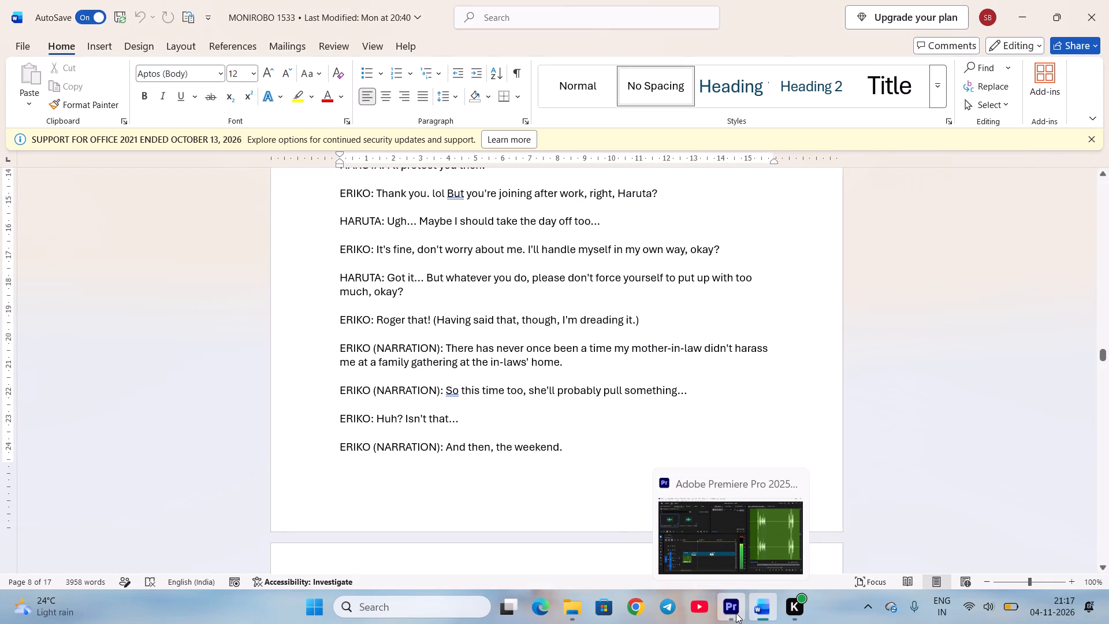
pyautogui.press('space')
# Mark the male phrase's Out point at 00:03:29:16 and place the 00:00:04:21 excerpt directly after the 「いいから…」 voice clip.
pyautogui.scroll(6, 857, 503)
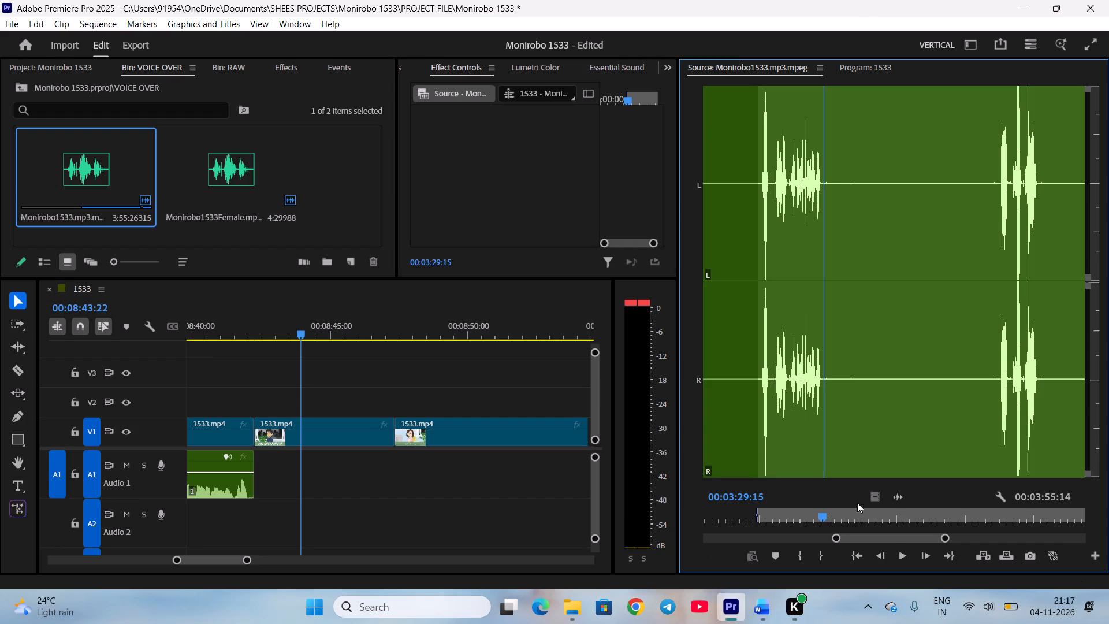
pyautogui.scroll(-1, 857, 503)
pyautogui.press('o')
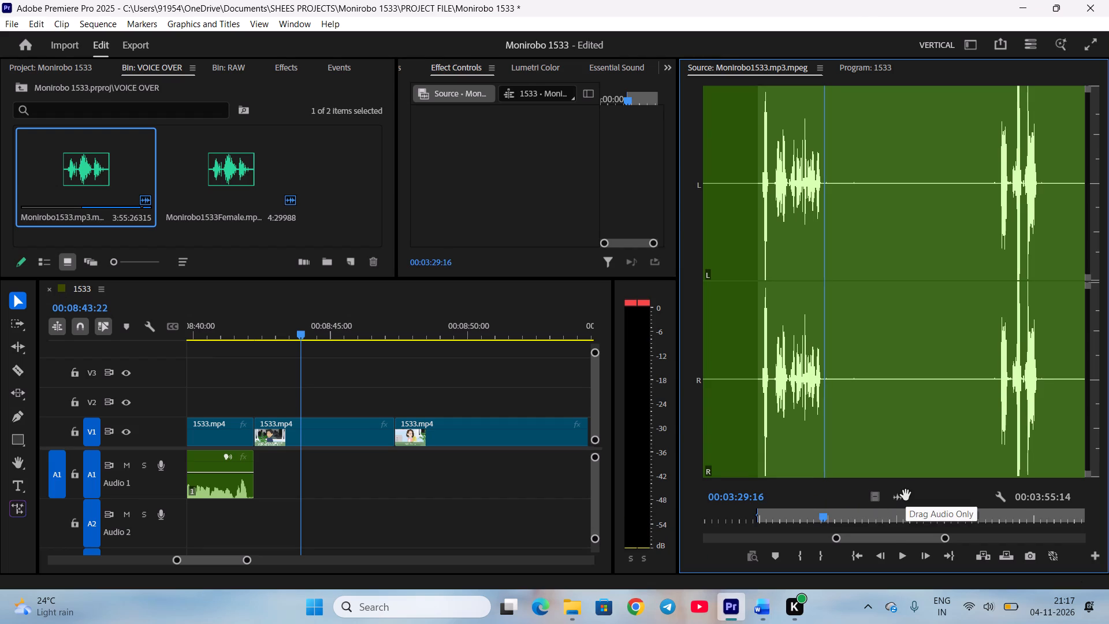
pyautogui.moveTo(895, 497); pyautogui.dragTo(264, 471)
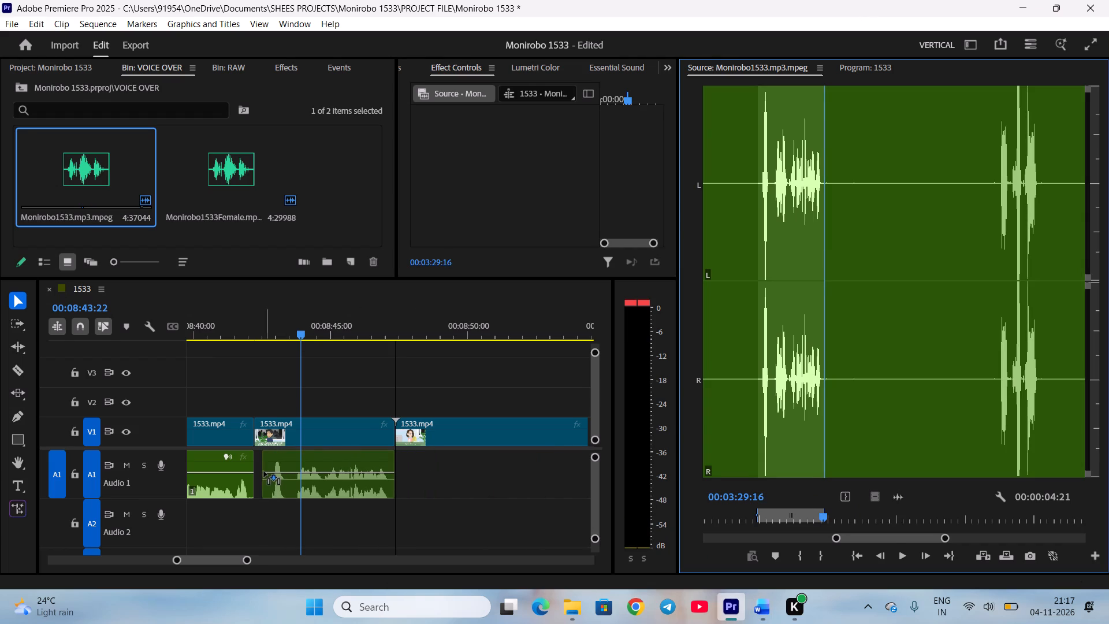
pyautogui.moveTo(264, 471); pyautogui.dragTo(255, 471)
# Shorten the 「わかった…でもくれぐれも無理な我慢はしないでくれよ？」 video clip to the male voice's end and close the gap.
pyautogui.moveTo(393, 442); pyautogui.dragTo(388, 442)
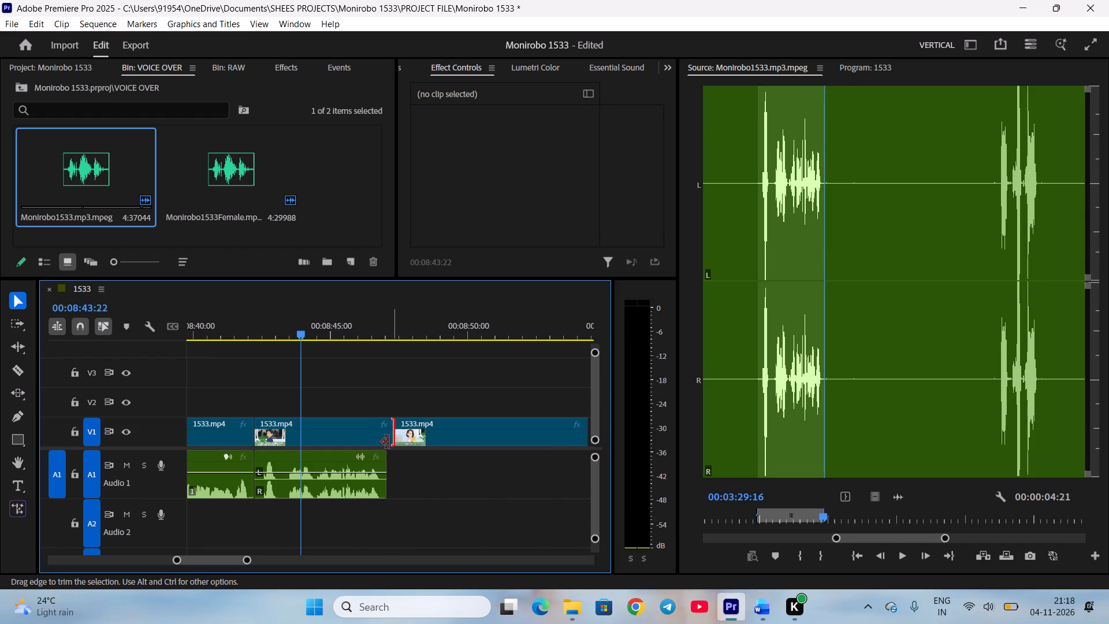
pyautogui.moveTo(388, 442); pyautogui.dragTo(385, 440)
pyautogui.rightClick(390, 432)
pyautogui.click(400, 438)
# Save the project.
pyautogui.scroll(-8, 412, 452)
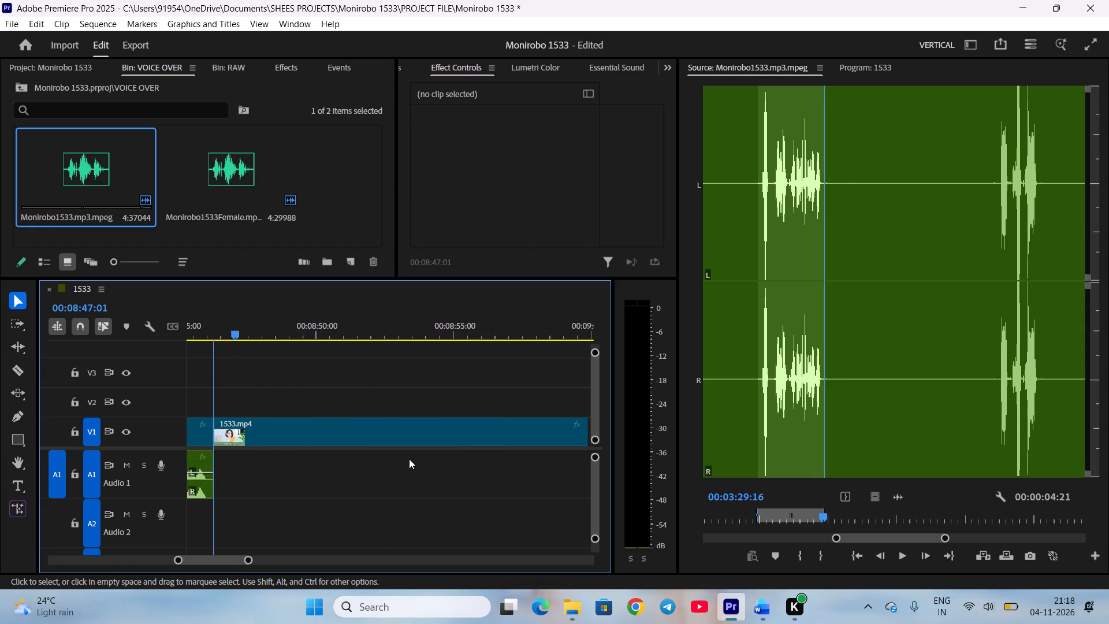
pyautogui.scroll(-1, 408, 459)
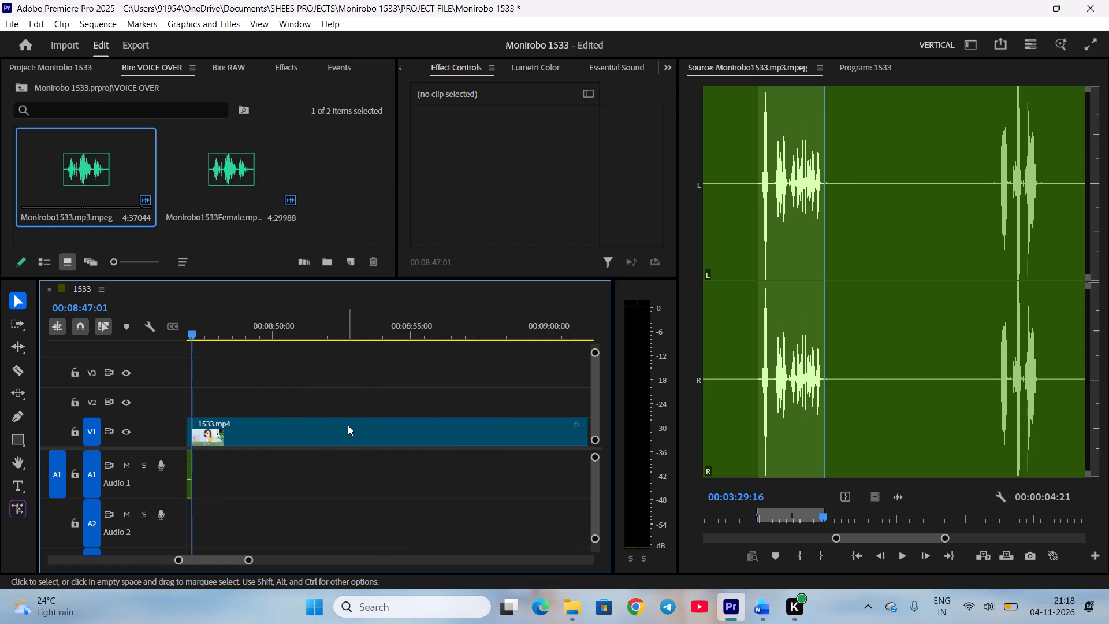
pyautogui.hotkey('ctrl', 's')
# Look ahead through the sequence's next scenes, from 「とは言ったものの憂鬱だな…」 to 「ふんふ〜ん♪今日は服もお化粧も…」.
pyautogui.press('-')
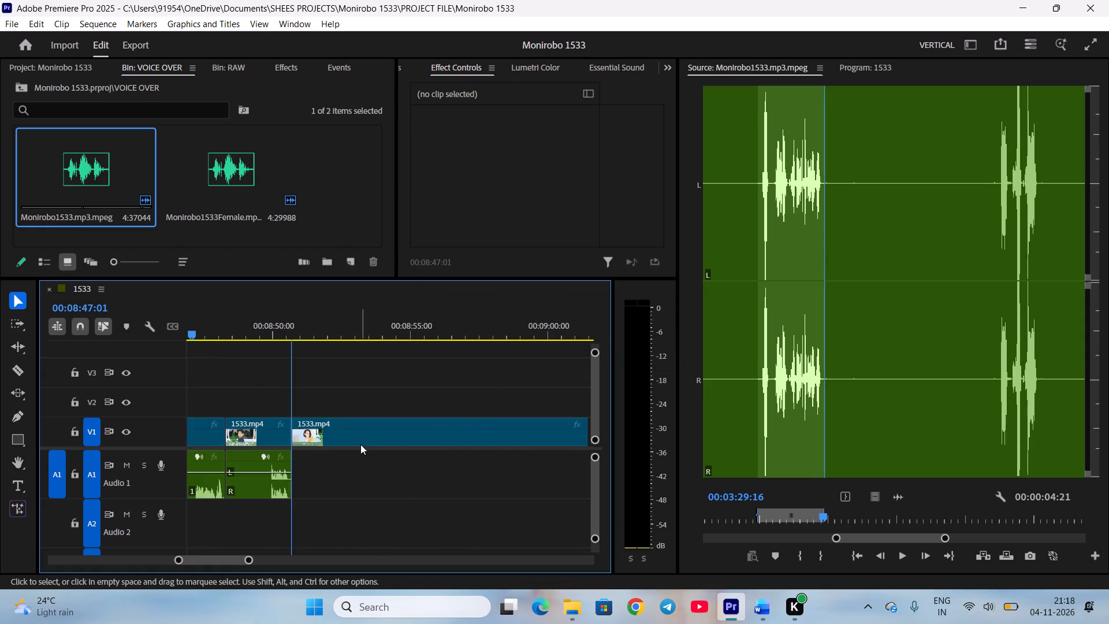
pyautogui.scroll(-3, 367, 458)
pyautogui.press('space')
pyautogui.moveTo(256, 326); pyautogui.dragTo(271, 330)
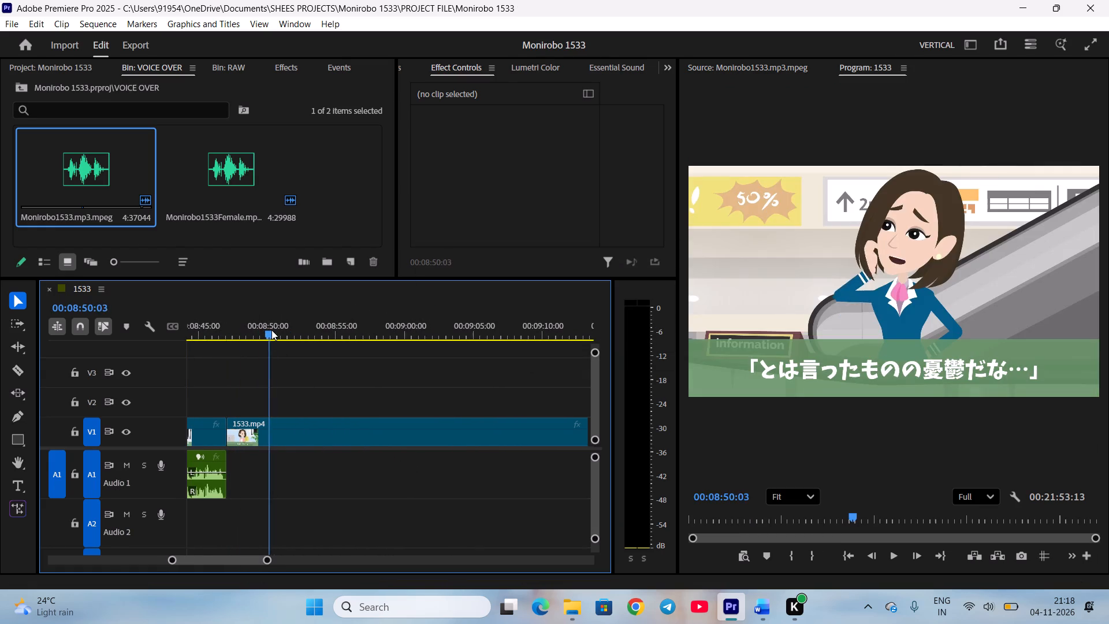
pyautogui.moveTo(271, 330); pyautogui.dragTo(489, 361)
pyautogui.press('space')
pyautogui.scroll(-8, 490, 390)
pyautogui.press('space')
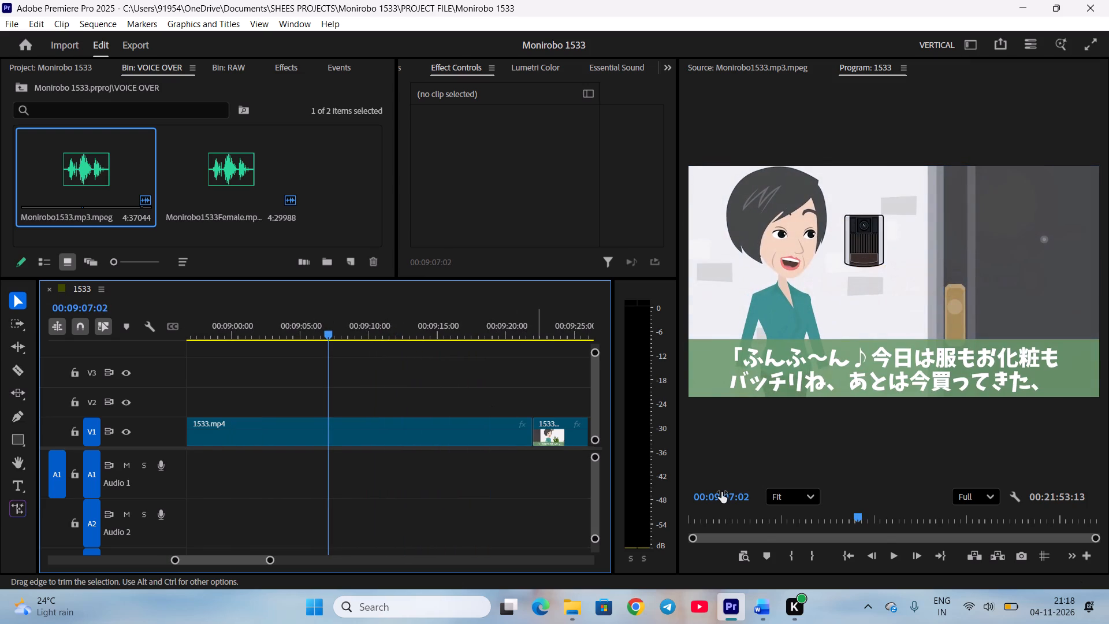
# Switch to the Word script and read the lines from Eriko's "Roger that!" through the mother-in-law's conversation following the weekend narration.
pyautogui.click(752, 620)
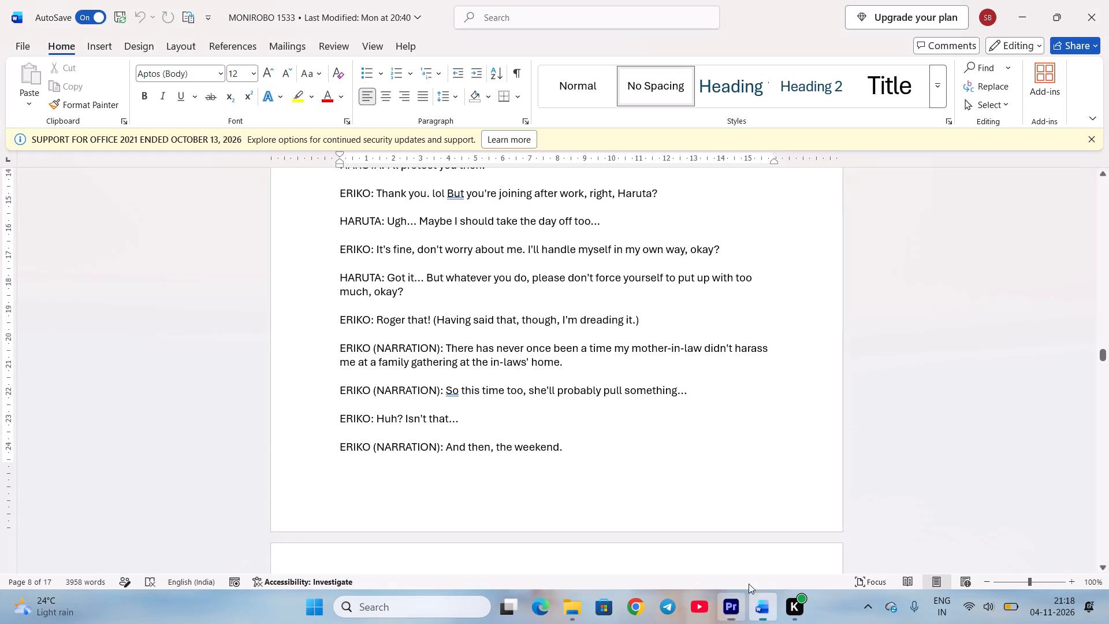
pyautogui.scroll(-3, 705, 446)
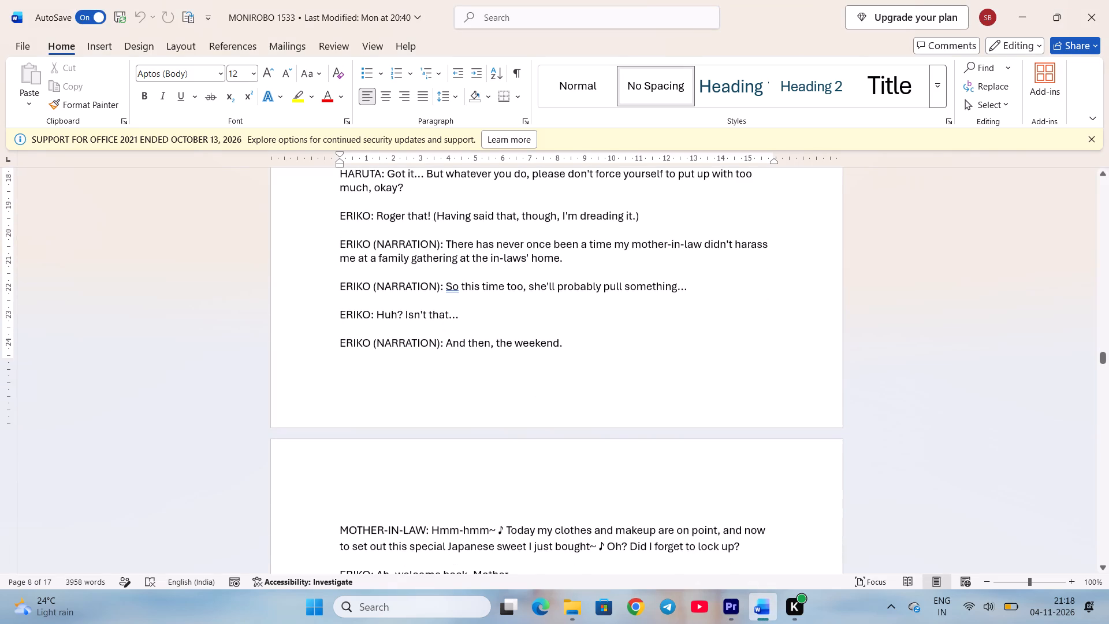
pyautogui.scroll(2, 699, 456)
pyautogui.scroll(-3, 700, 458)
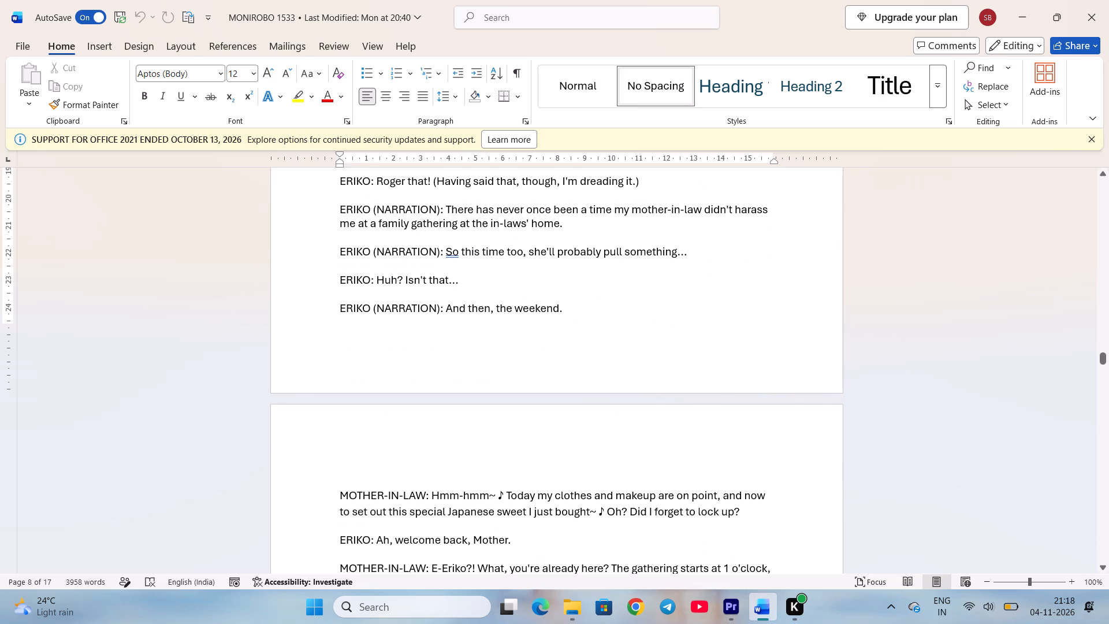
pyautogui.scroll(-2, 702, 462)
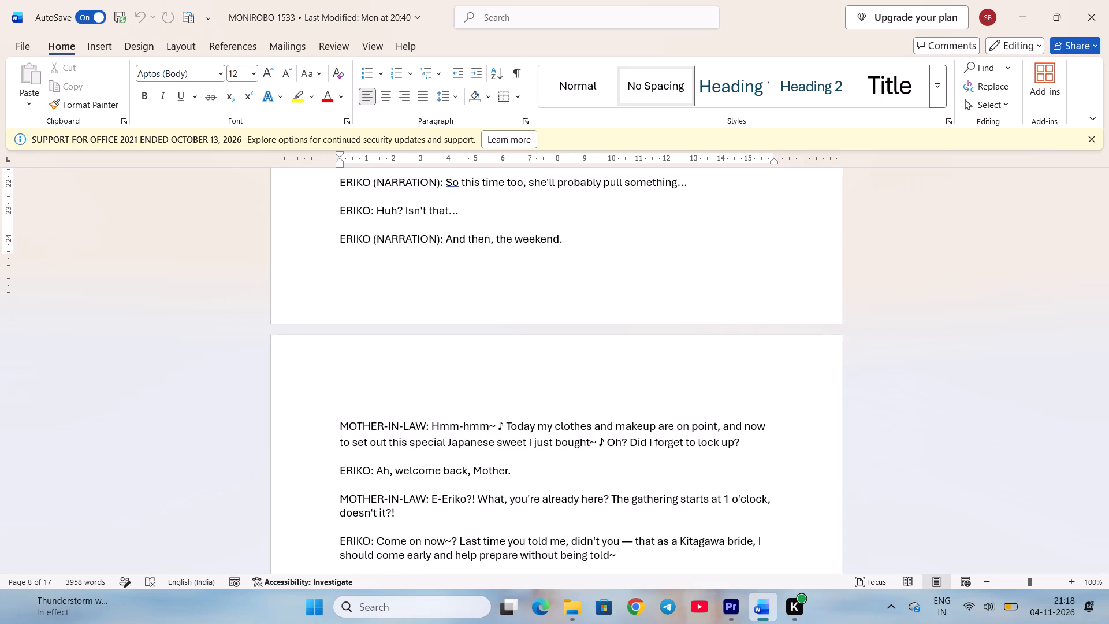
pyautogui.scroll(-2, 701, 463)
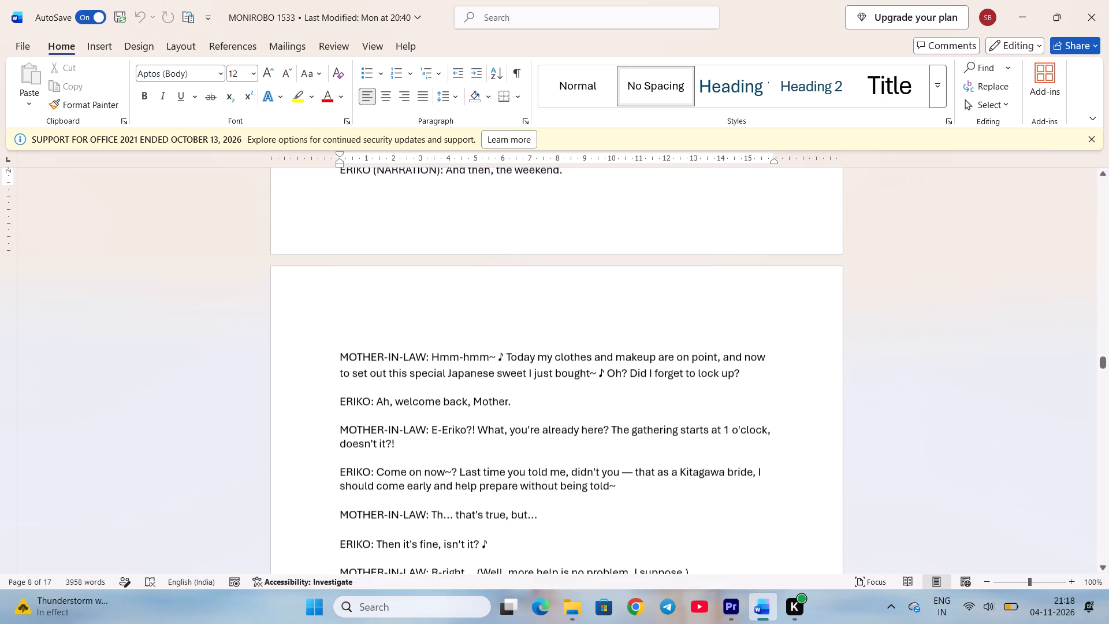
pyautogui.scroll(-2, 691, 474)
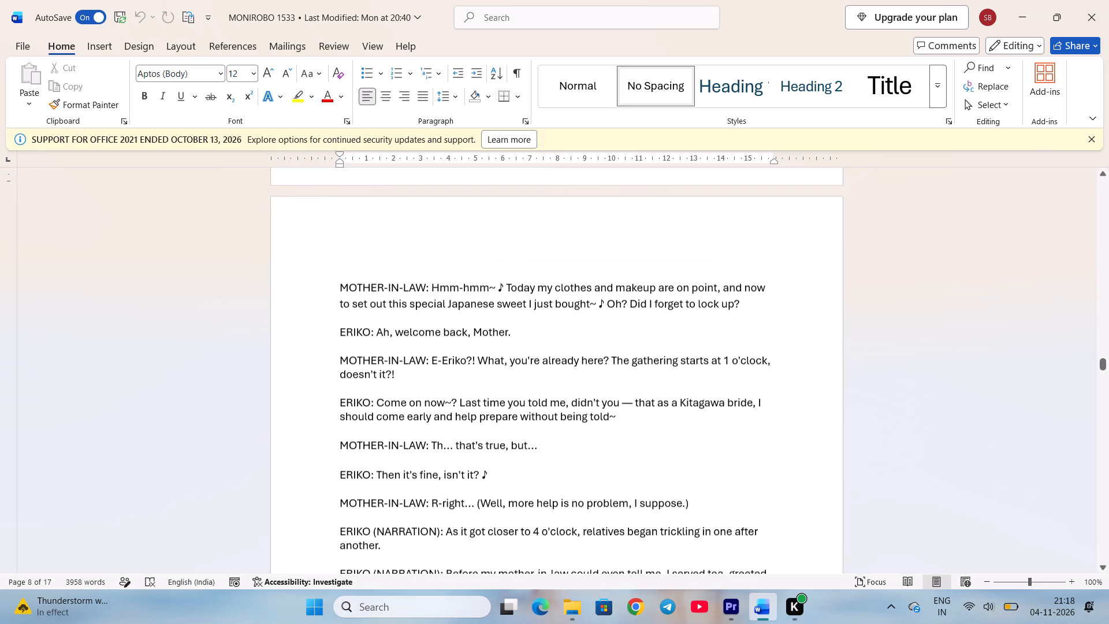
pyautogui.scroll(-2, 691, 476)
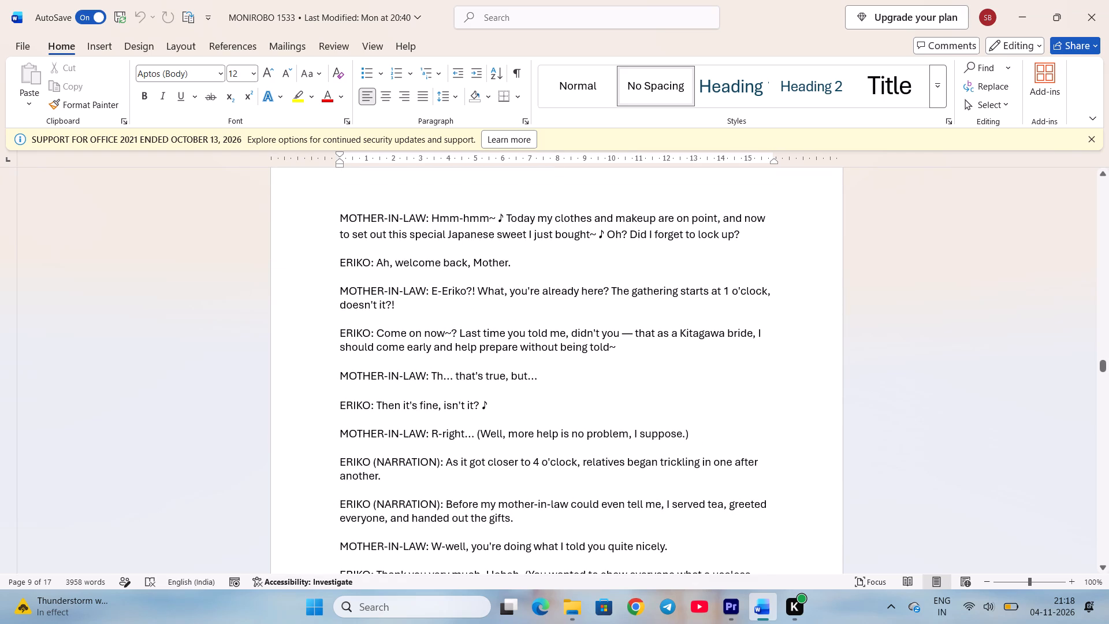
pyautogui.scroll(6, 691, 478)
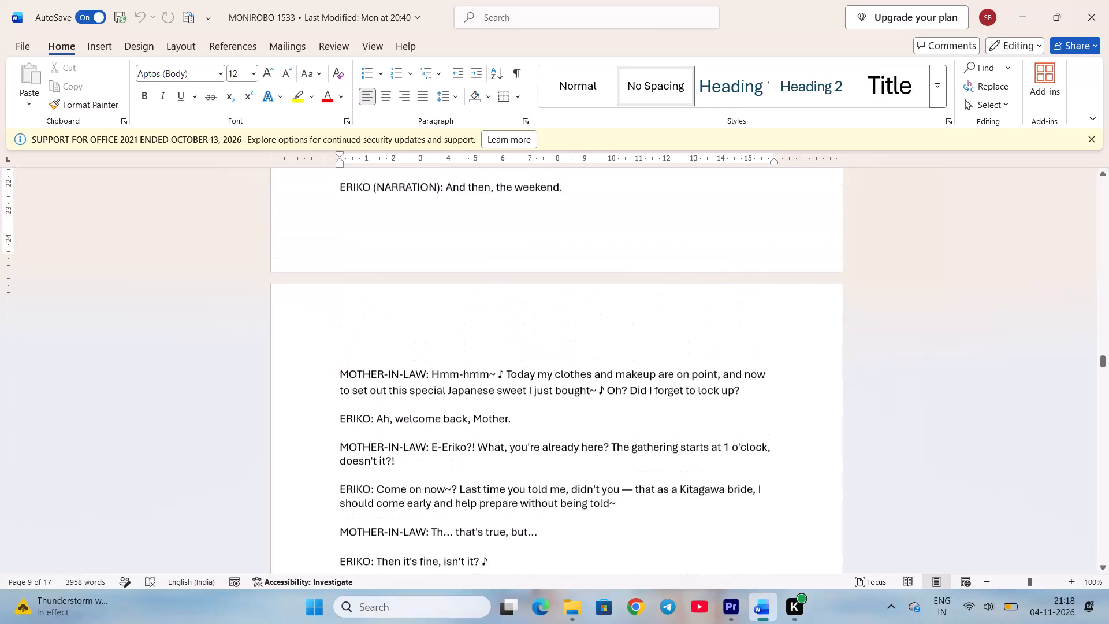
pyautogui.scroll(5, 691, 478)
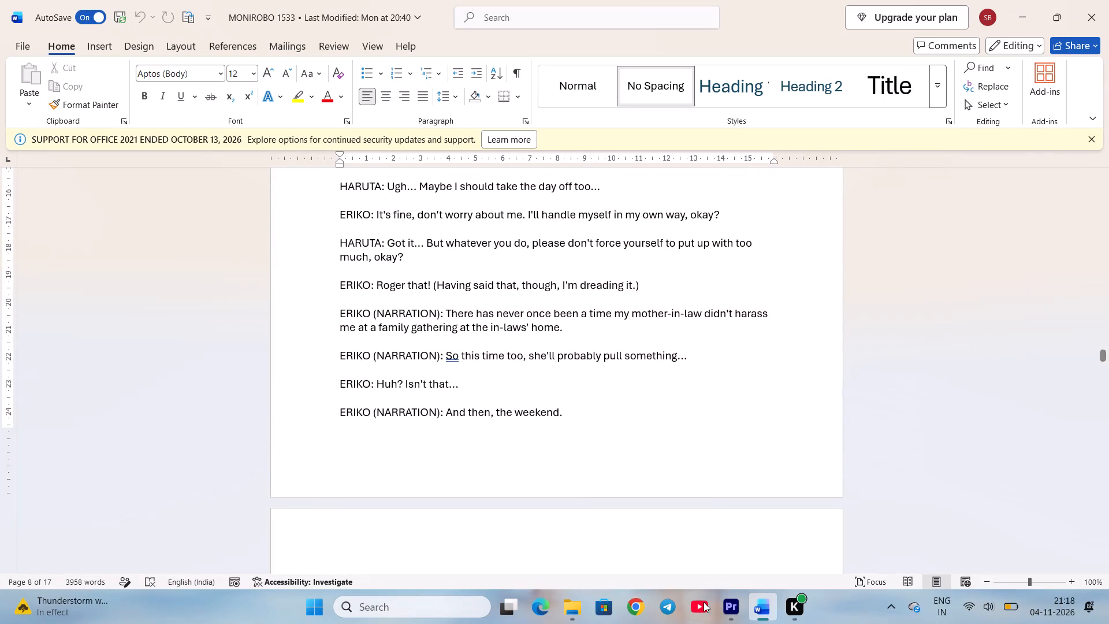
# Back in Premiere Pro, split the V1 video clip at 00:09:06:06, on the 「そして週末…」 title card.
pyautogui.click(723, 599)
pyautogui.scroll(7, 542, 474)
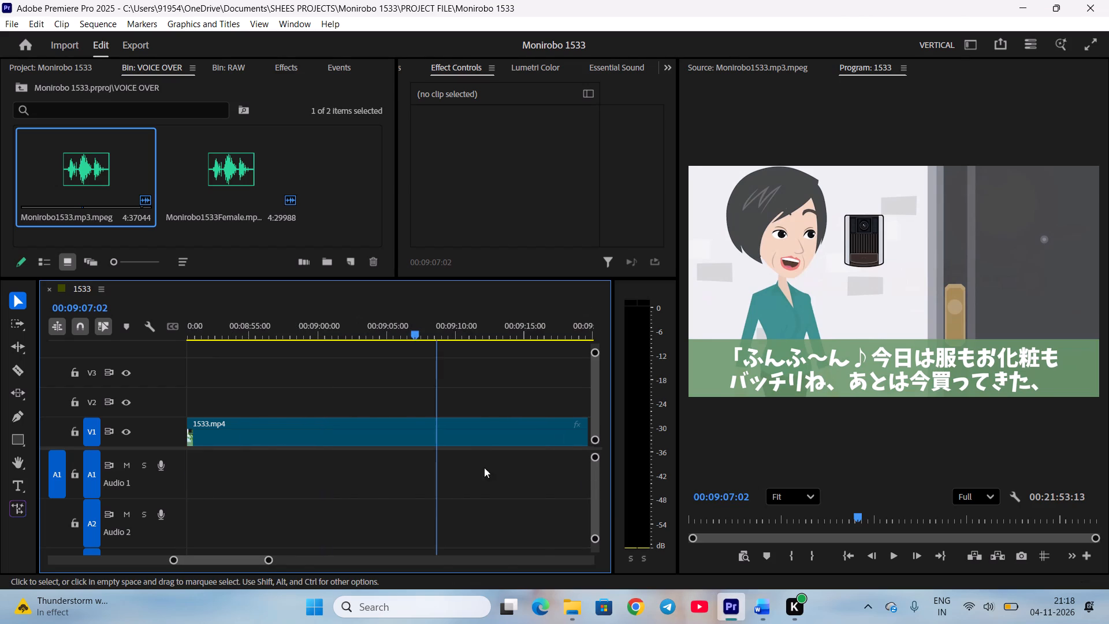
pyautogui.scroll(8, 484, 467)
pyautogui.scroll(-5, 478, 373)
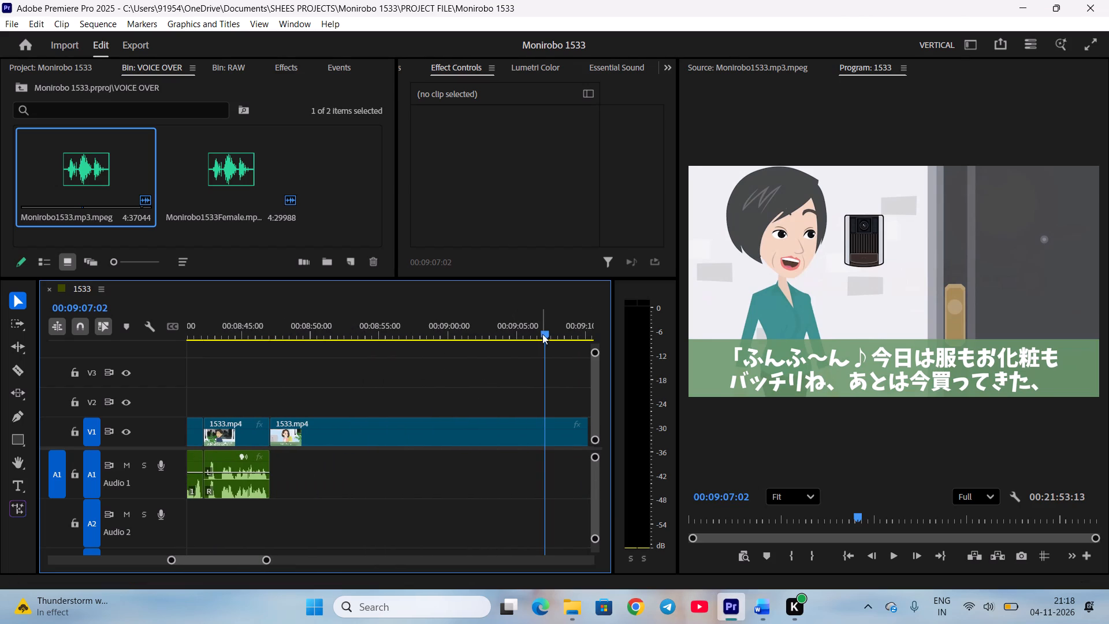
pyautogui.click(541, 330)
pyautogui.scroll(9, 763, 523)
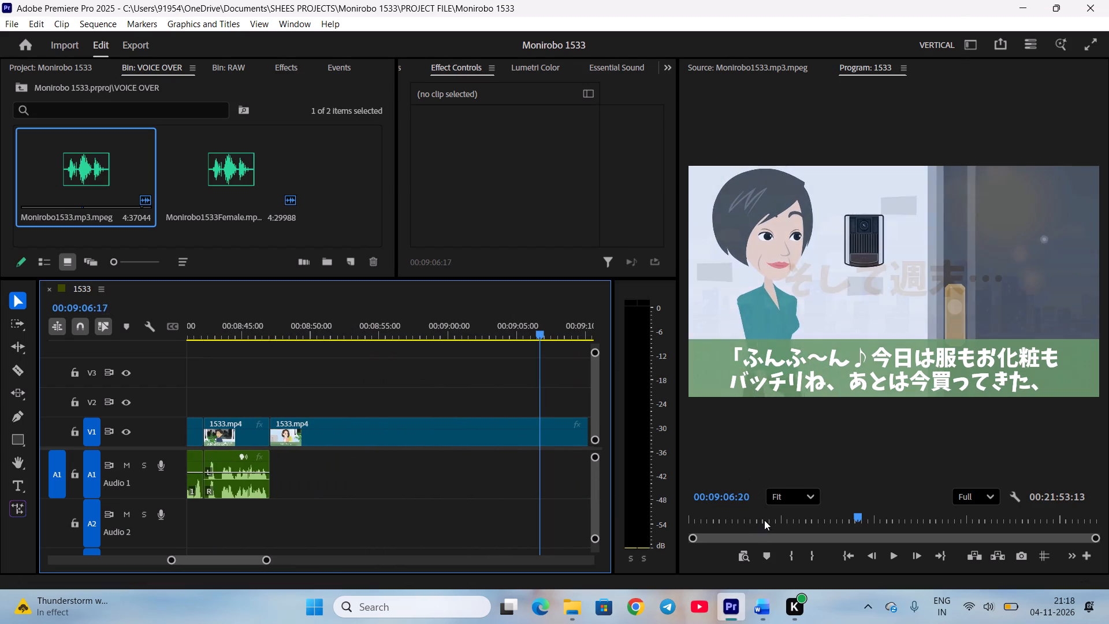
pyautogui.scroll(12, 764, 520)
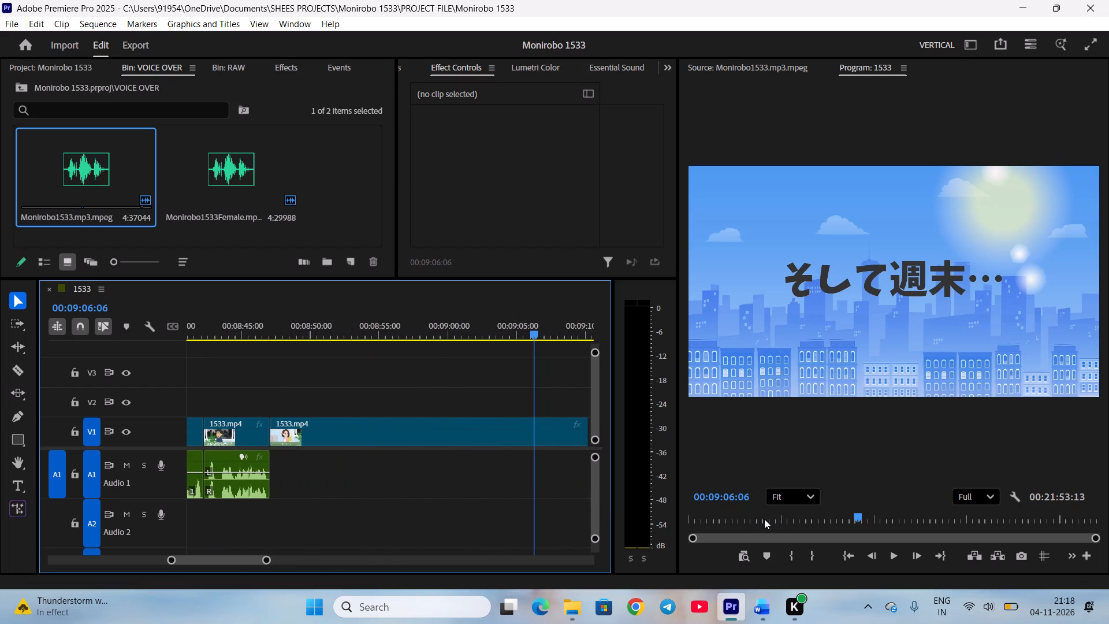
pyautogui.press('c')
pyautogui.moveTo(469, 323); pyautogui.dragTo(464, 328)
pyautogui.scroll(-2, 483, 378)
# Save the project.
pyautogui.hotkey('ctrl', 's')
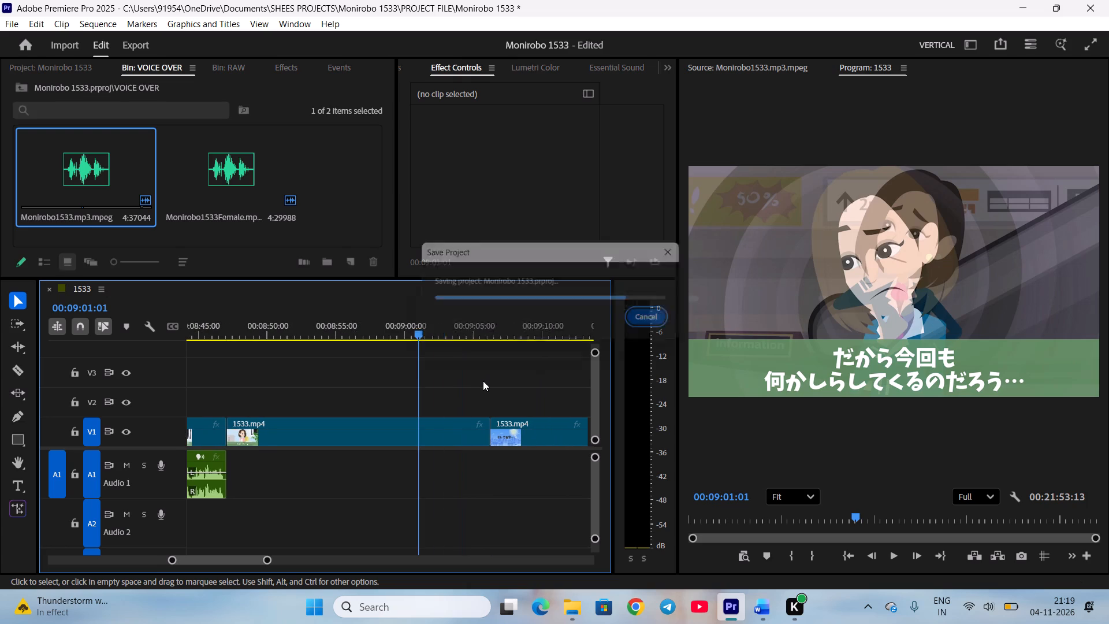
# Load the female voice-over, mark its In point at 00:08:15:16 and play the phrases while checking them against the Word script.
pyautogui.doubleClick(239, 175)
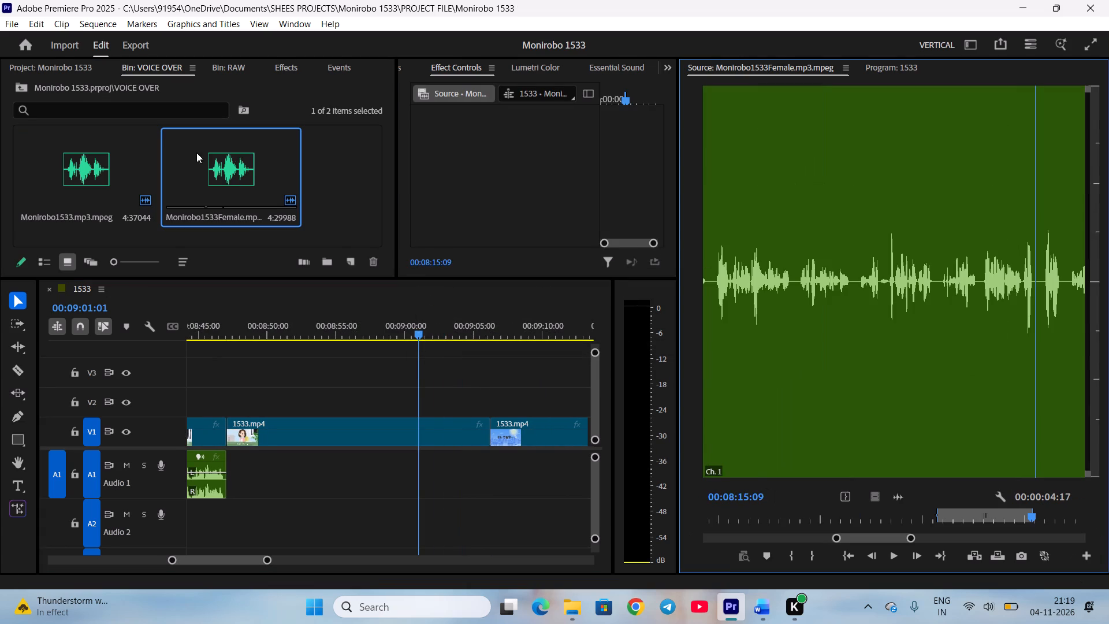
pyautogui.scroll(-19, 1028, 481)
pyautogui.scroll(3, 998, 515)
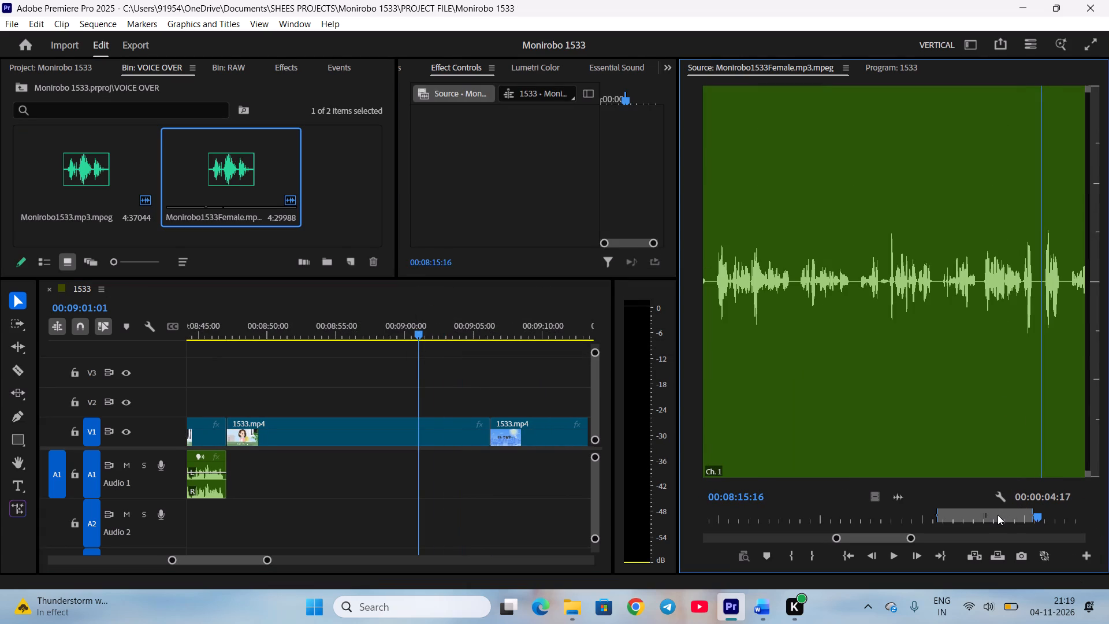
pyautogui.press('i')
pyautogui.press('space')
pyautogui.click(769, 612)
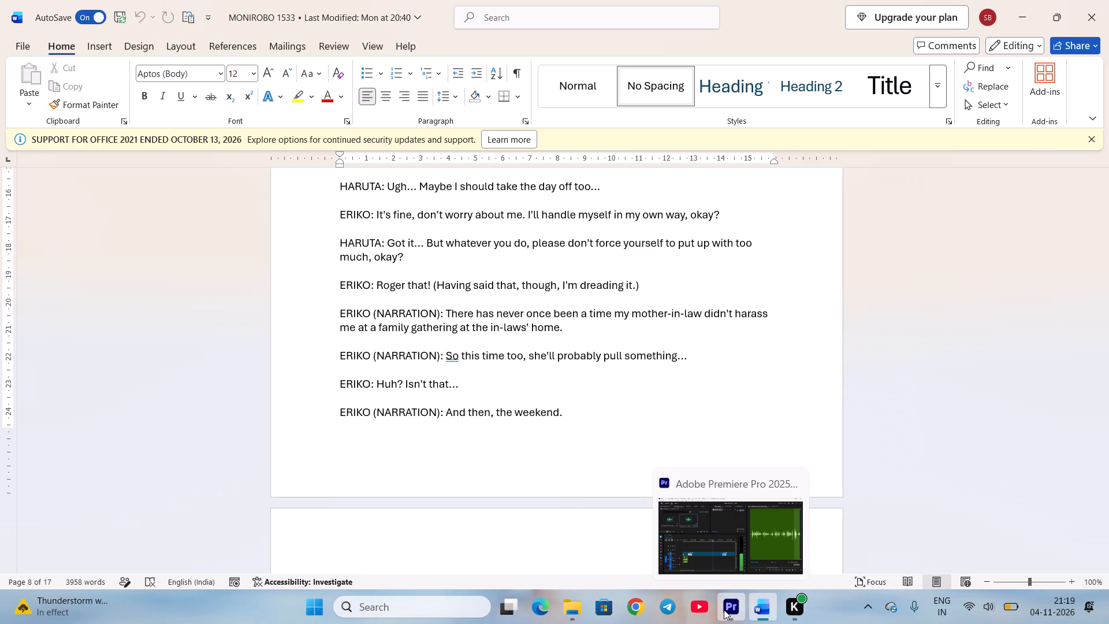
pyautogui.press('space')
# Mark the female voice-over's Out point at 00:08:32:20 and place the 00:00:17:05 excerpt directly after the male 「わかった…」 voice clip.
pyautogui.scroll(7, 884, 507)
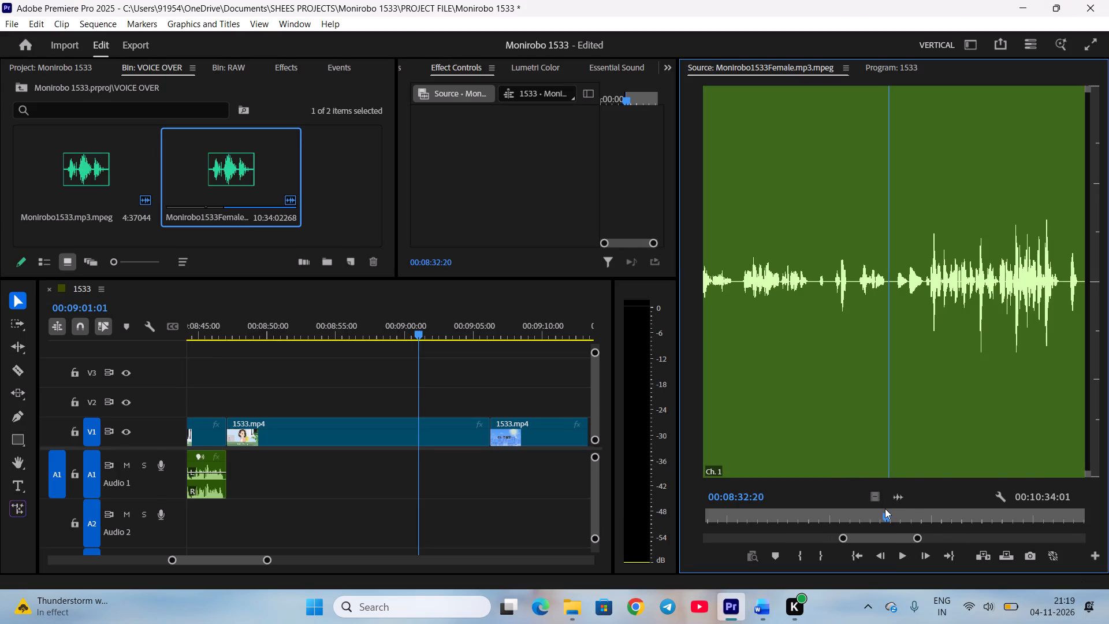
pyautogui.press('o')
pyautogui.moveTo(896, 493); pyautogui.dragTo(494, 473)
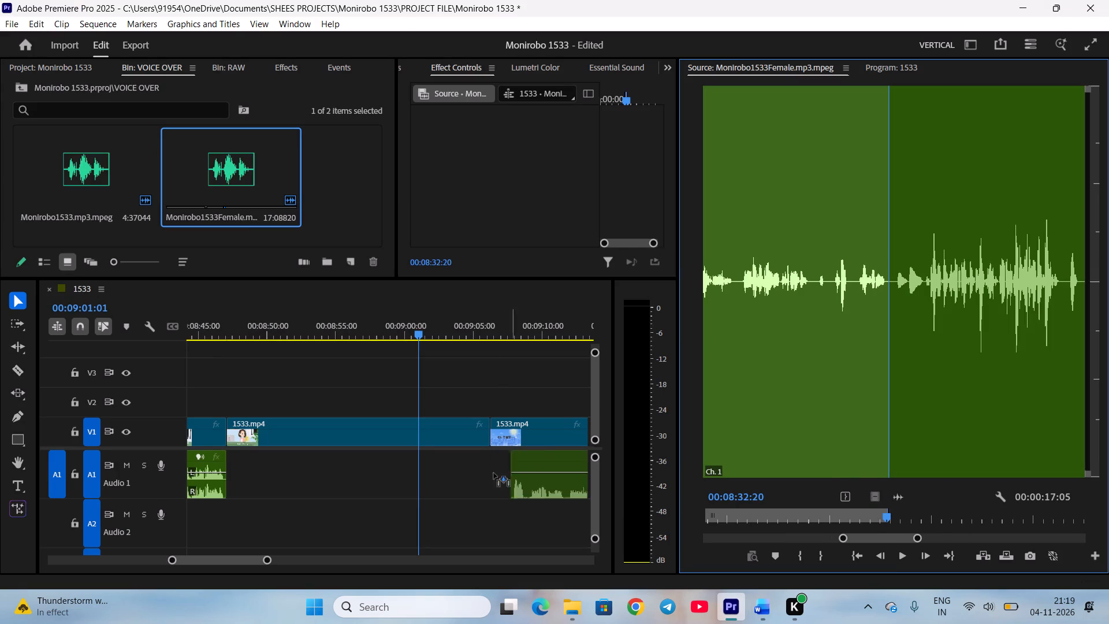
pyautogui.moveTo(494, 473); pyautogui.dragTo(278, 456)
pyautogui.moveTo(337, 484); pyautogui.dragTo(291, 484)
pyautogui.click(313, 524)
# Play the join between the male and female voices and raise the new female voice clip's gain by 11 dB.
pyautogui.click(224, 328)
pyautogui.press('space')
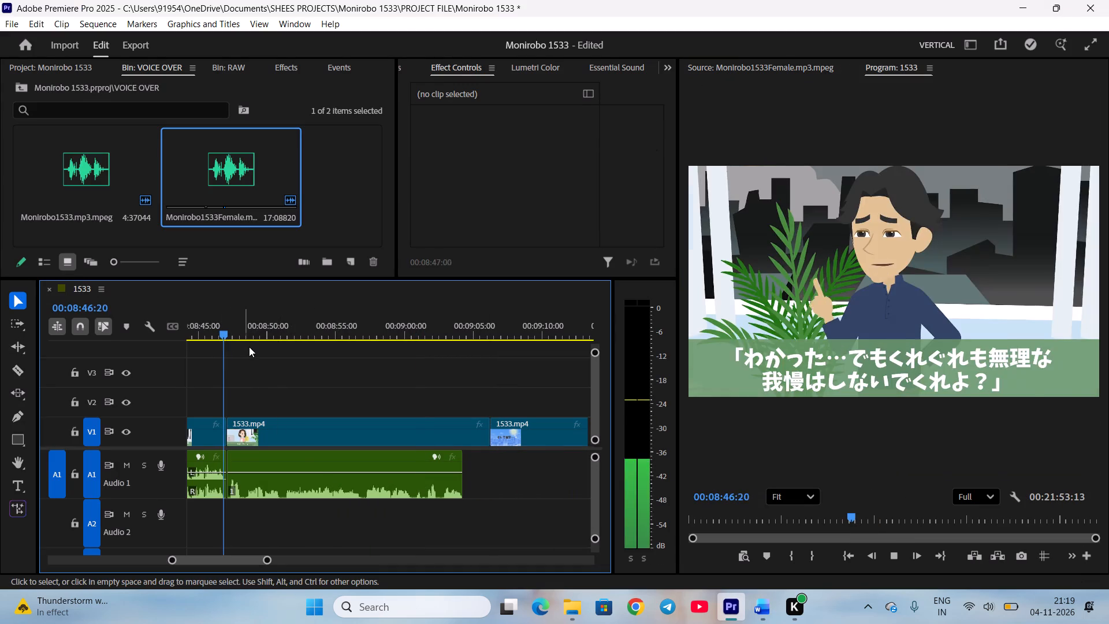
pyautogui.click(335, 488)
pyautogui.press('g')
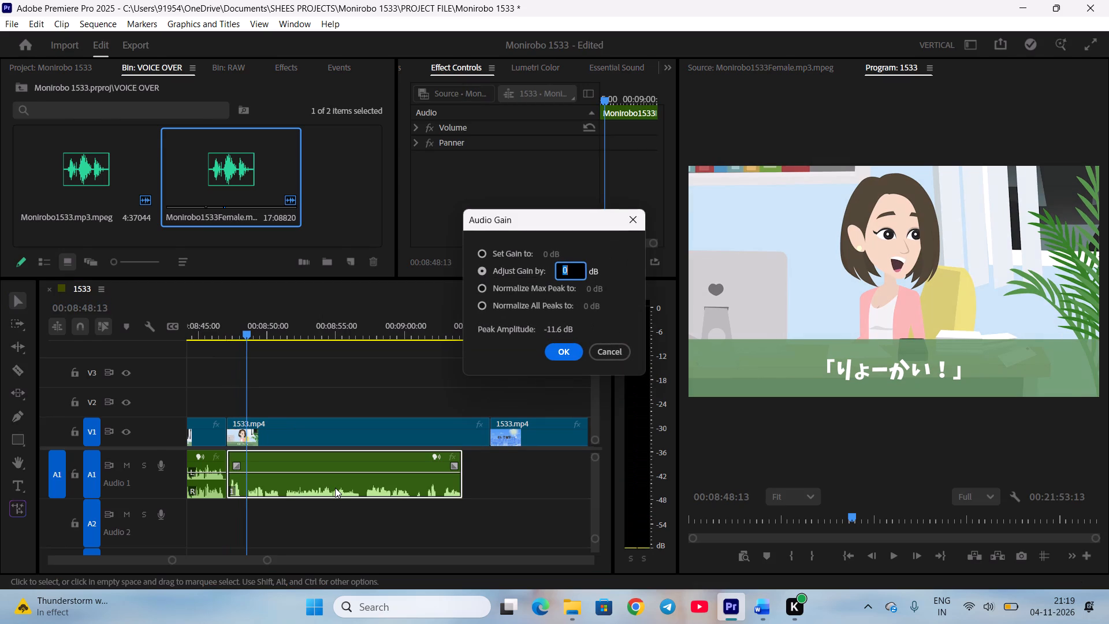
pyautogui.write('11')
pyautogui.press('Return')
pyautogui.click(375, 523)
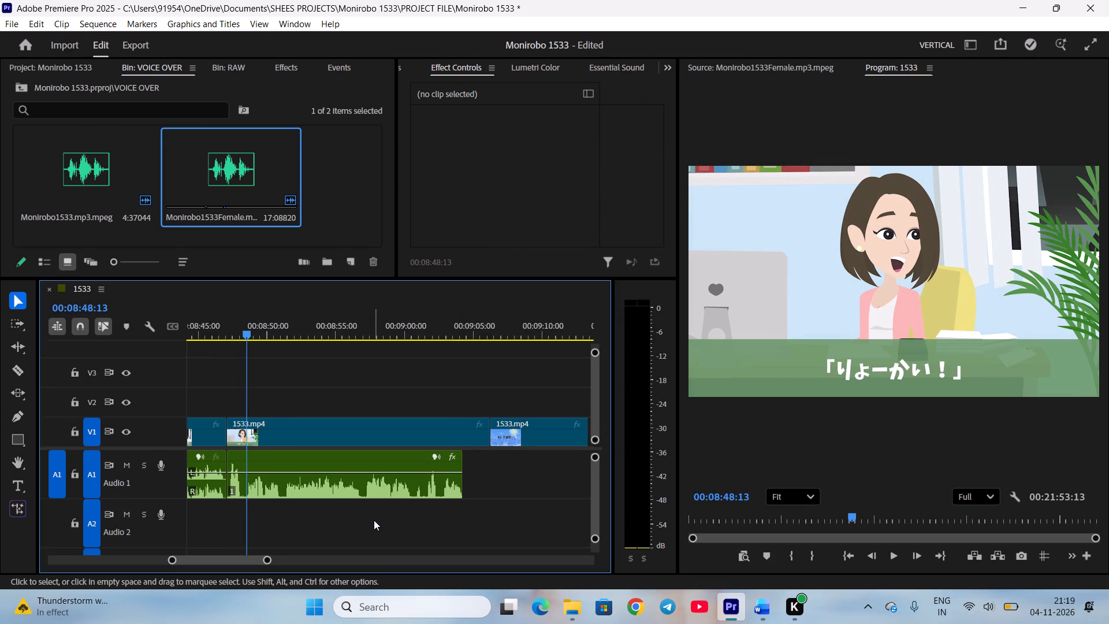
# Play the placed female voice from the 「りょーかい！」 scene onward to check its level and sync with the subtitles.
pyautogui.press('=')
pyautogui.press('space')
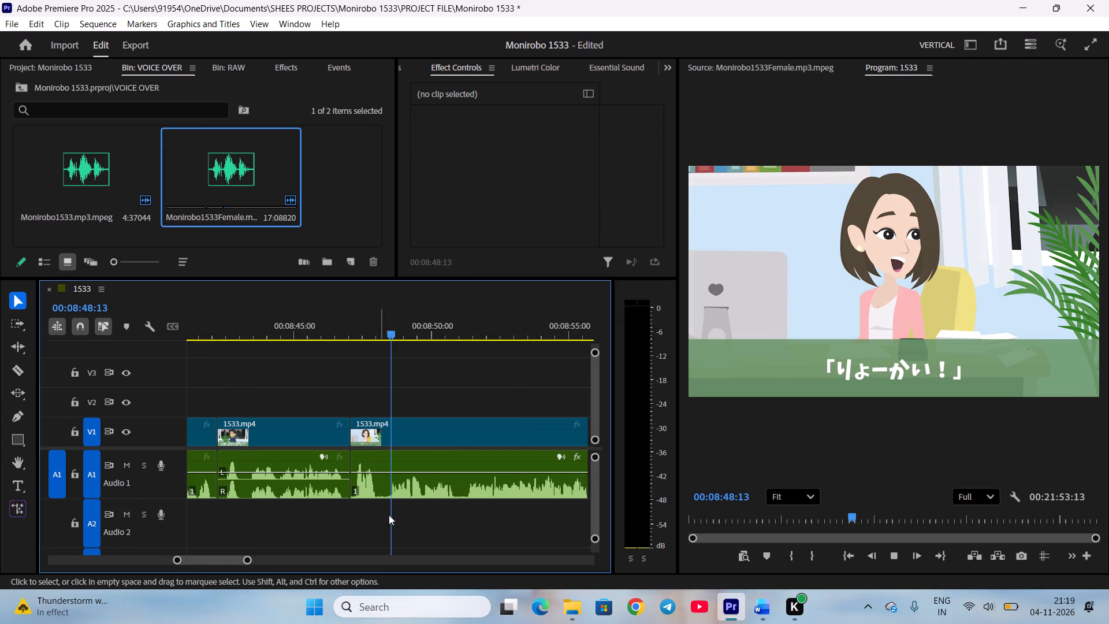
pyautogui.scroll(-3, 511, 506)
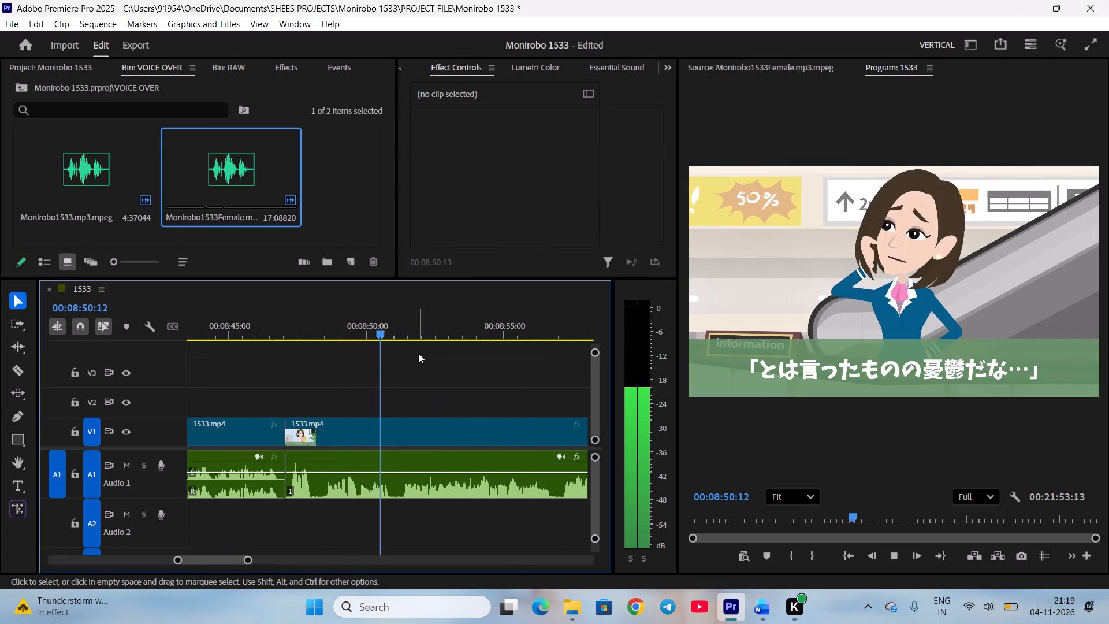
pyautogui.press('space')
pyautogui.moveTo(411, 332); pyautogui.dragTo(323, 343)
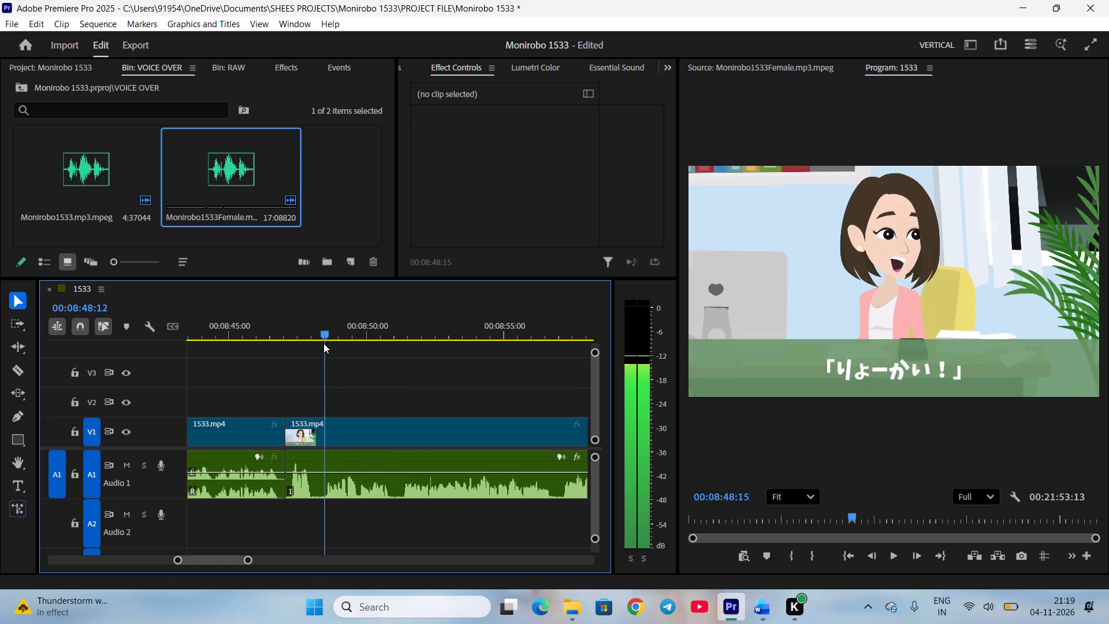
pyautogui.moveTo(323, 343); pyautogui.dragTo(316, 344)
pyautogui.press('space')
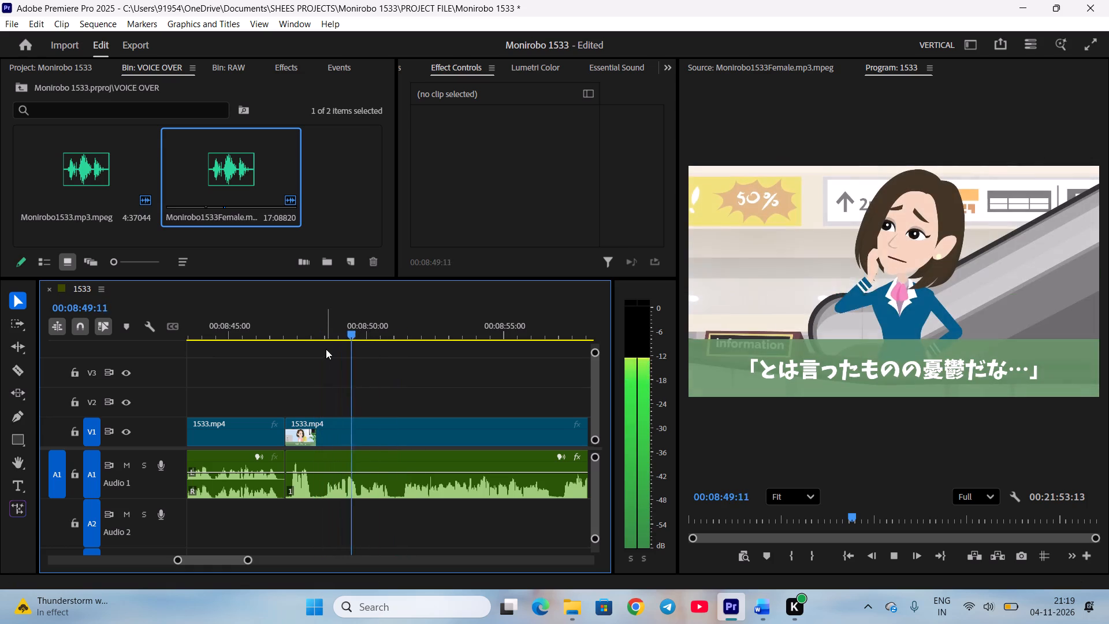
pyautogui.scroll(-8, 369, 370)
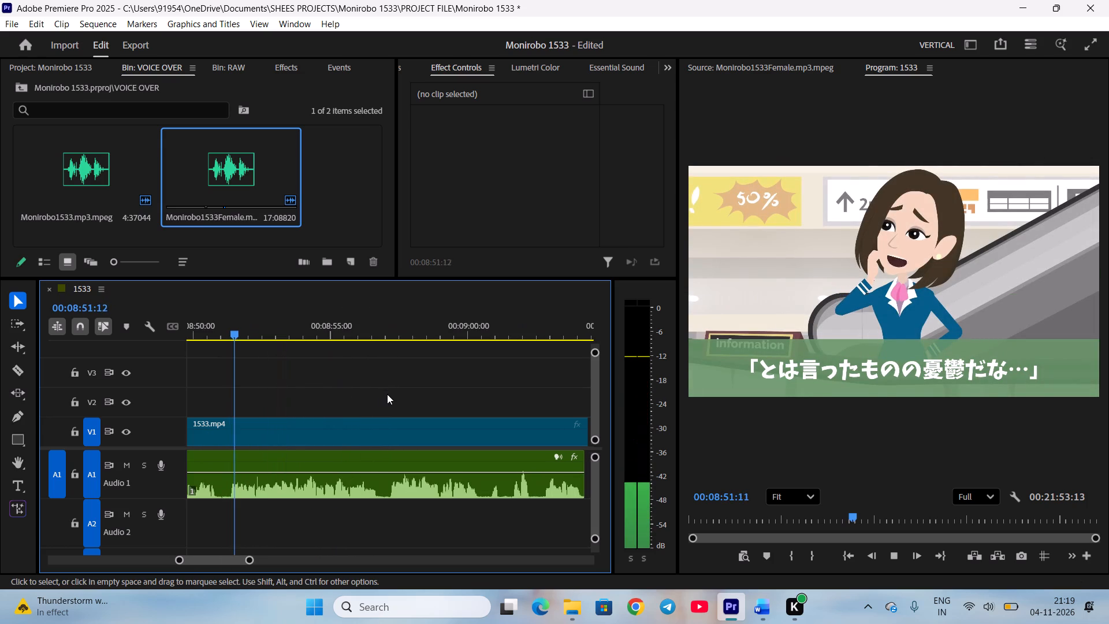
pyautogui.scroll(-2, 388, 397)
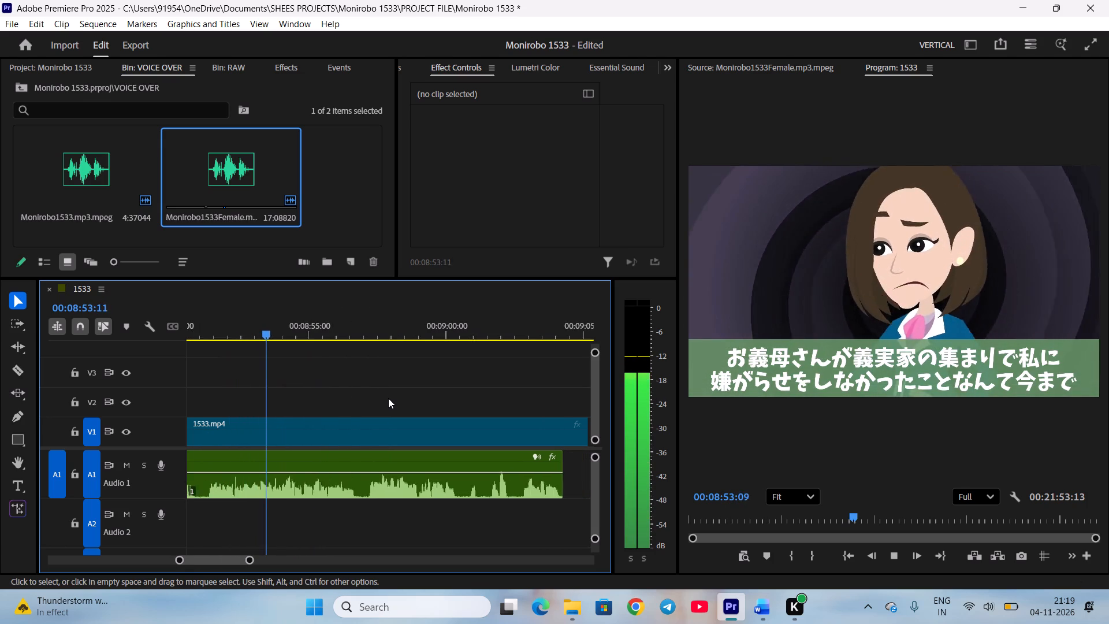
pyautogui.scroll(-2, 388, 398)
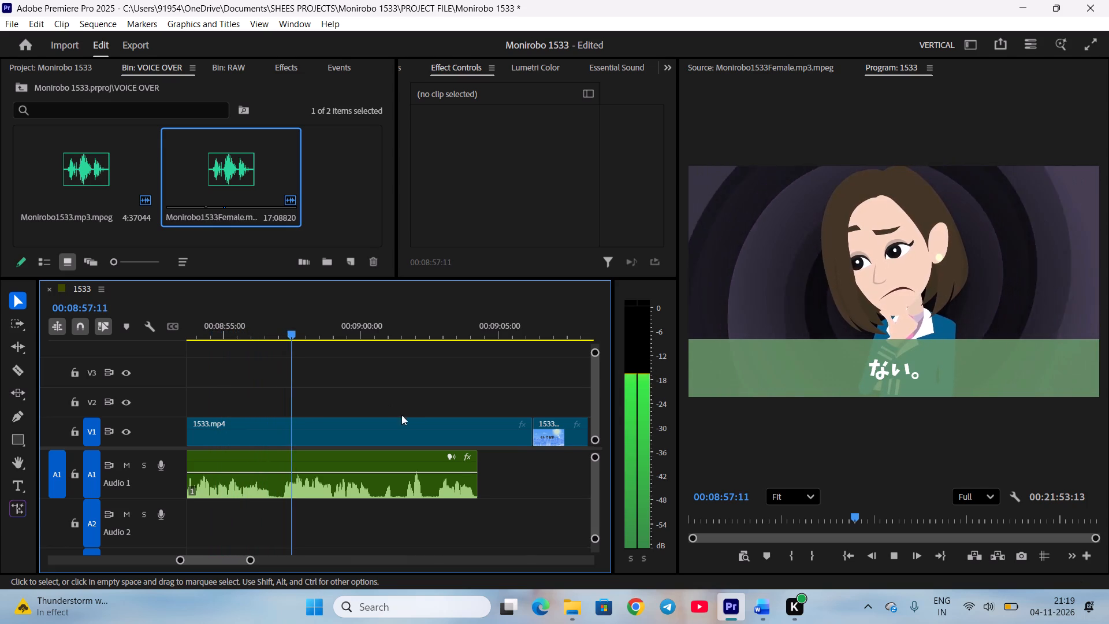
# Extend the end of the female voice clip slightly past the 「あれ？あれって…」 phrase.
pyautogui.click(478, 486)
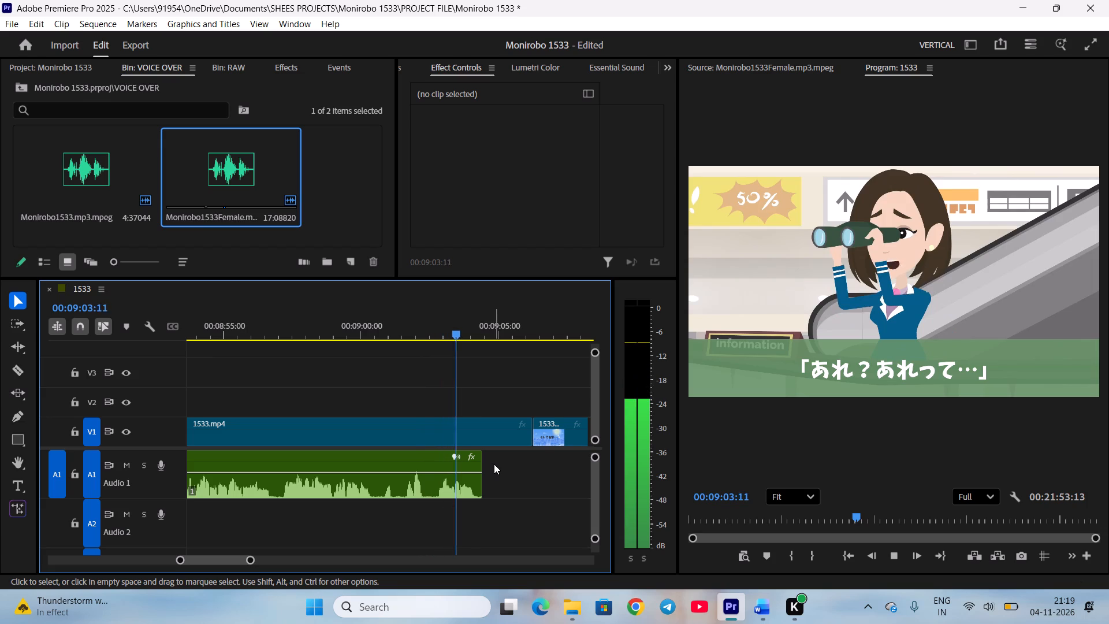
pyautogui.press('space')
# Split the video clip at 00:09:04:03, at the white transition after 「あれ？あれって…」, and set the playhead to 00:09:02:10.
pyautogui.click(489, 437)
pyautogui.scroll(-3, 729, 506)
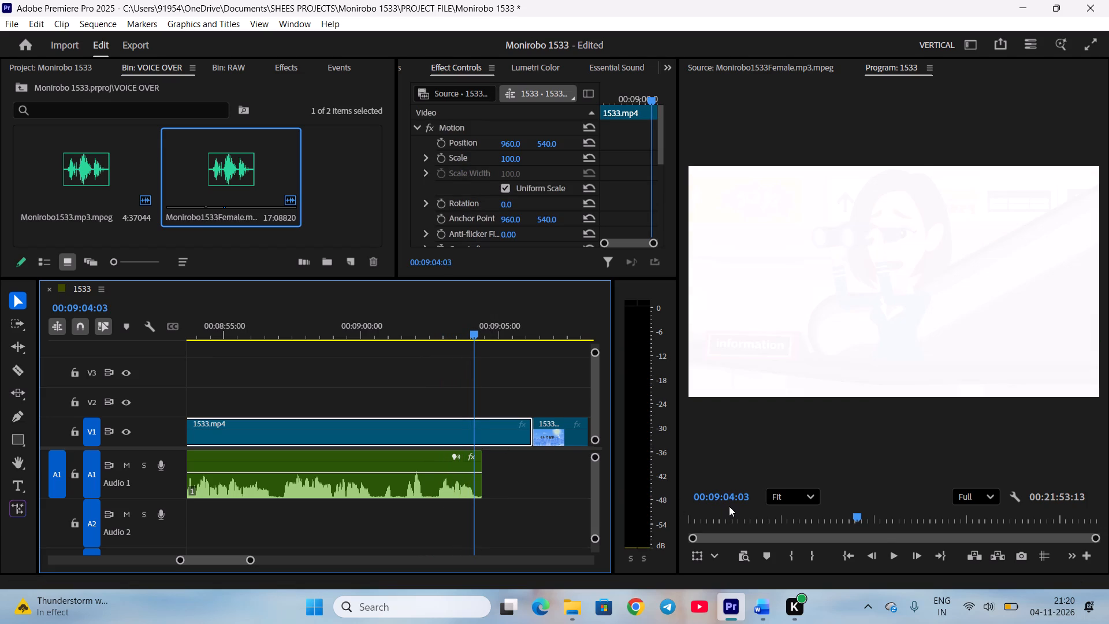
pyautogui.press('c')
pyautogui.moveTo(451, 335); pyautogui.dragTo(426, 338)
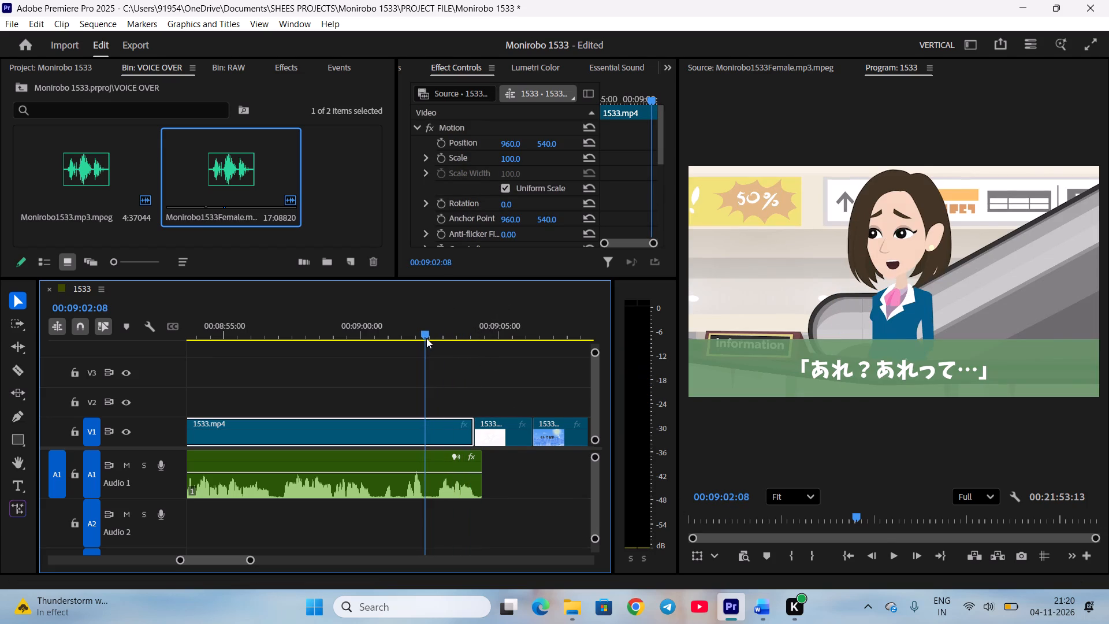
pyautogui.moveTo(426, 338); pyautogui.dragTo(429, 340)
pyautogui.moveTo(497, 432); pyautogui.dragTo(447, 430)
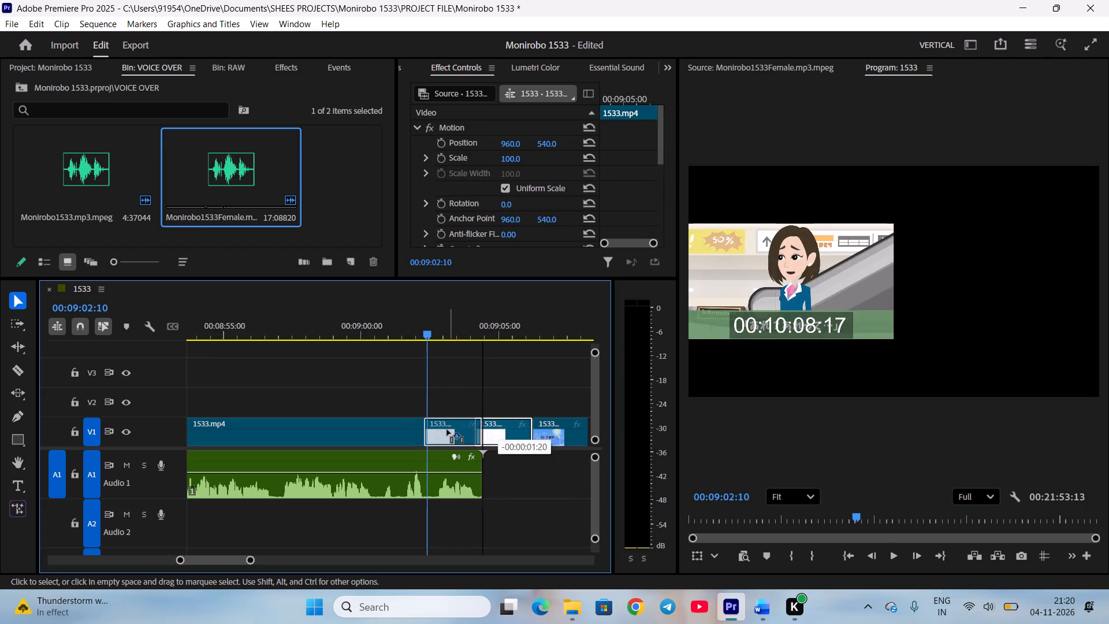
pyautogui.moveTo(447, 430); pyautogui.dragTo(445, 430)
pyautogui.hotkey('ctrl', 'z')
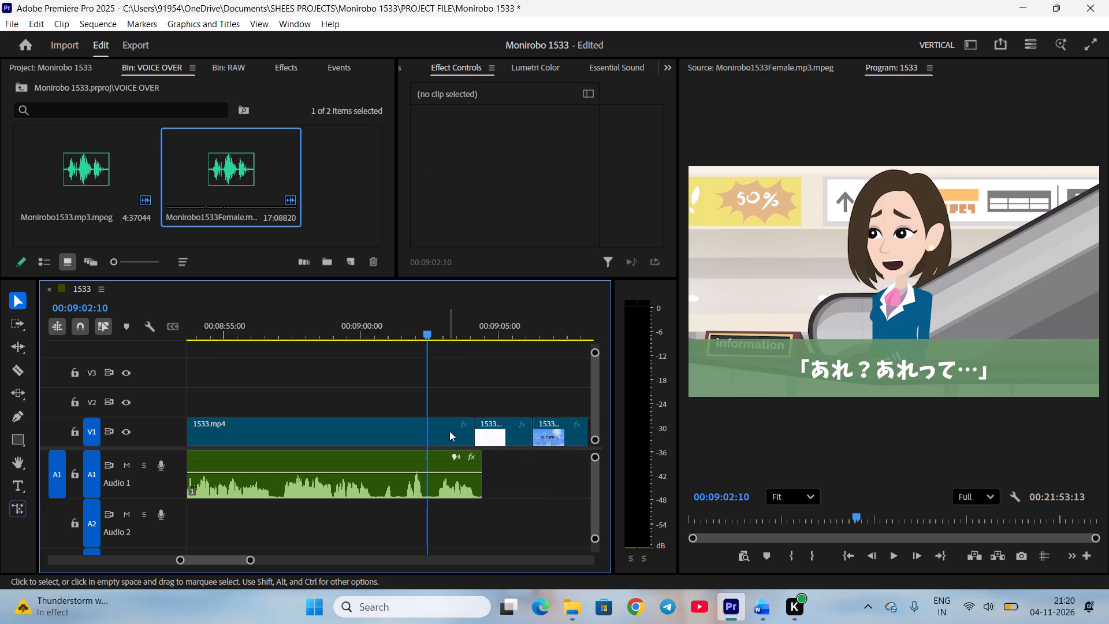
# Move the white-transition video segment earlier to start at 00:09:02:10, overwriting the scene's tail, and play the join.
pyautogui.moveTo(492, 432); pyautogui.dragTo(451, 433)
pyautogui.click(453, 382)
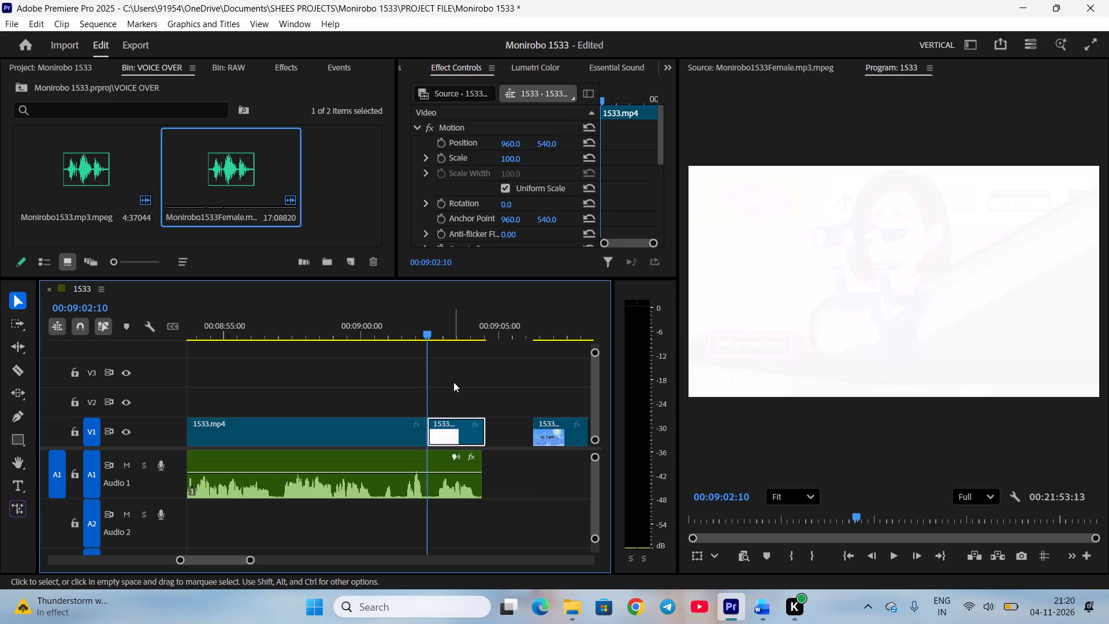
pyautogui.press('space')
pyautogui.press('space')
# Trim the white-transition segment's end to the female voice clip's end, close the gap before the 「そして週末…」 clip, and save.
pyautogui.click(486, 435)
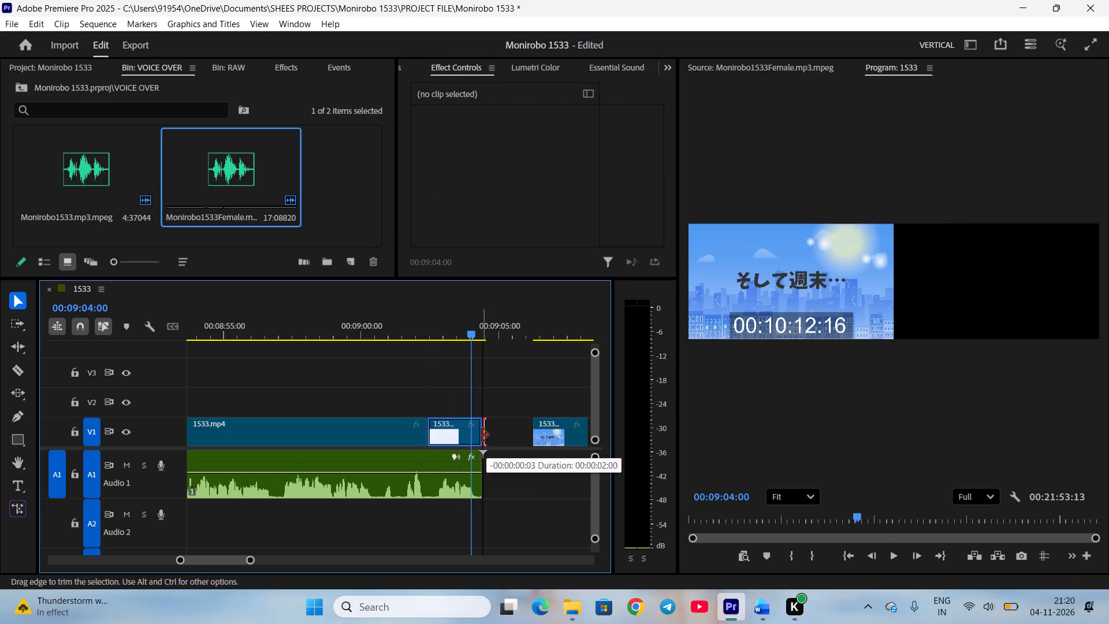
pyautogui.rightClick(491, 432)
pyautogui.click(517, 434)
pyautogui.scroll(-5, 512, 450)
pyautogui.press('space')
pyautogui.scroll(-5, 504, 463)
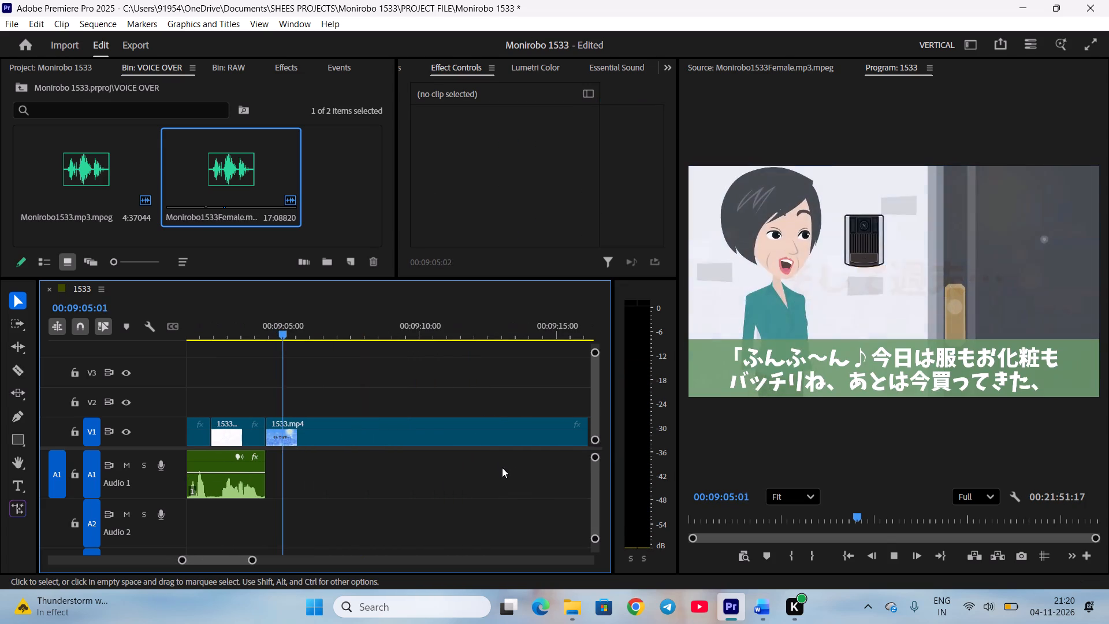
pyautogui.hotkey('ctrl', 's')
# Play the mother-in-law's doorway scene through the 「あら？私閉め忘れたかしら？？」 subtitle to find where it ends.
pyautogui.press('space')
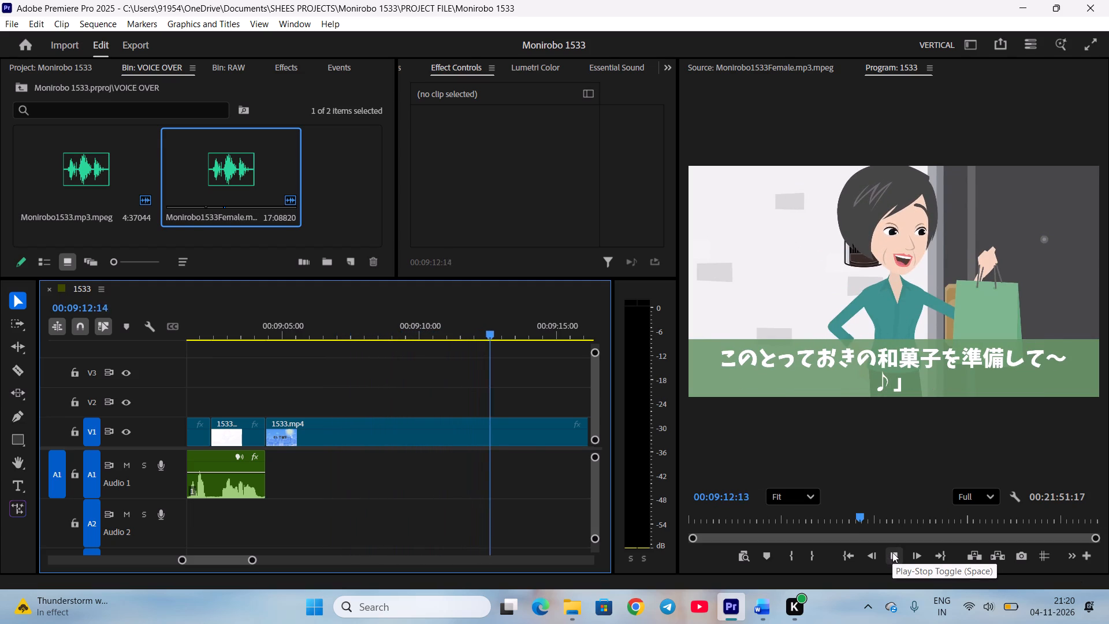
pyautogui.press('space')
pyautogui.scroll(-6, 647, 490)
pyautogui.scroll(-4, 513, 479)
pyautogui.press('space')
pyautogui.scroll(-5, 512, 480)
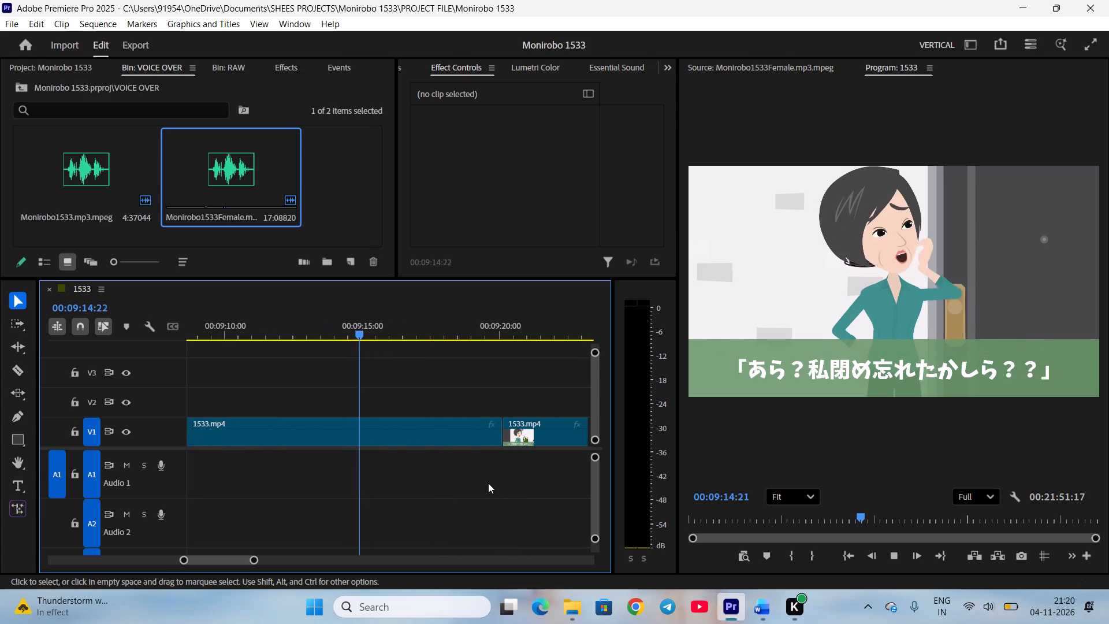
pyautogui.scroll(-2, 489, 483)
# Split the video at 00:09:17:18, just before the 「あら？私閉め忘れたかしら？？」 scene fades out, and save the project.
pyautogui.moveTo(382, 318); pyautogui.dragTo(386, 322)
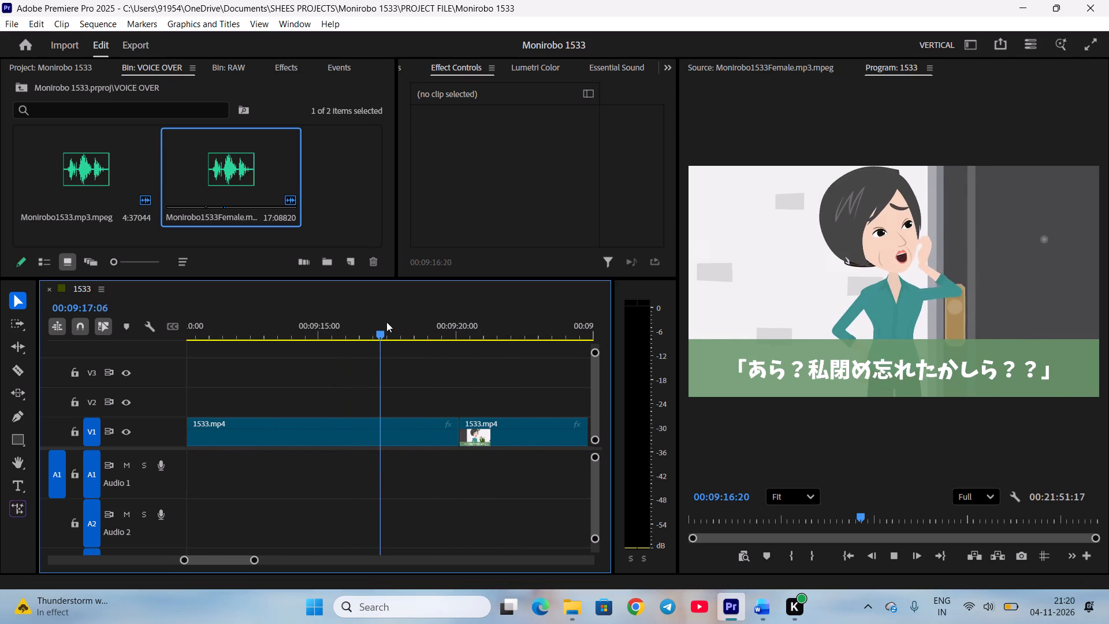
pyautogui.moveTo(386, 322); pyautogui.dragTo(392, 333)
pyautogui.scroll(-3, 763, 517)
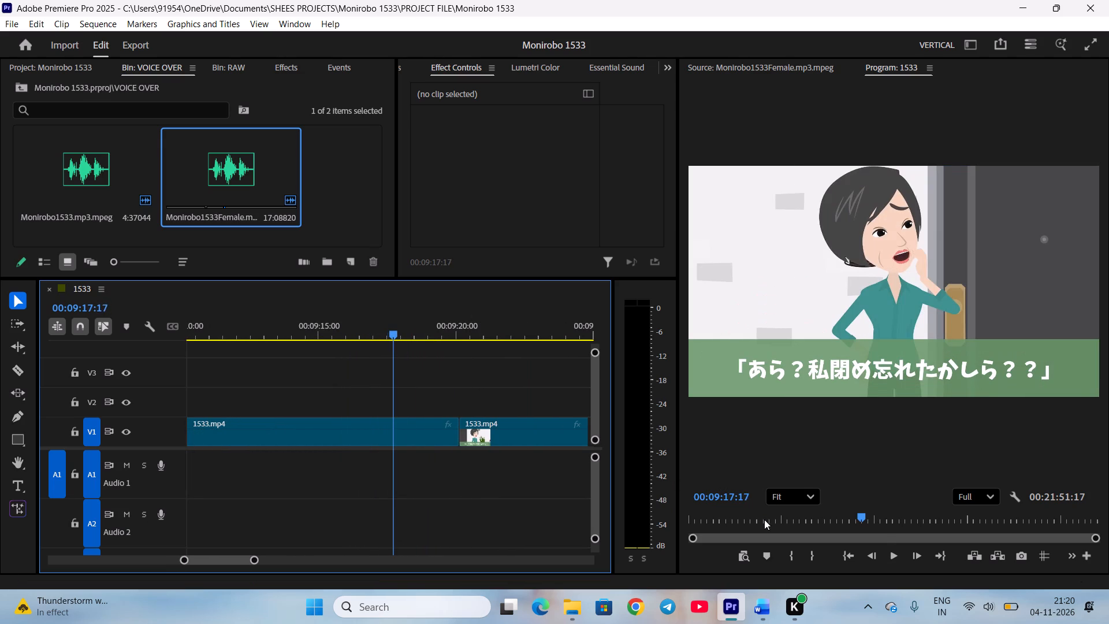
pyautogui.scroll(-5, 764, 519)
pyautogui.scroll(2, 764, 518)
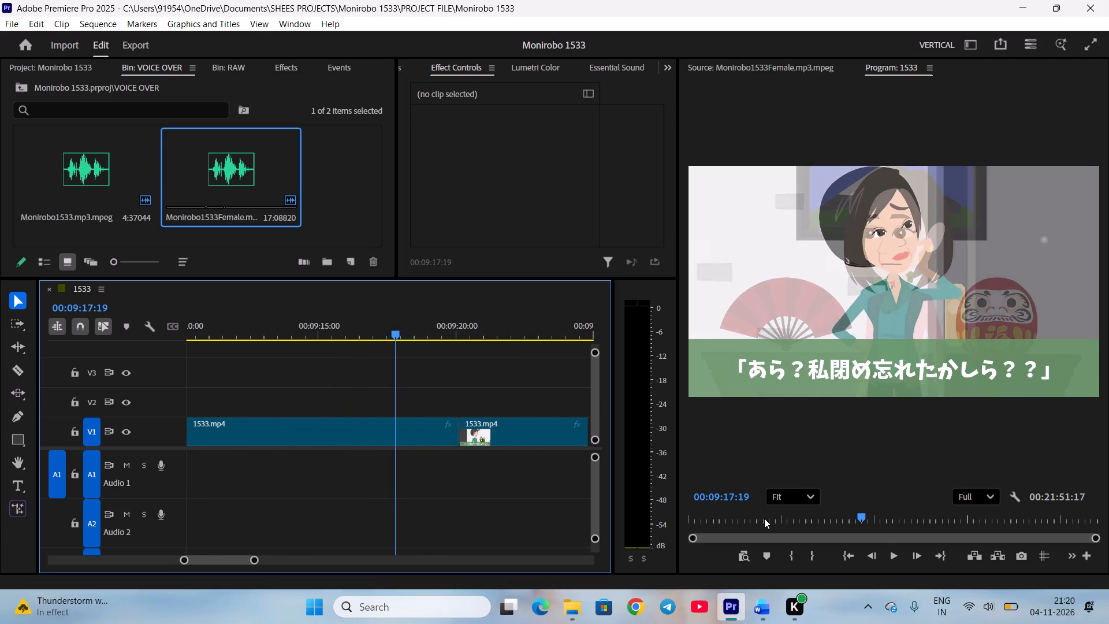
pyautogui.scroll(1, 764, 518)
pyautogui.press('c')
pyautogui.press('-')
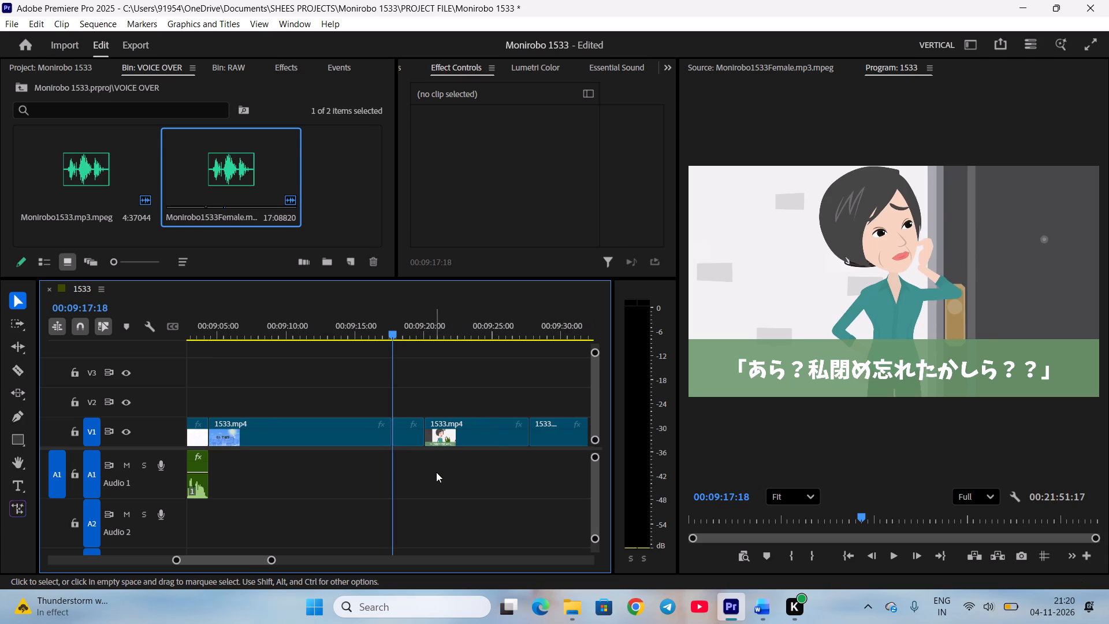
pyautogui.scroll(2, 438, 472)
pyautogui.click(399, 324)
pyautogui.hotkey('ctrl', 's')
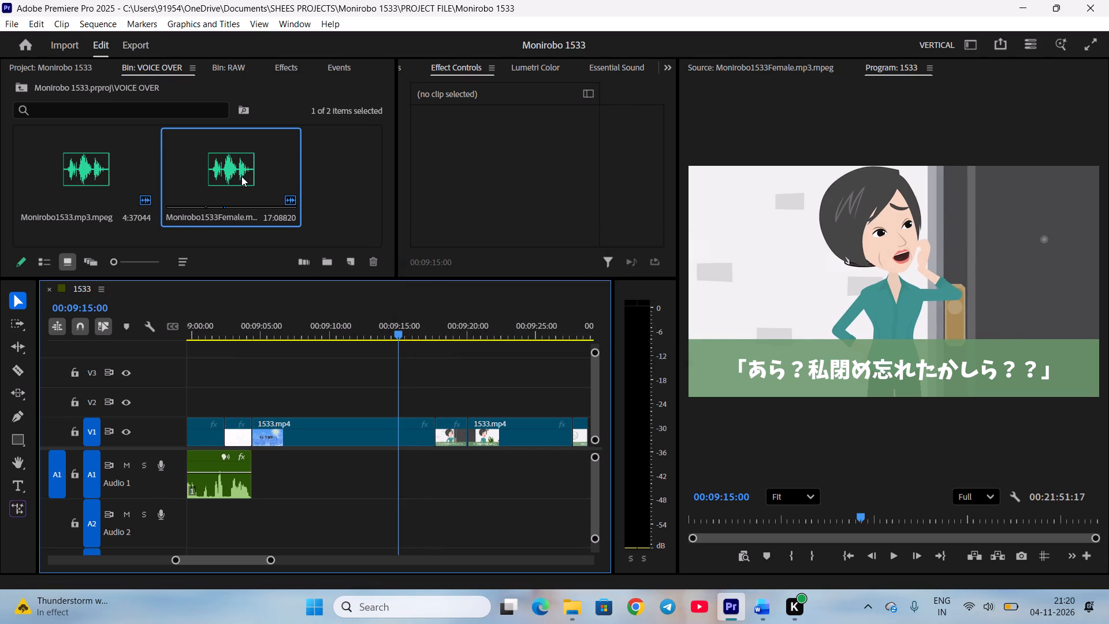
# Open the female voice-over in the source monitor and mark its In point at 00:08:33:01.
pyautogui.doubleClick(241, 176)
pyautogui.scroll(-4, 931, 492)
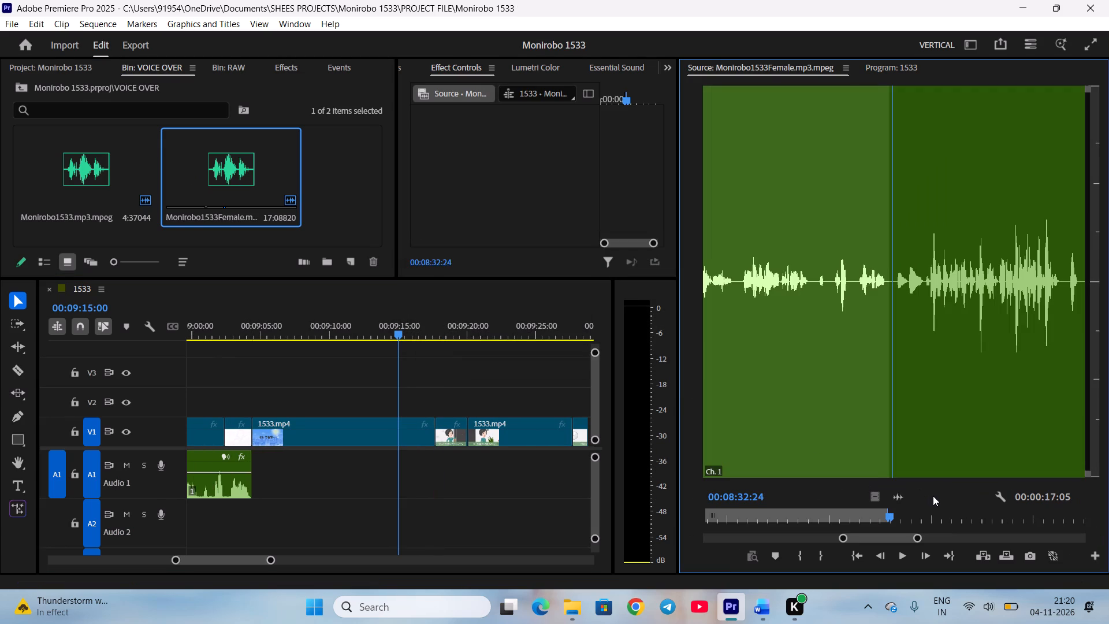
pyautogui.scroll(-2, 933, 496)
pyautogui.press('i')
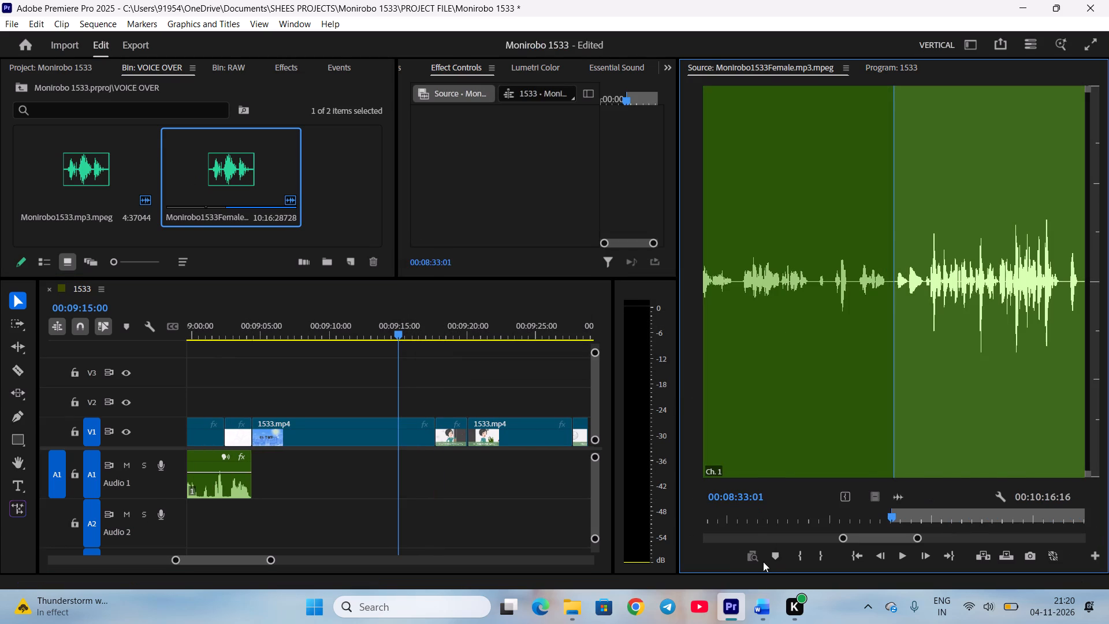
# Play the female voice-over against the mother-in-law's "Hmm-hmm~" line in the Word script and mark the Out point at 00:08:43:21.
pyautogui.press('space')
pyautogui.click(757, 608)
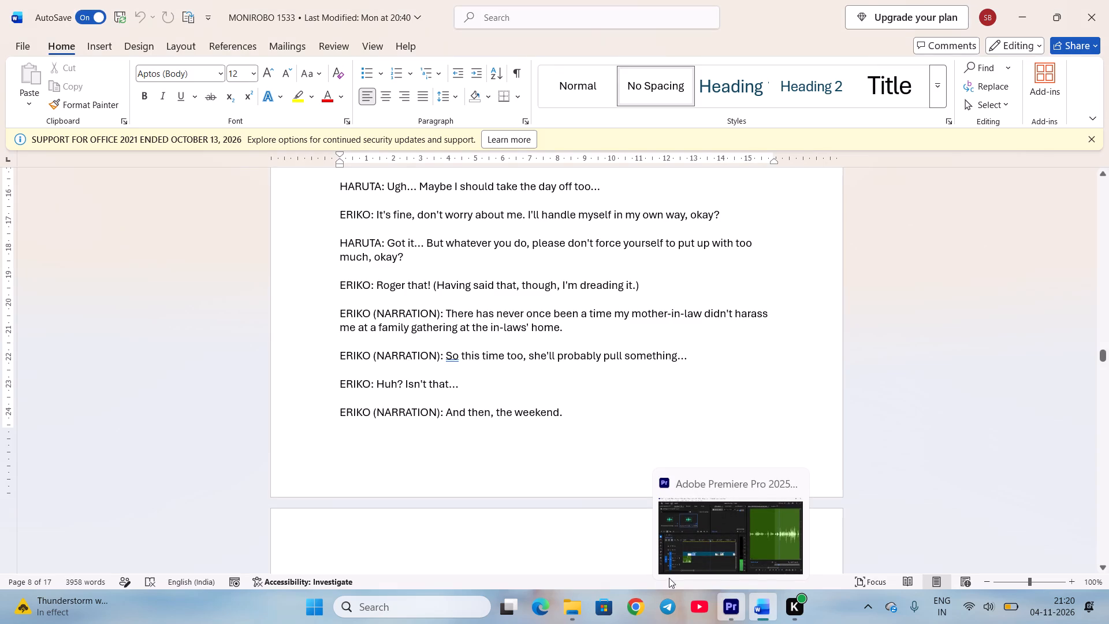
pyautogui.scroll(-10, 379, 448)
pyautogui.click(570, 482)
pyautogui.scroll(-1, 571, 480)
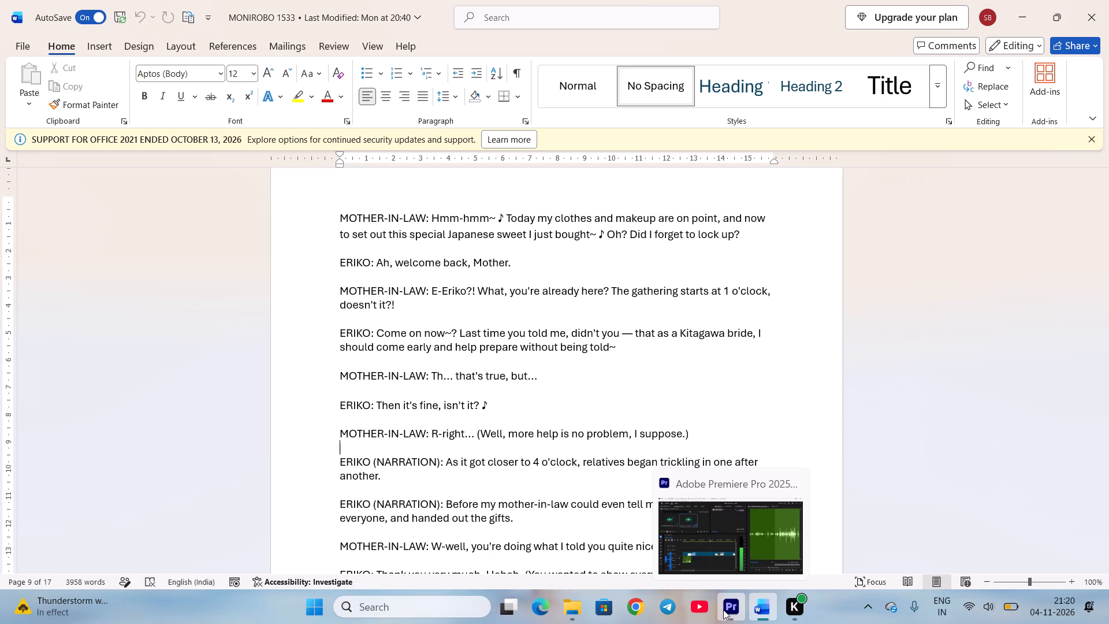
pyautogui.press('space')
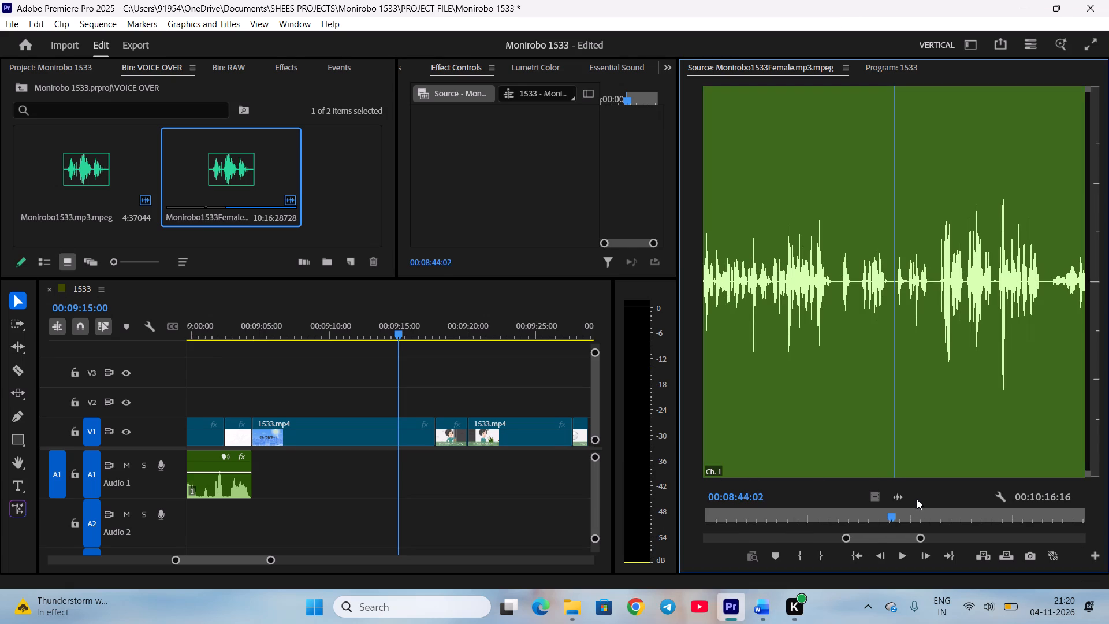
pyautogui.scroll(7, 917, 499)
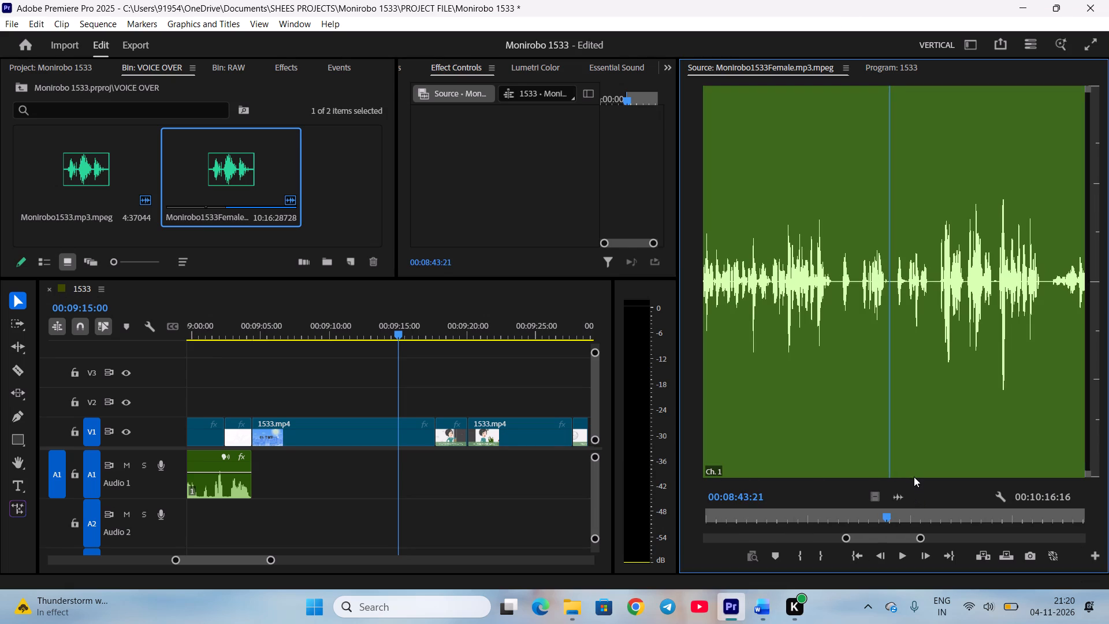
pyautogui.press('o')
# Place the 00:00:10:21 female voice excerpt on Audio 1 directly after the previous female voice clip.
pyautogui.moveTo(899, 497); pyautogui.dragTo(486, 474)
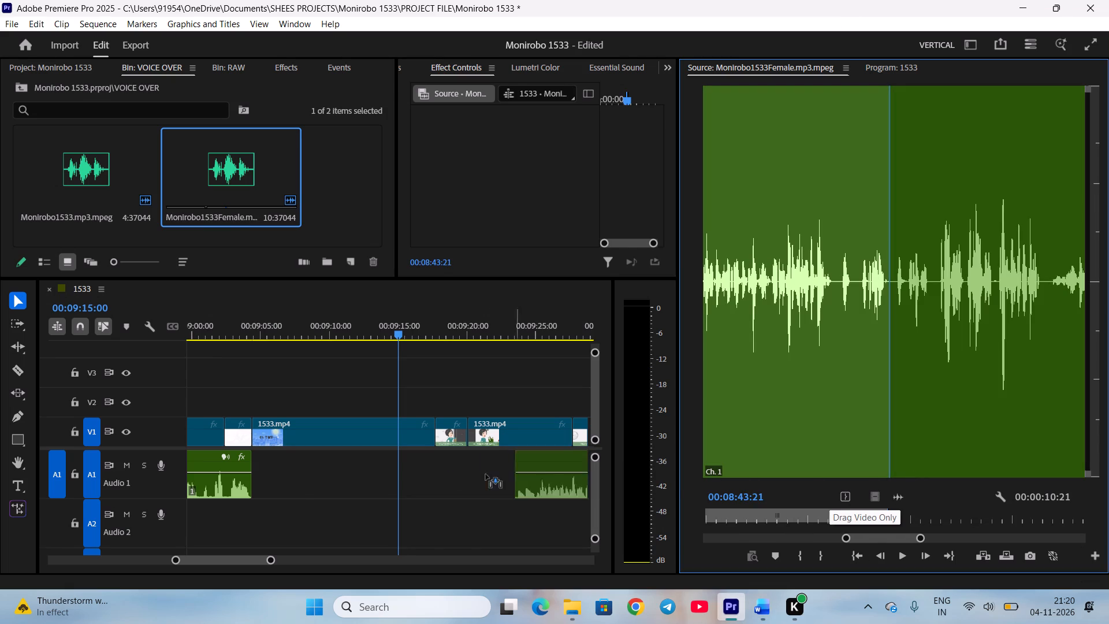
pyautogui.moveTo(486, 474); pyautogui.dragTo(258, 473)
# Play the start of the newly placed female voice clip and raise its gain by 6 dB.
pyautogui.click(260, 333)
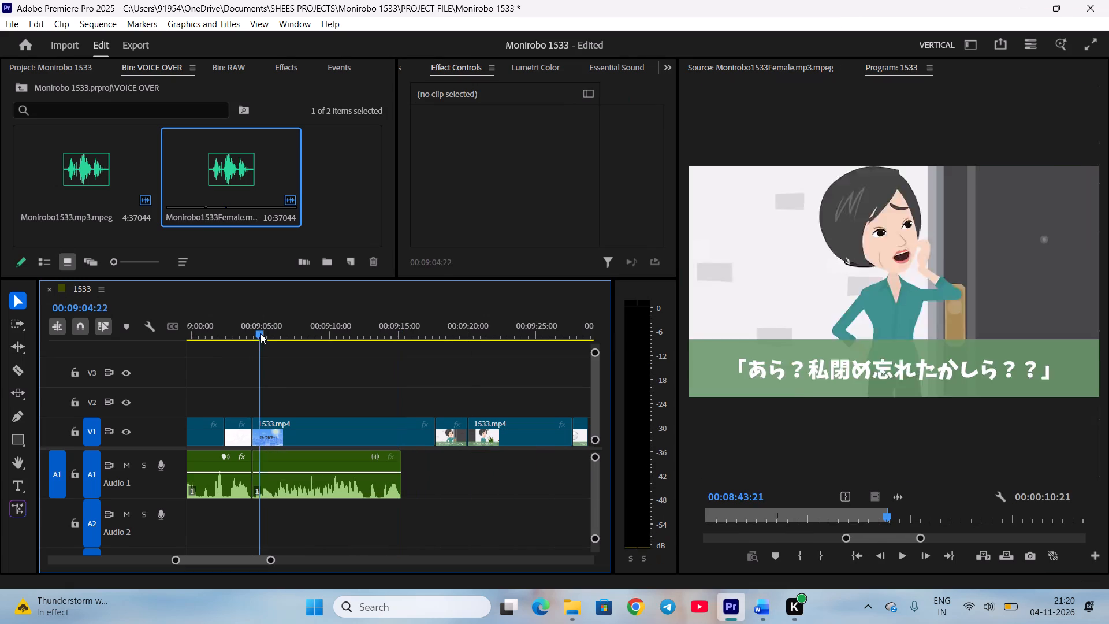
pyautogui.press('space')
pyautogui.click(341, 481)
pyautogui.write('g6')
pyautogui.press('Return')
pyautogui.press('space')
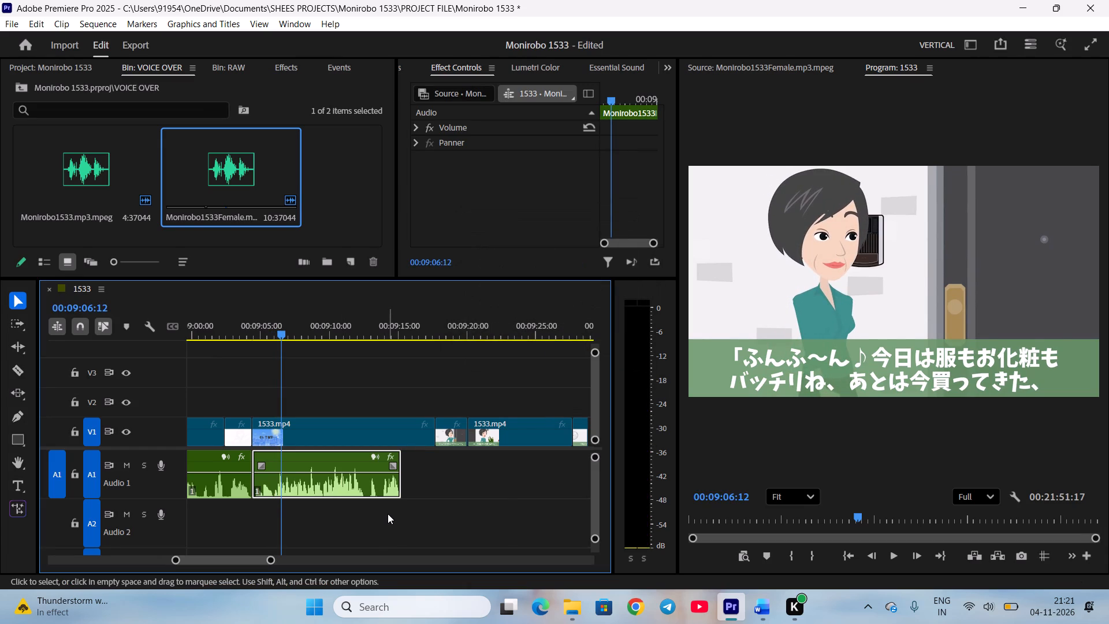
# Play the mother-in-law's voice against the subtitles and extend the end of its clip slightly.
pyautogui.click(388, 514)
pyautogui.press('=')
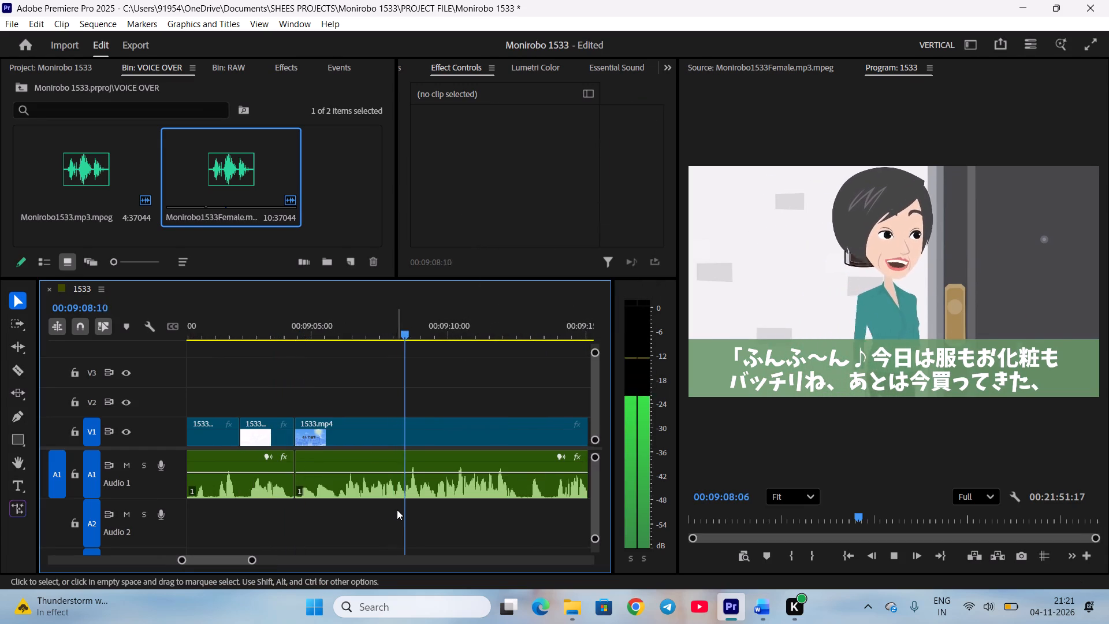
pyautogui.scroll(-7, 397, 510)
pyautogui.click(449, 491)
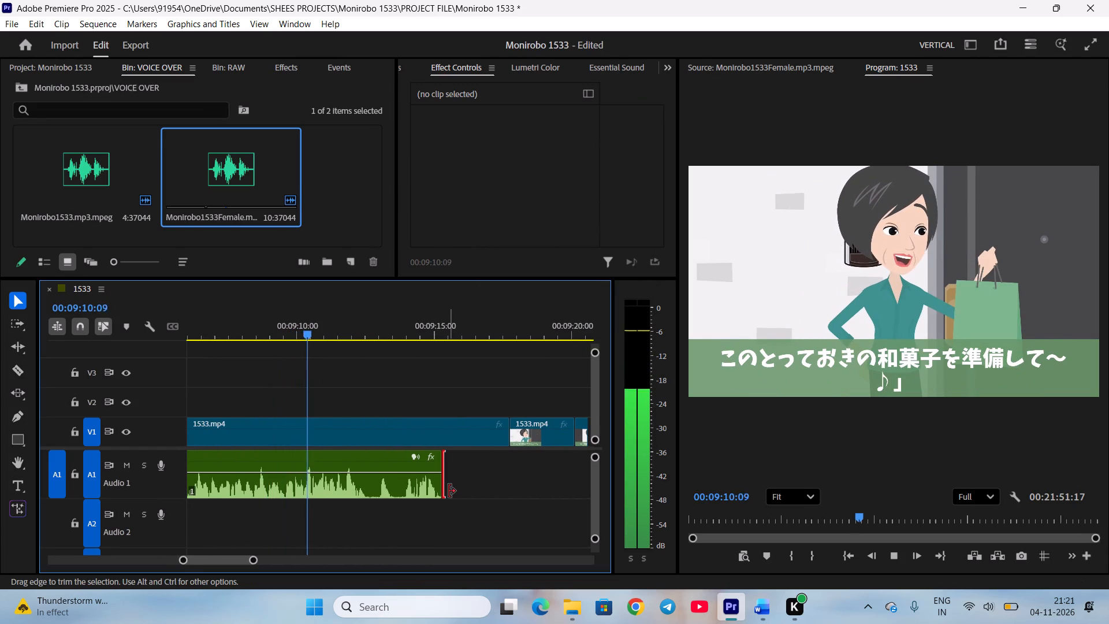
pyautogui.click(447, 489)
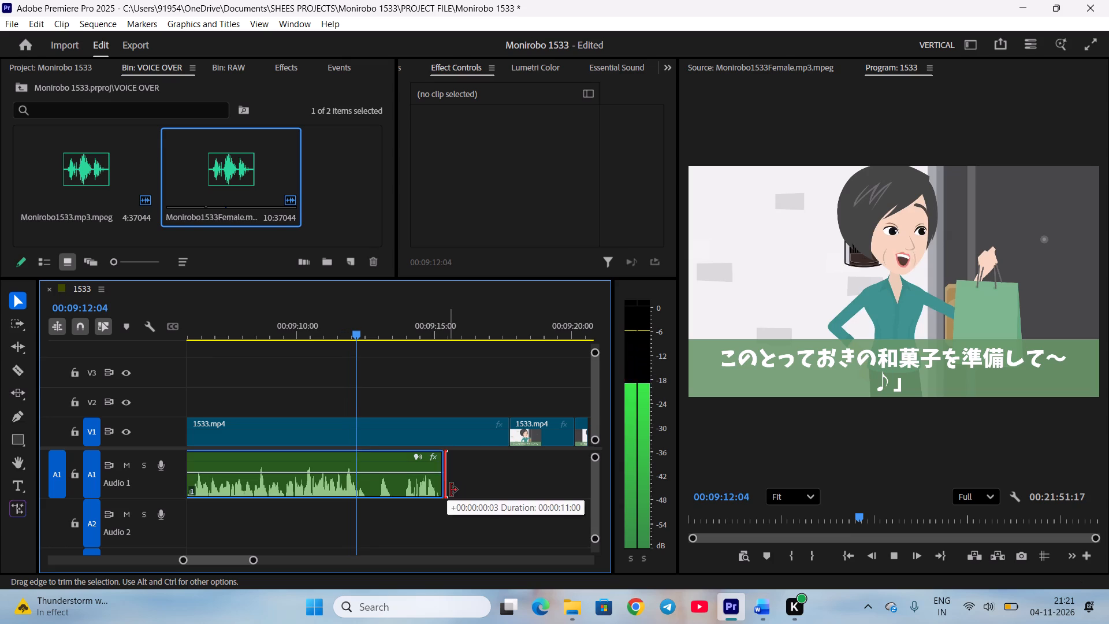
pyautogui.press('space')
# Split the doorway scene's video clip at 00:09:13:03, just before it dissolves into the 「あら？私閉め忘れたかしら？？」 shot.
pyautogui.click(453, 420)
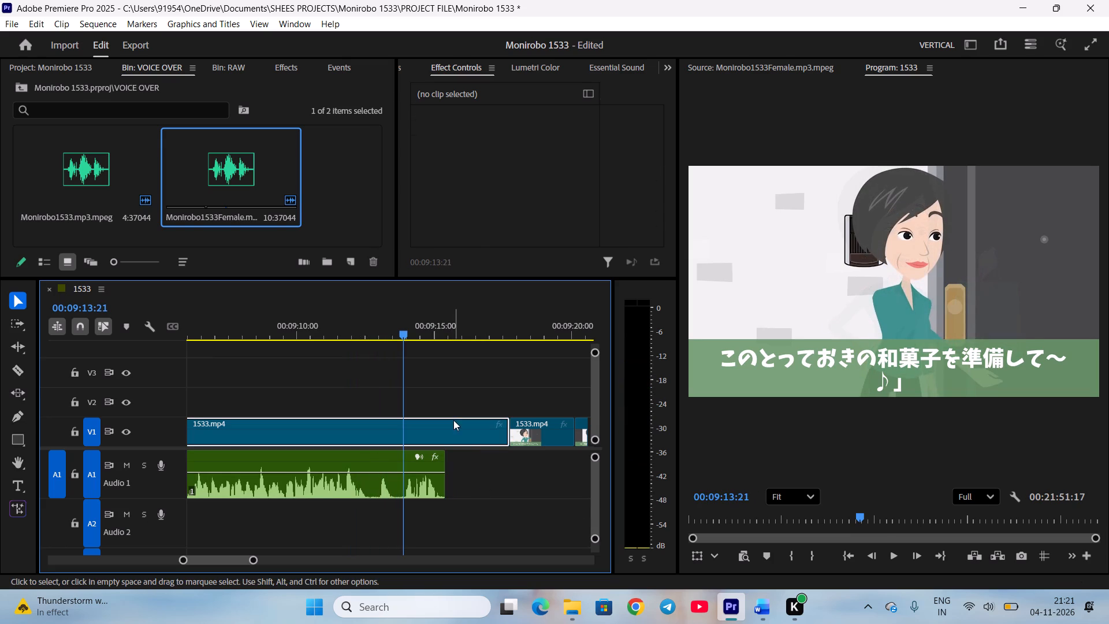
pyautogui.scroll(12, 723, 514)
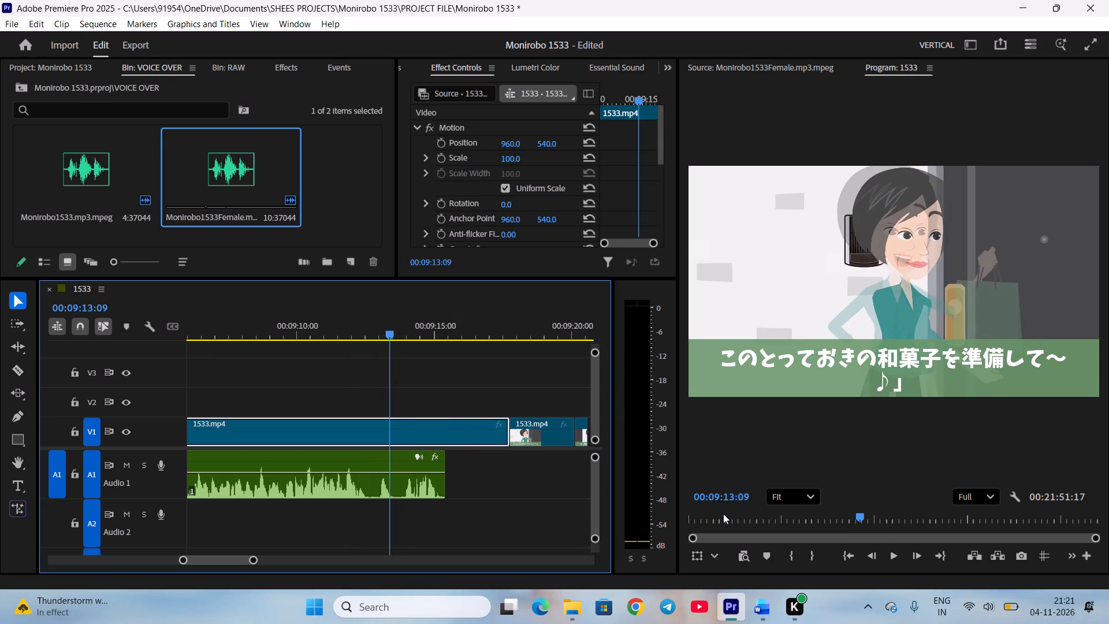
pyautogui.scroll(6, 723, 514)
pyautogui.press('c')
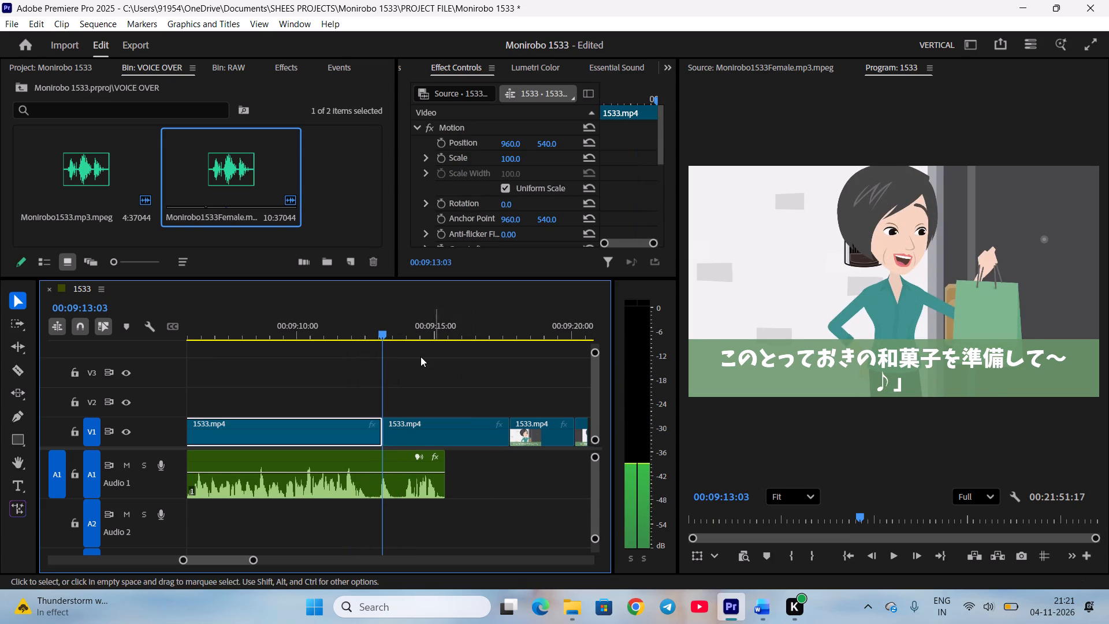
# Move the split-off doorway segment earlier to start at 00:09:12:16 and replay the join with the voice.
pyautogui.moveTo(385, 332); pyautogui.dragTo(374, 337)
pyautogui.moveTo(421, 433); pyautogui.dragTo(407, 432)
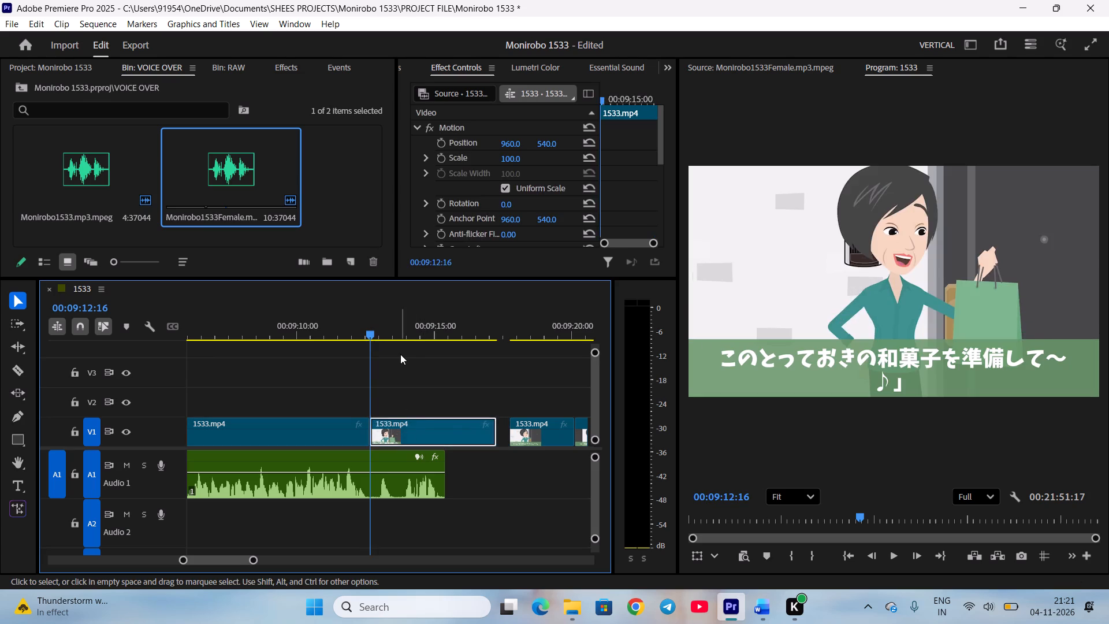
pyautogui.click(400, 354)
pyautogui.press('space')
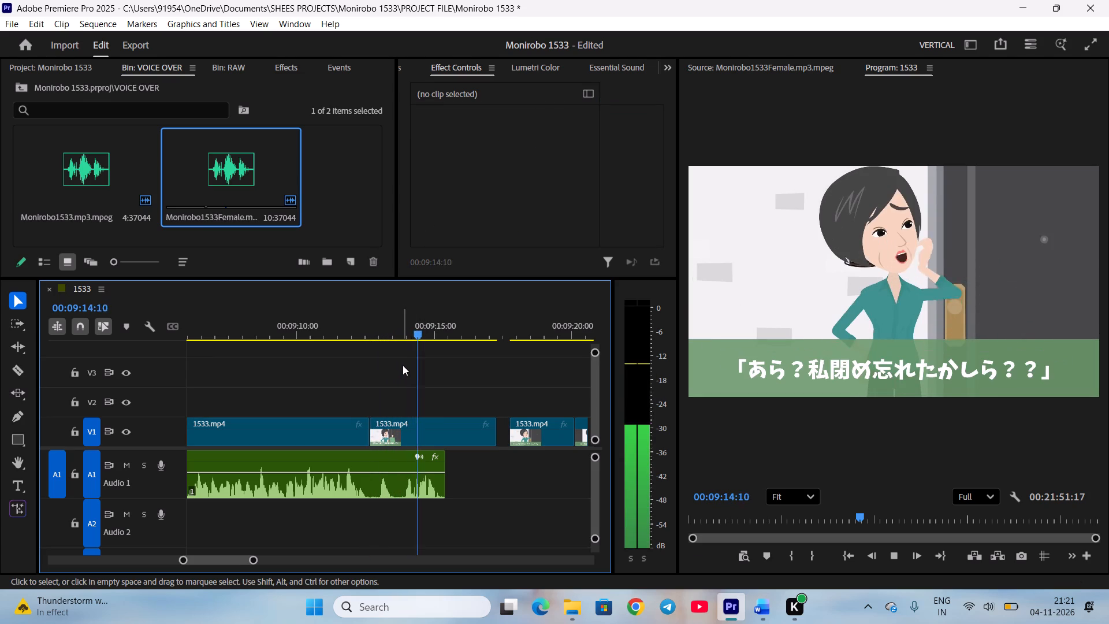
pyautogui.press('space')
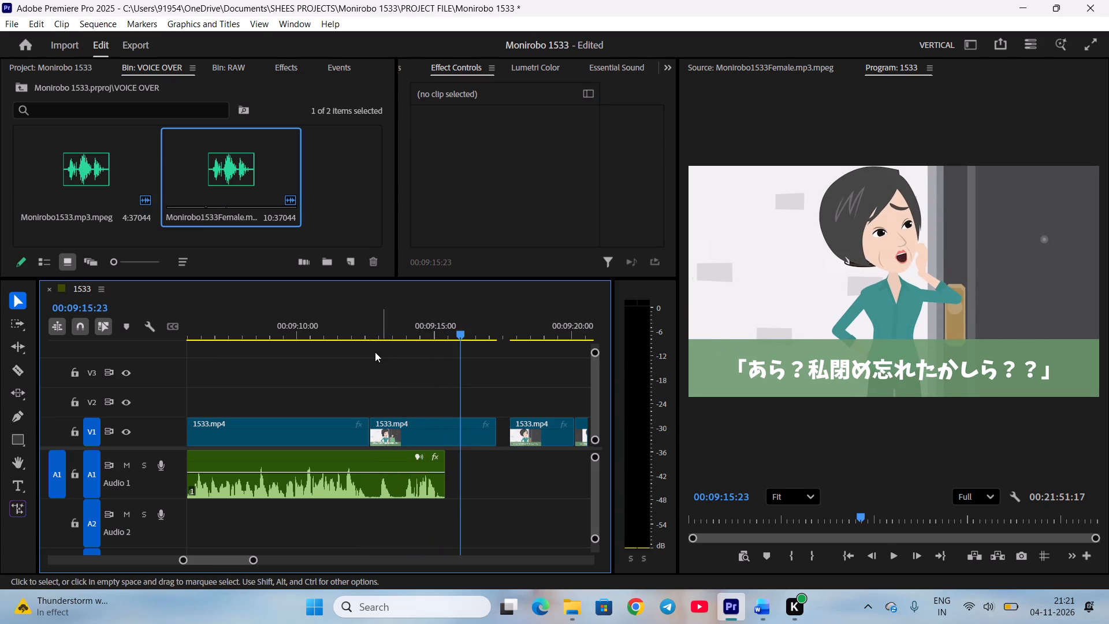
pyautogui.moveTo(369, 322); pyautogui.dragTo(338, 330)
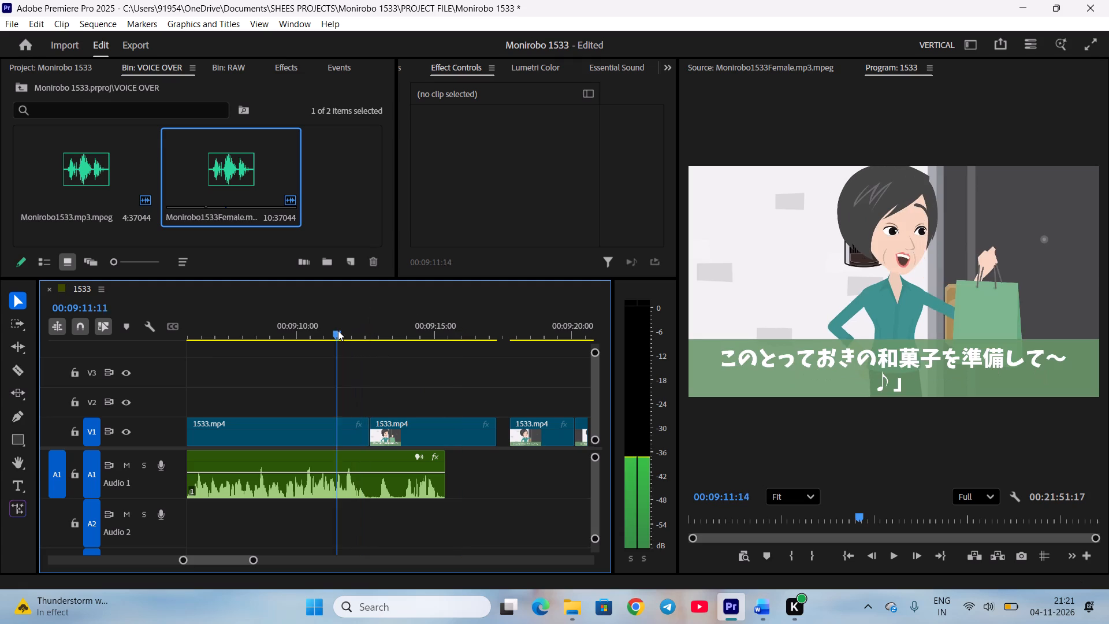
pyautogui.moveTo(338, 330); pyautogui.dragTo(330, 332)
pyautogui.press('space')
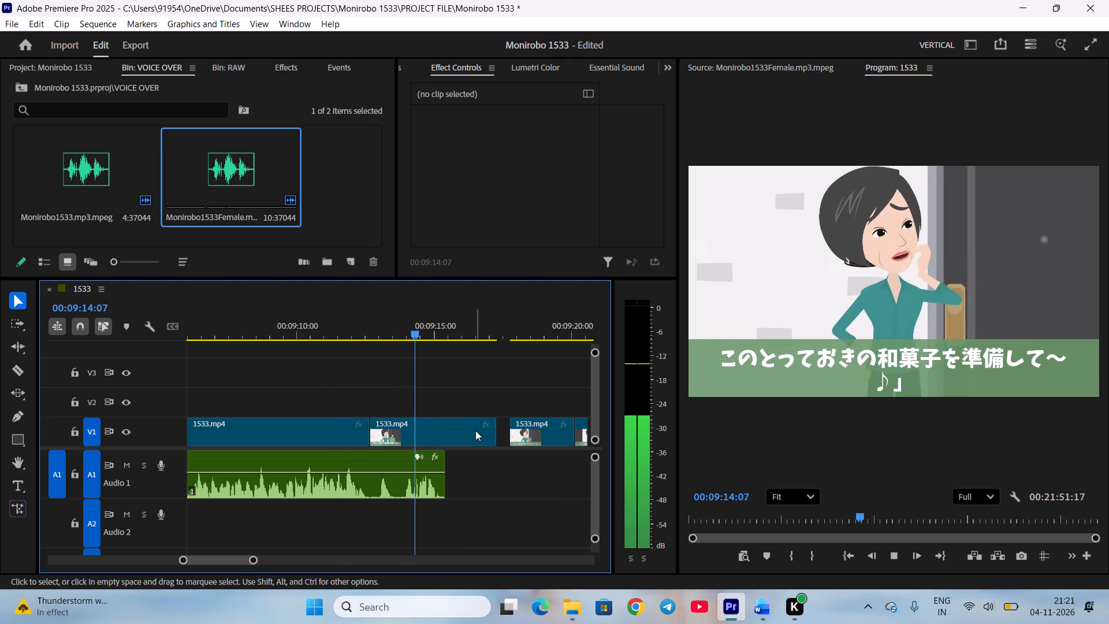
# Trim the 「あら？私閉め忘れたかしら？？」 segment's end to the female voice clip's end and close the gap before the following video clip.
pyautogui.press('space')
pyautogui.moveTo(495, 433); pyautogui.dragTo(448, 430)
pyautogui.rightClick(476, 428)
pyautogui.click(483, 434)
pyautogui.scroll(-10, 478, 459)
pyautogui.press('space')
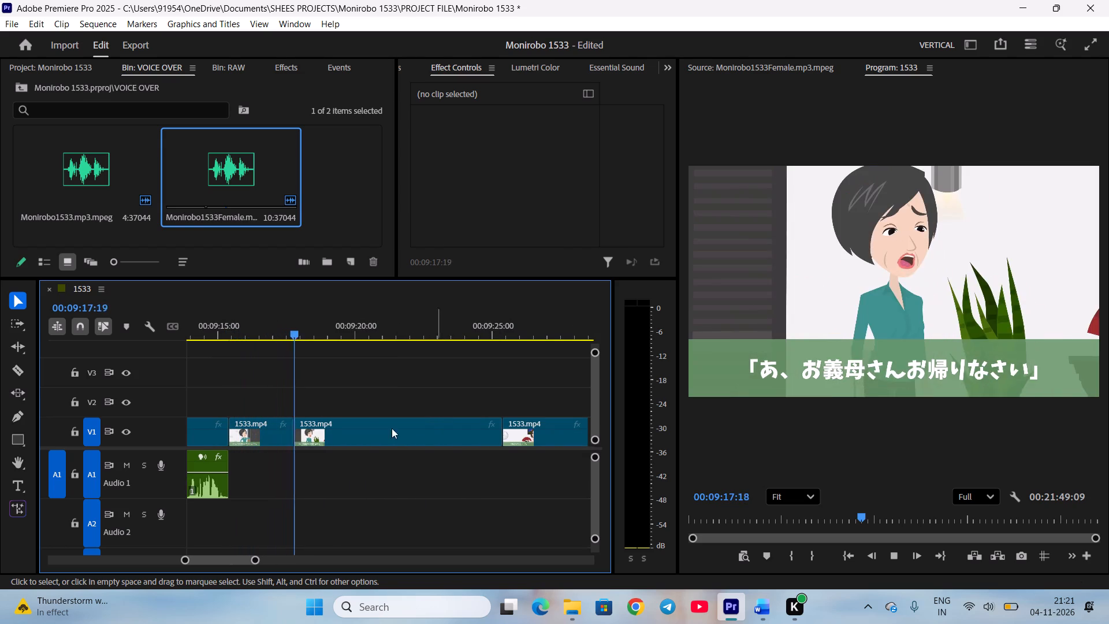
# Mark Eriko's greeting phrase in the female voice-over from 00:08:44:02 to 00:08:45:22 and place it on Audio 1 under the 「あ、お義母さんお帰りなさい」 scene.
pyautogui.press('space')
pyautogui.click(273, 329)
pyautogui.doubleClick(222, 152)
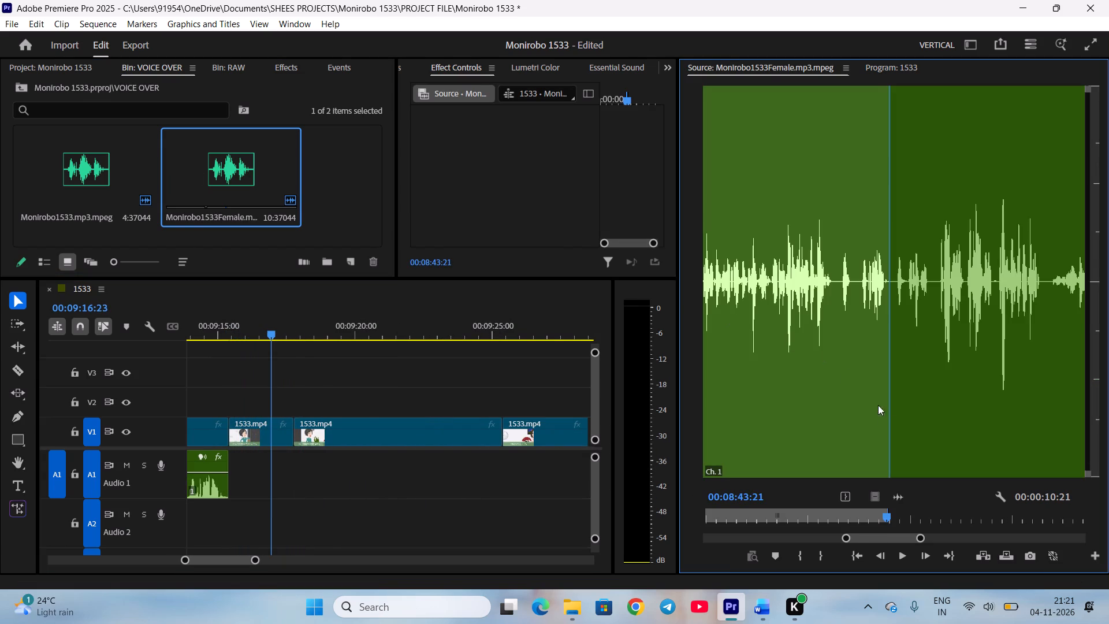
pyautogui.press('space')
pyautogui.press('space')
pyautogui.scroll(4, 946, 506)
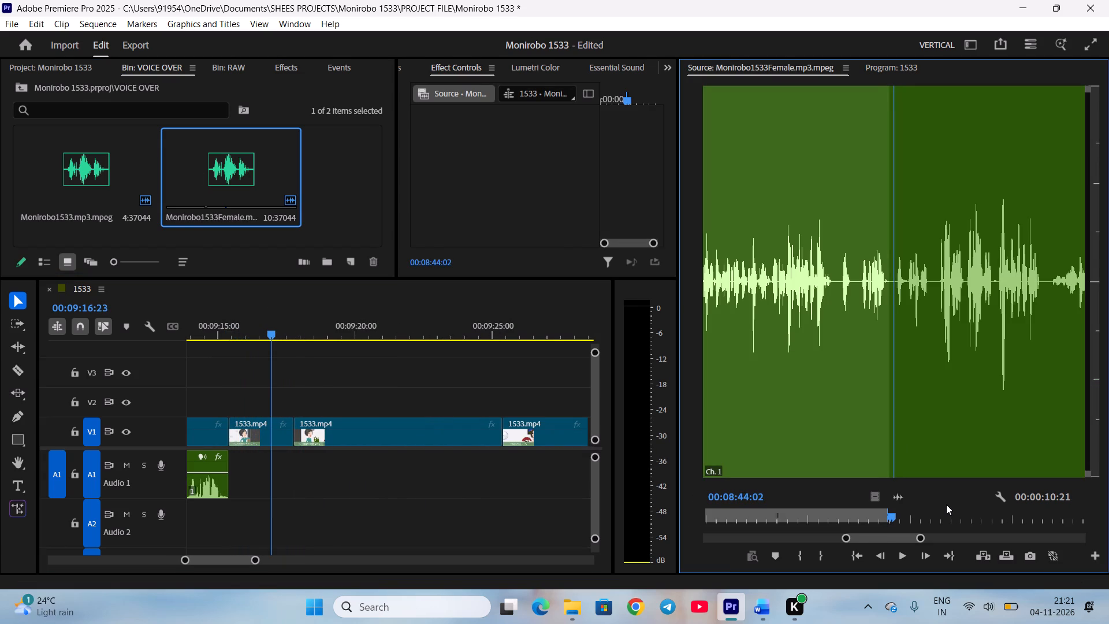
pyautogui.write('i')
pyautogui.press('space')
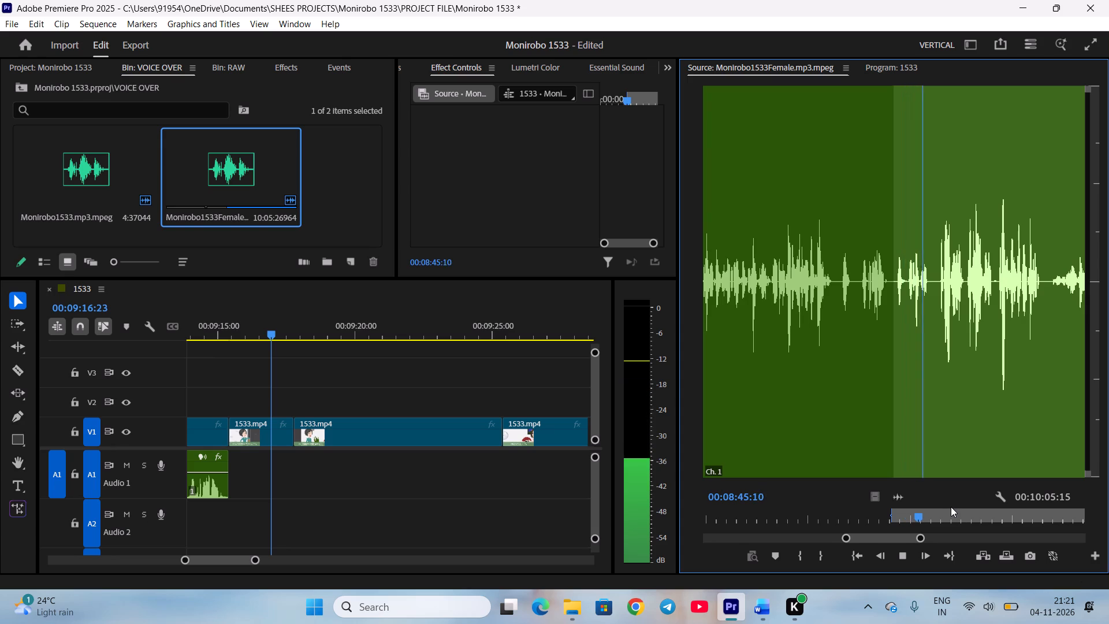
pyautogui.press('space')
pyautogui.press('o')
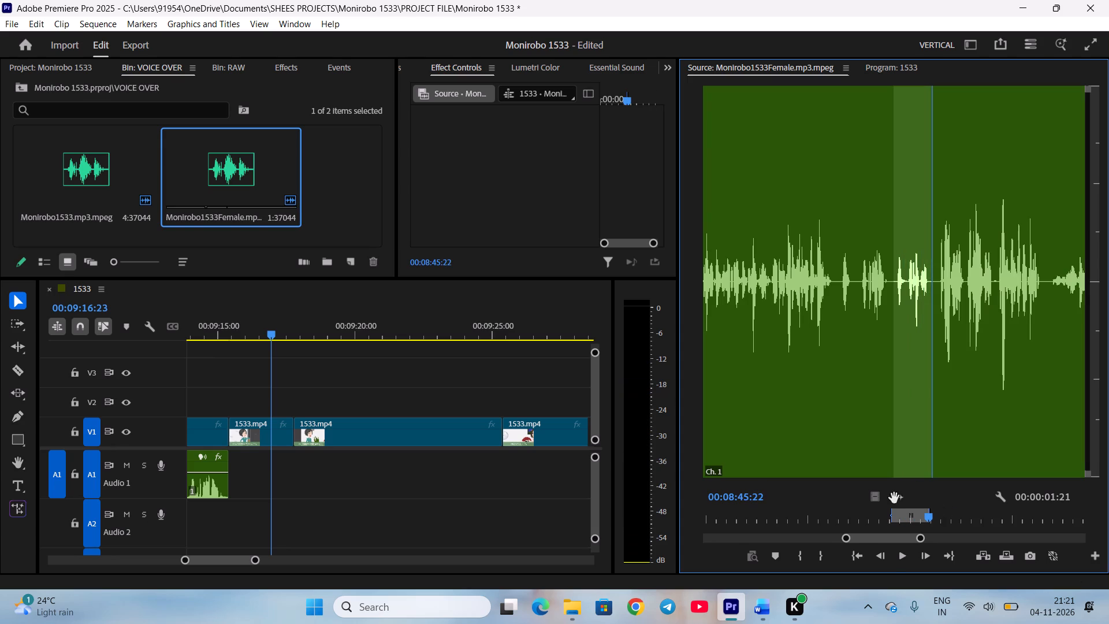
pyautogui.moveTo(894, 497); pyautogui.dragTo(232, 473)
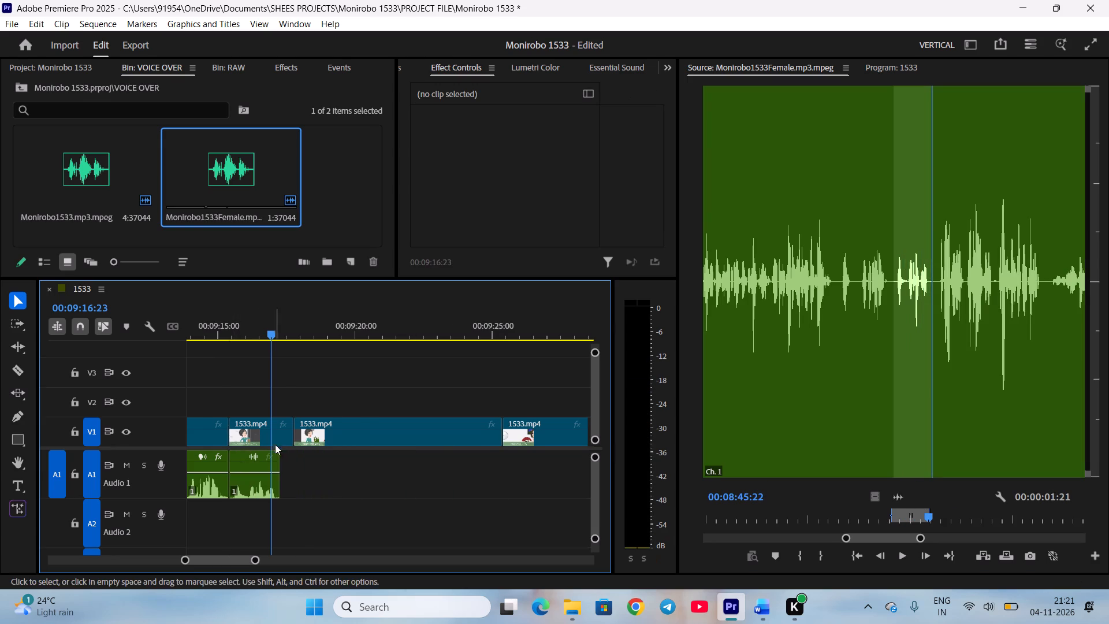
# Trim the 「あ、お義母さんお帰りなさい」 video clip's end to the voice clip's end and close the gap before the following video clip.
pyautogui.moveTo(289, 432); pyautogui.dragTo(278, 431)
pyautogui.rightClick(285, 428)
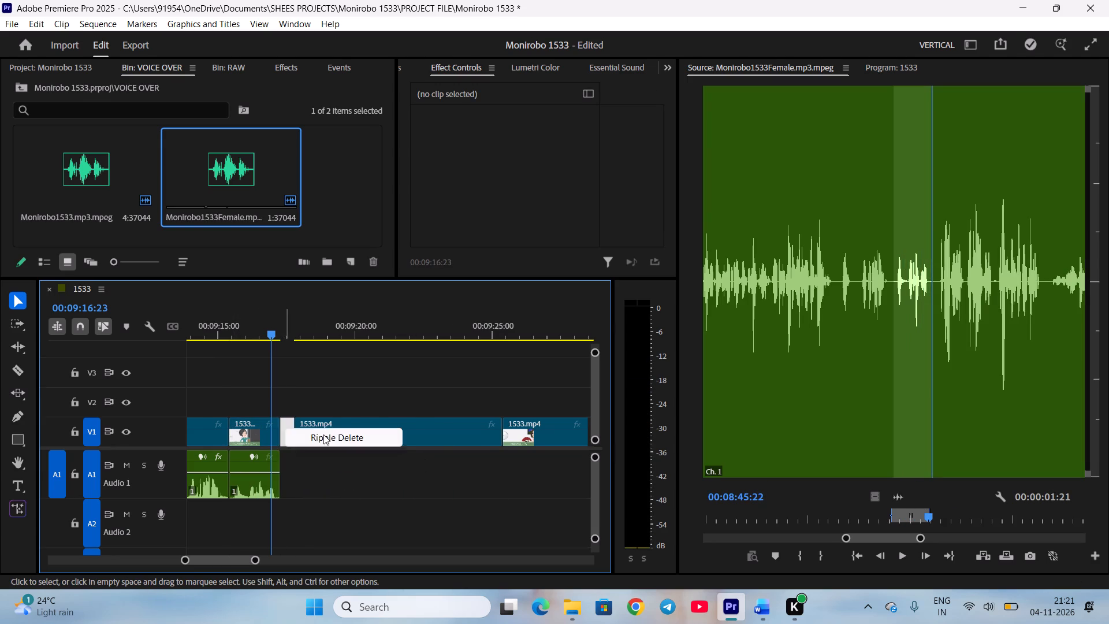
pyautogui.click(323, 434)
pyautogui.scroll(-2, 323, 441)
pyautogui.press('space')
# Preview the 「え、エリコさん！？」 and 「13時からでしょう！？」 scenes, check the script in Word, and save the project.
pyautogui.moveTo(300, 317); pyautogui.dragTo(340, 326)
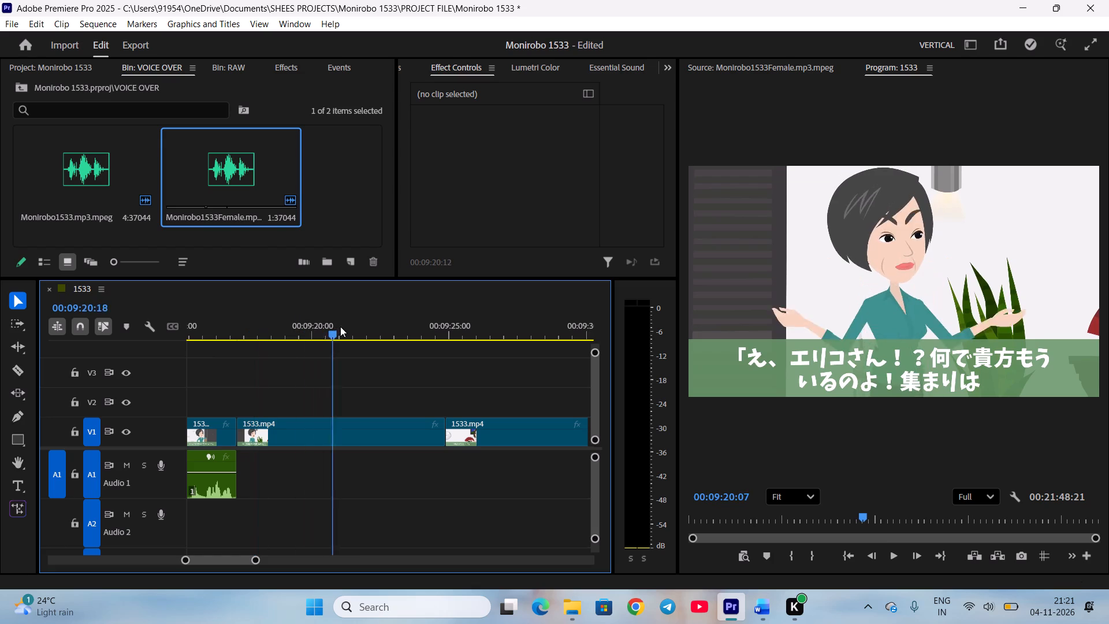
pyautogui.moveTo(340, 326); pyautogui.dragTo(396, 341)
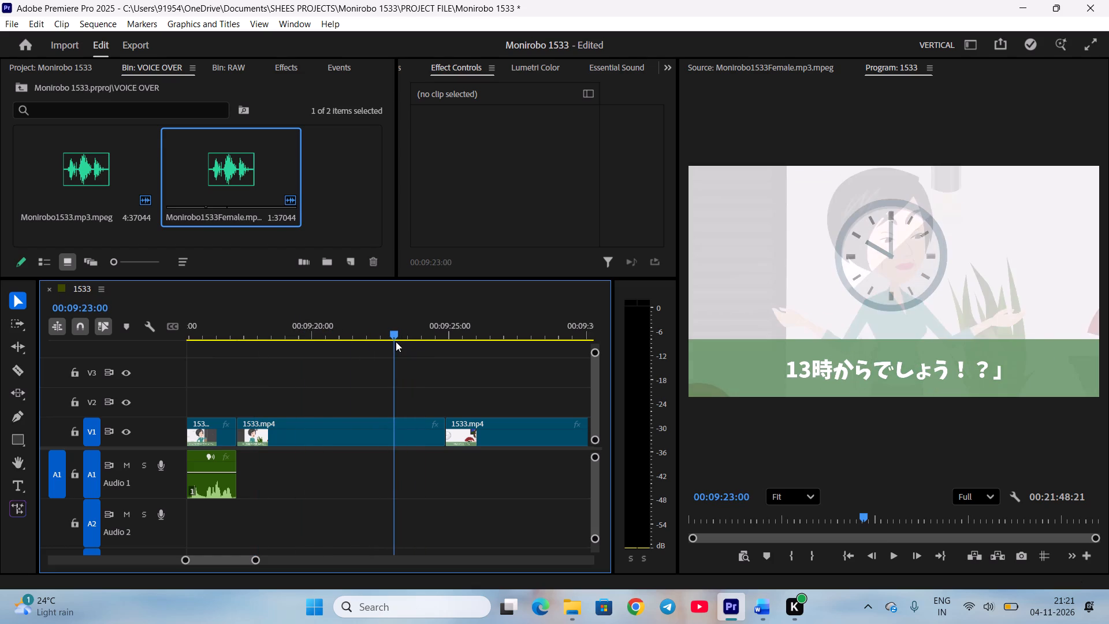
pyautogui.moveTo(396, 341); pyautogui.dragTo(378, 344)
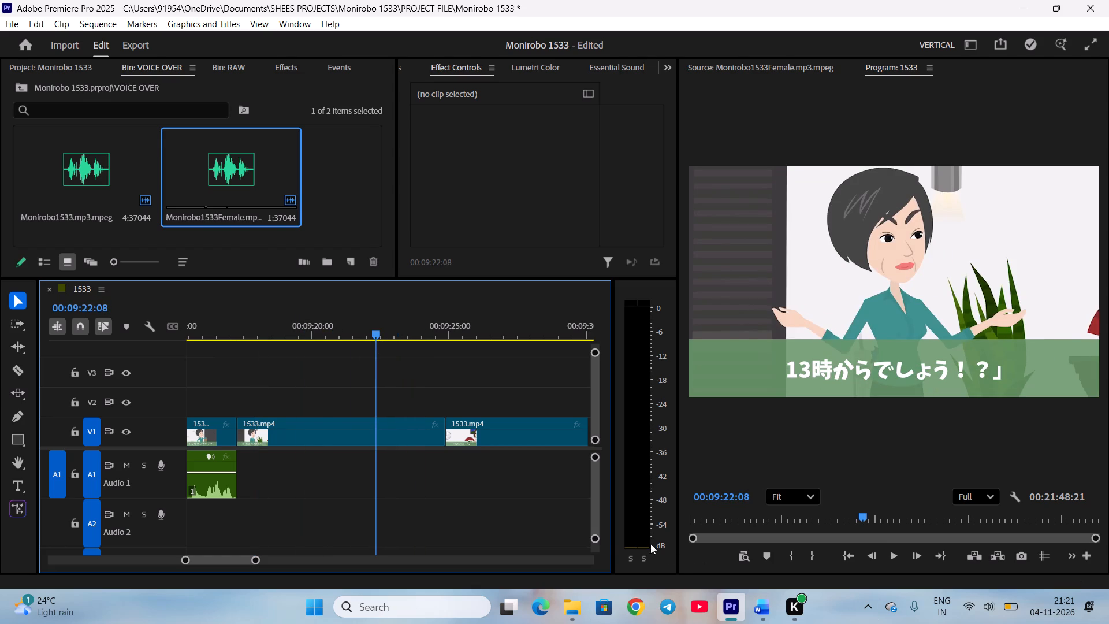
pyautogui.hotkey('ctrl', 's')
pyautogui.click(766, 611)
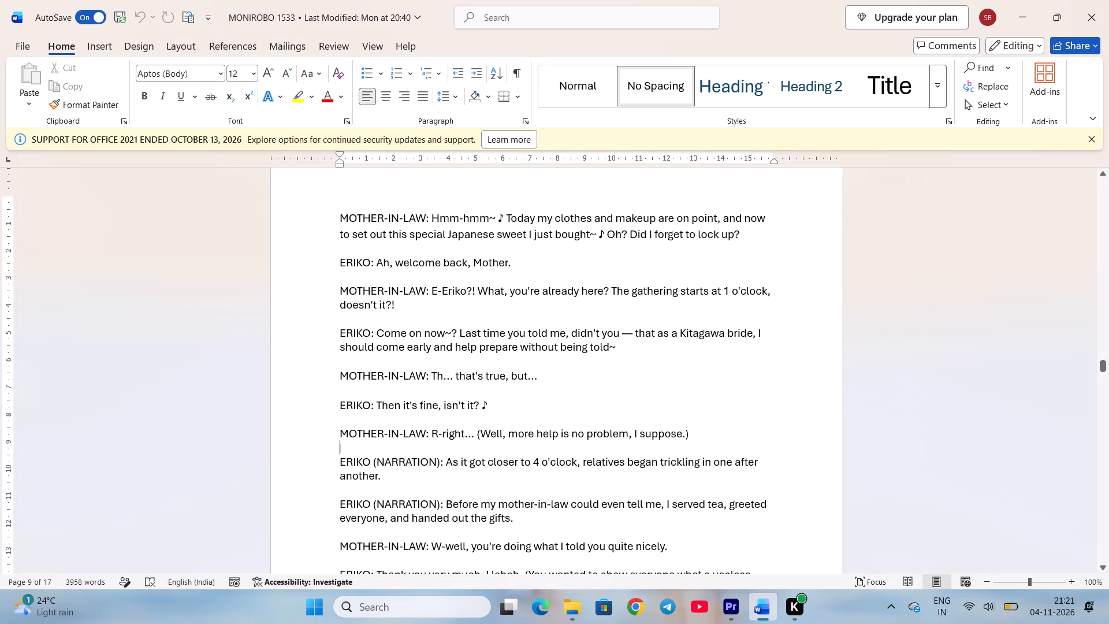
pyautogui.click(735, 604)
pyautogui.moveTo(399, 321); pyautogui.dragTo(439, 337)
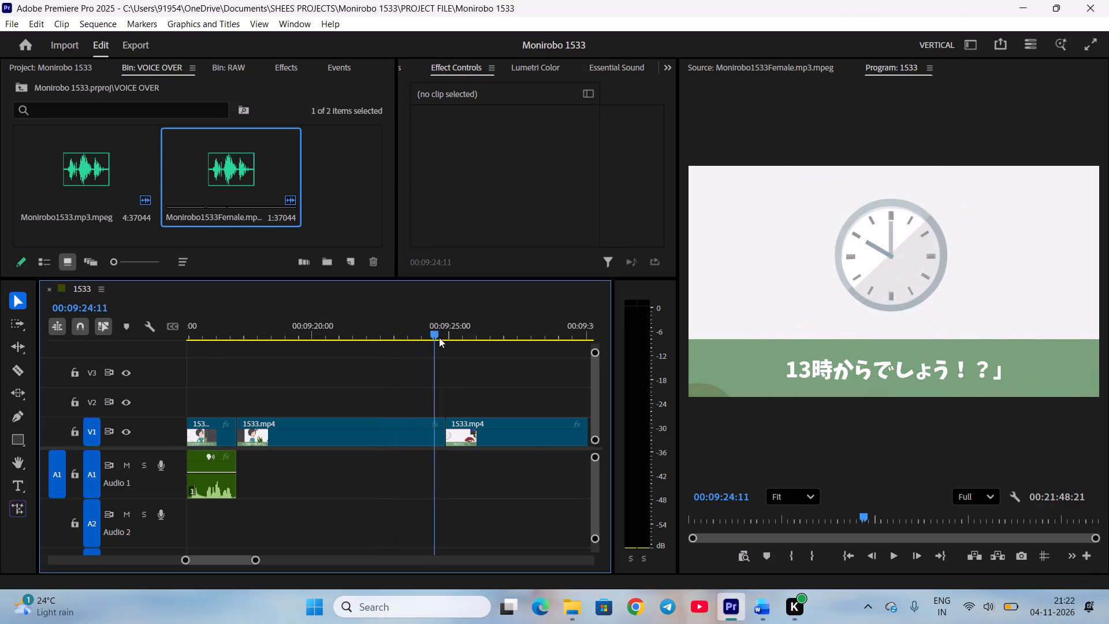
pyautogui.moveTo(439, 337); pyautogui.dragTo(505, 361)
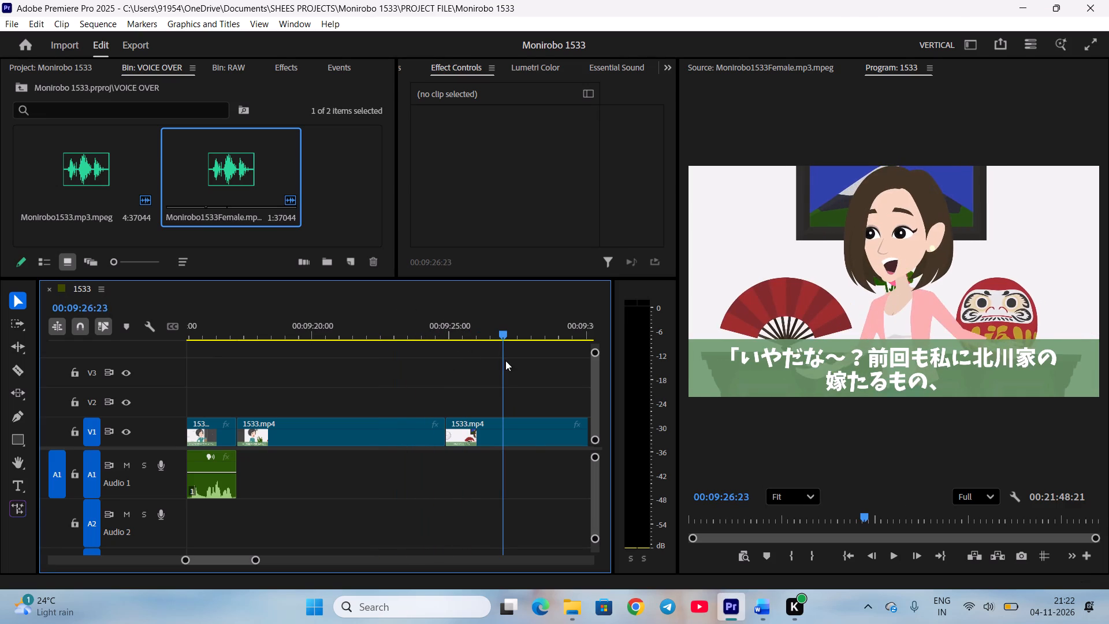
pyautogui.moveTo(505, 361); pyautogui.dragTo(355, 364)
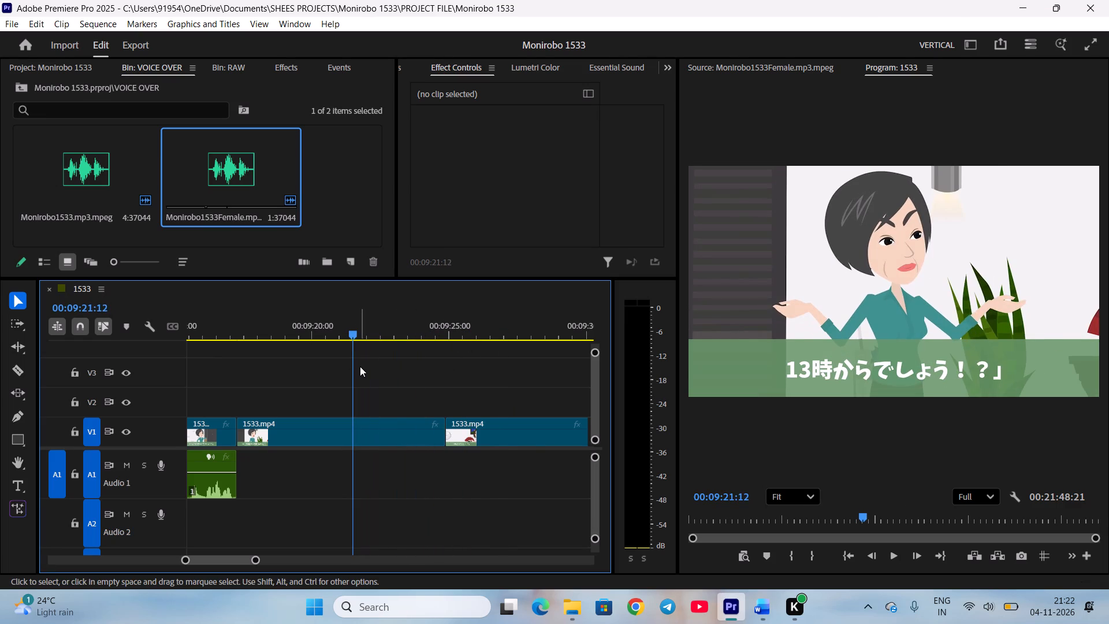
pyautogui.hotkey('ctrl', 's')
# Mark the mother-in-law's 1 o'clock gathering phrase in the female voice-over from 00:08:46:03 to 00:08:51:07, checking it against the script.
pyautogui.doubleClick(240, 168)
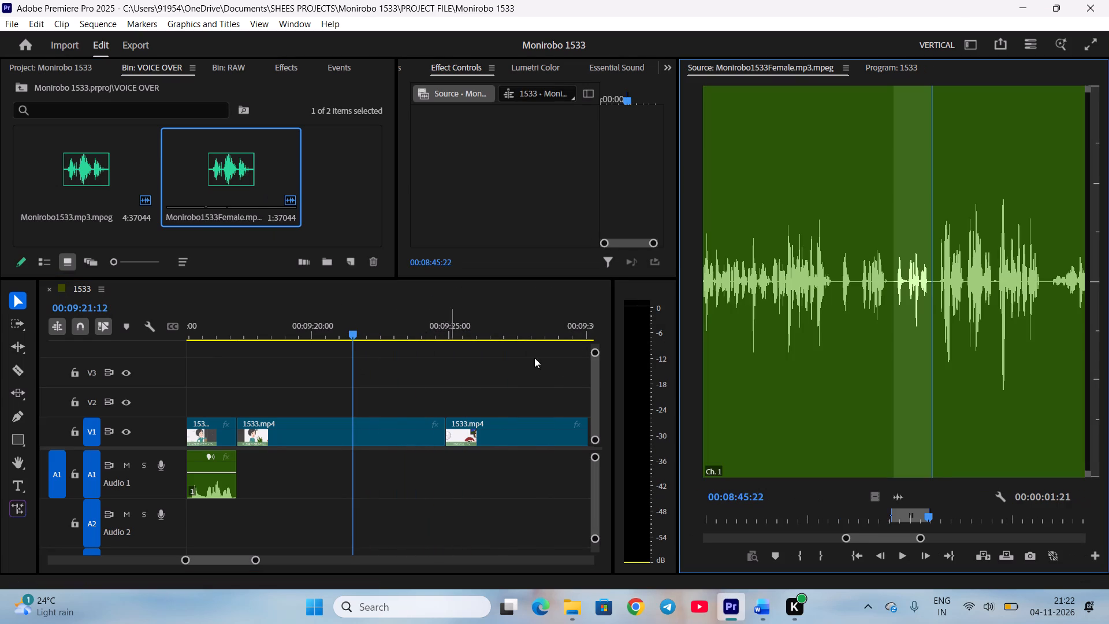
pyautogui.scroll(-8, 896, 506)
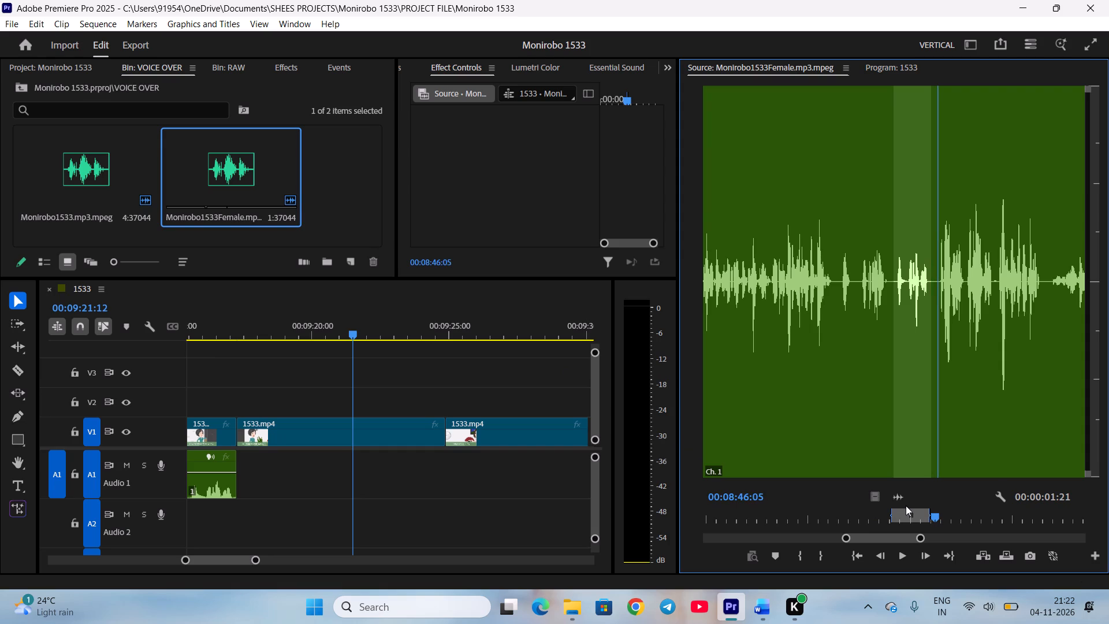
pyautogui.scroll(2, 906, 506)
pyautogui.press('i')
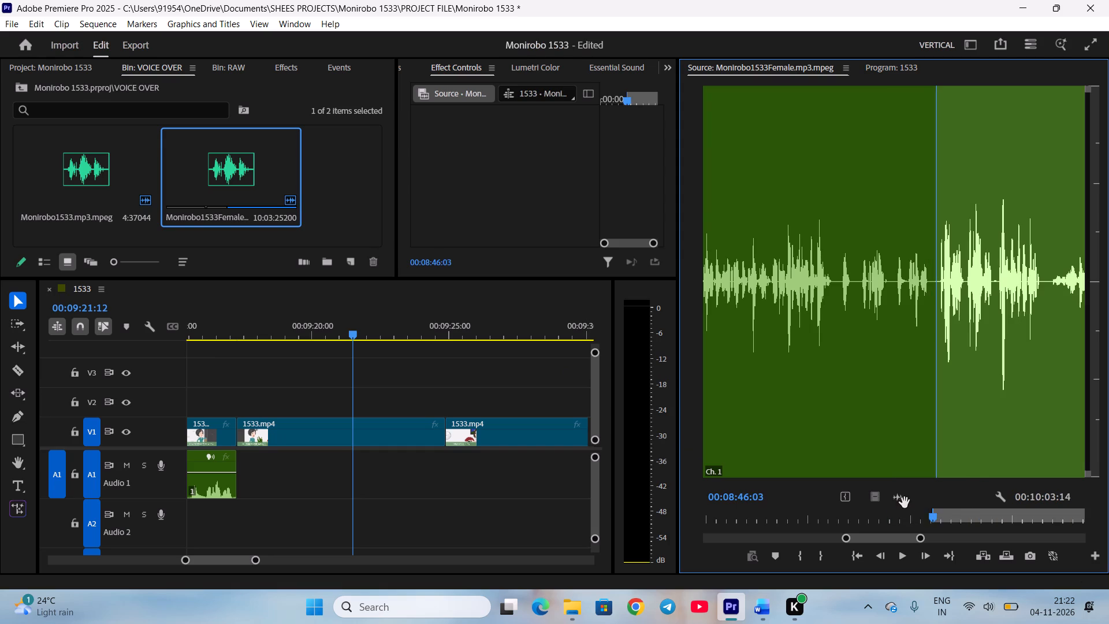
pyautogui.press('space')
pyautogui.click(762, 613)
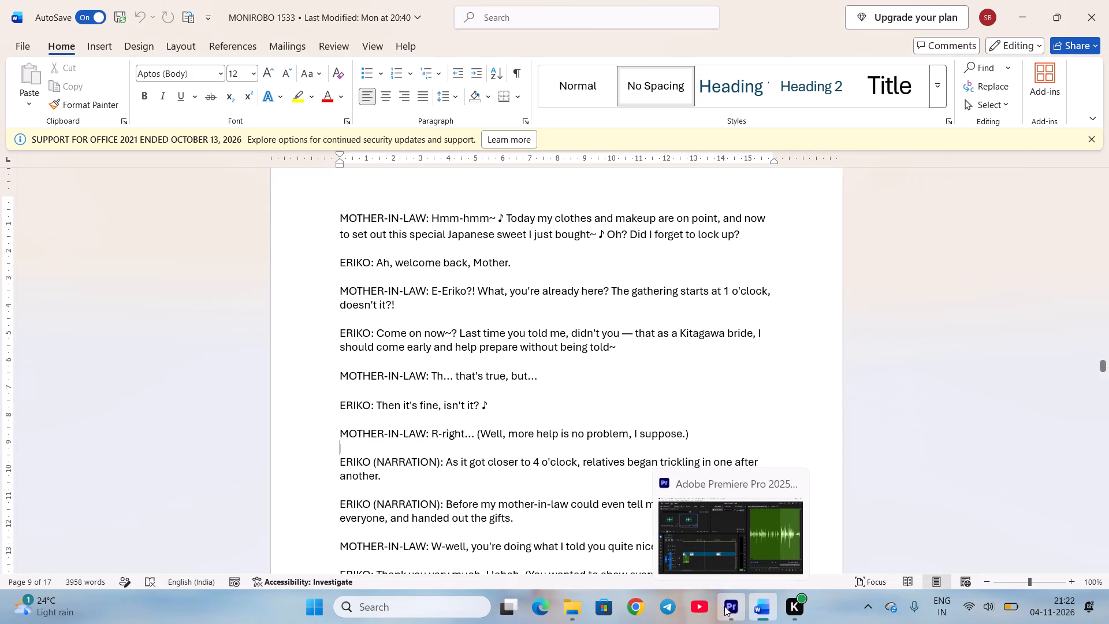
pyautogui.press('space')
pyautogui.scroll(19, 912, 511)
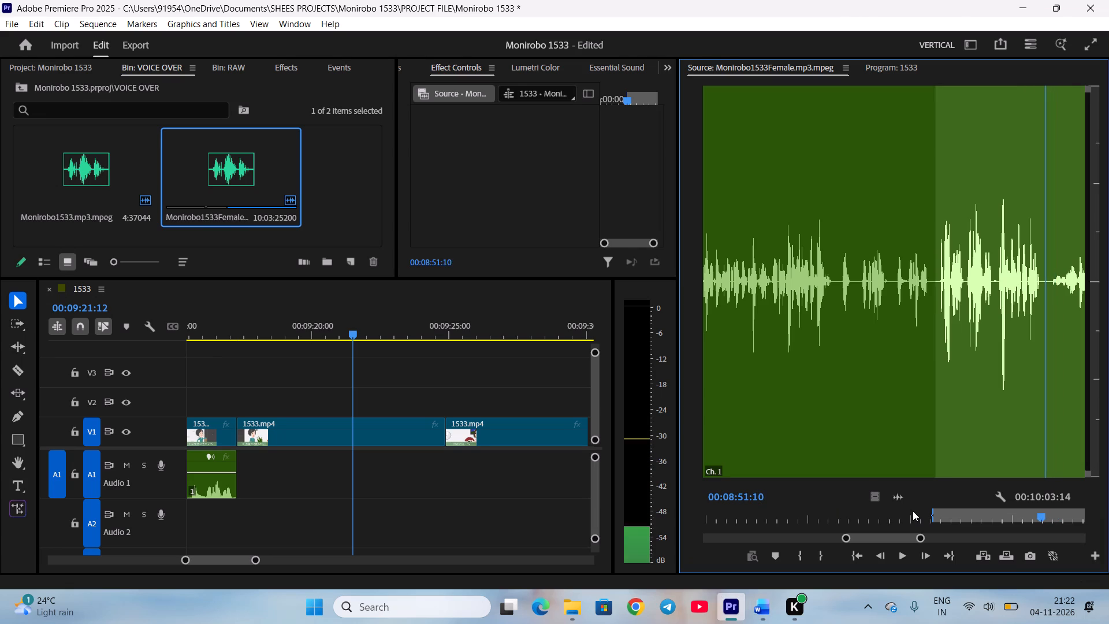
pyautogui.scroll(3, 913, 511)
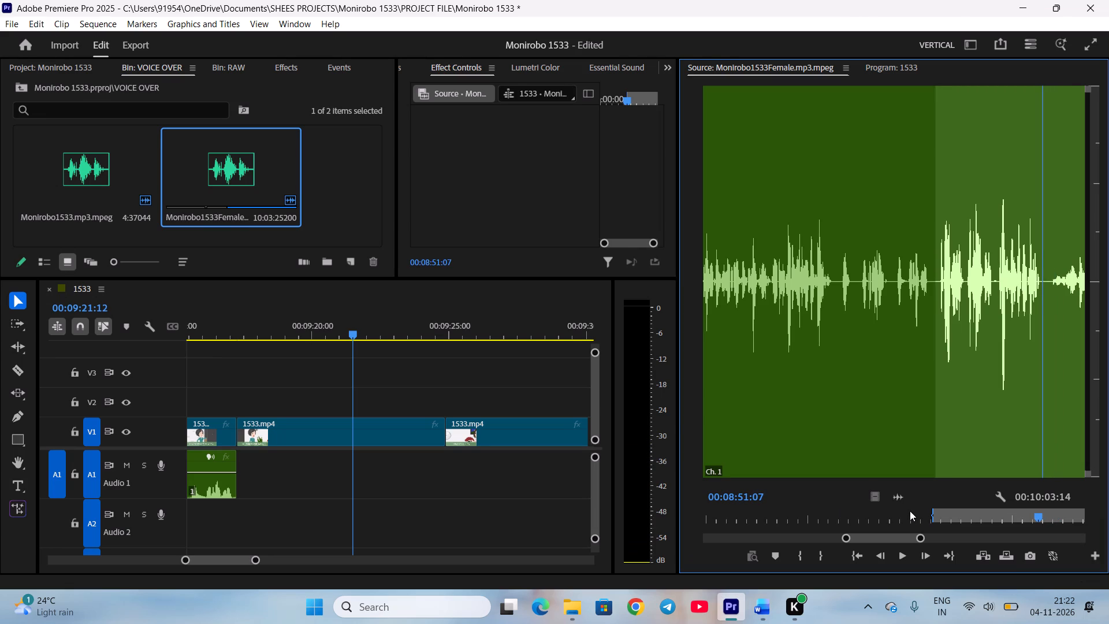
pyautogui.press('o')
# Place the marked phrase on Audio 1 directly after the preceding voice clip and extend its end slightly while playing it back.
pyautogui.moveTo(892, 491); pyautogui.dragTo(323, 458)
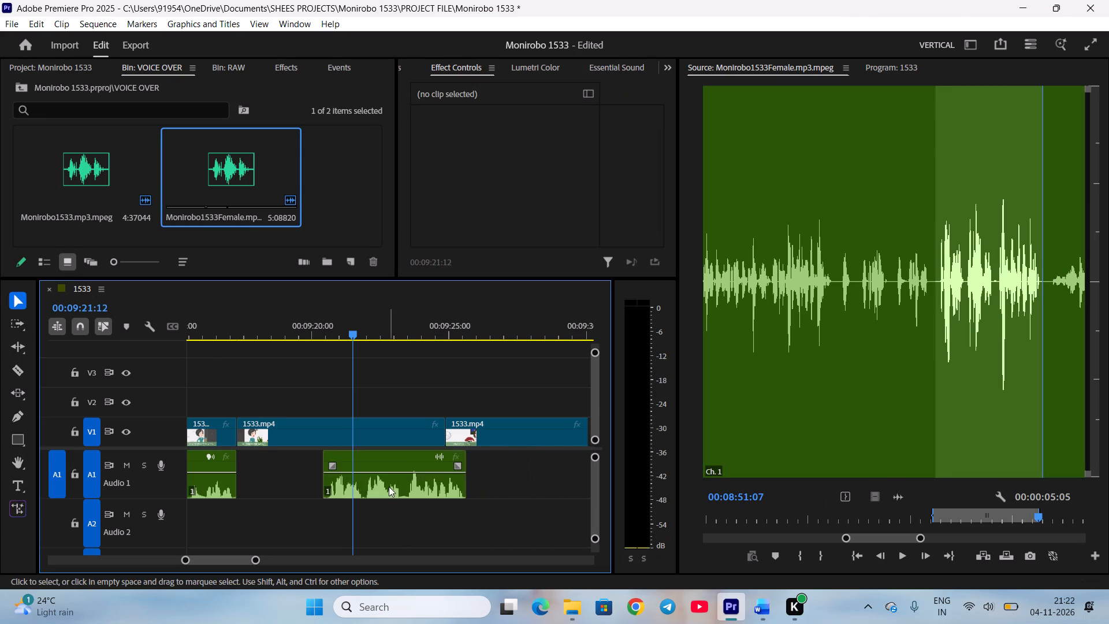
pyautogui.moveTo(389, 486); pyautogui.dragTo(306, 482)
pyautogui.click(319, 502)
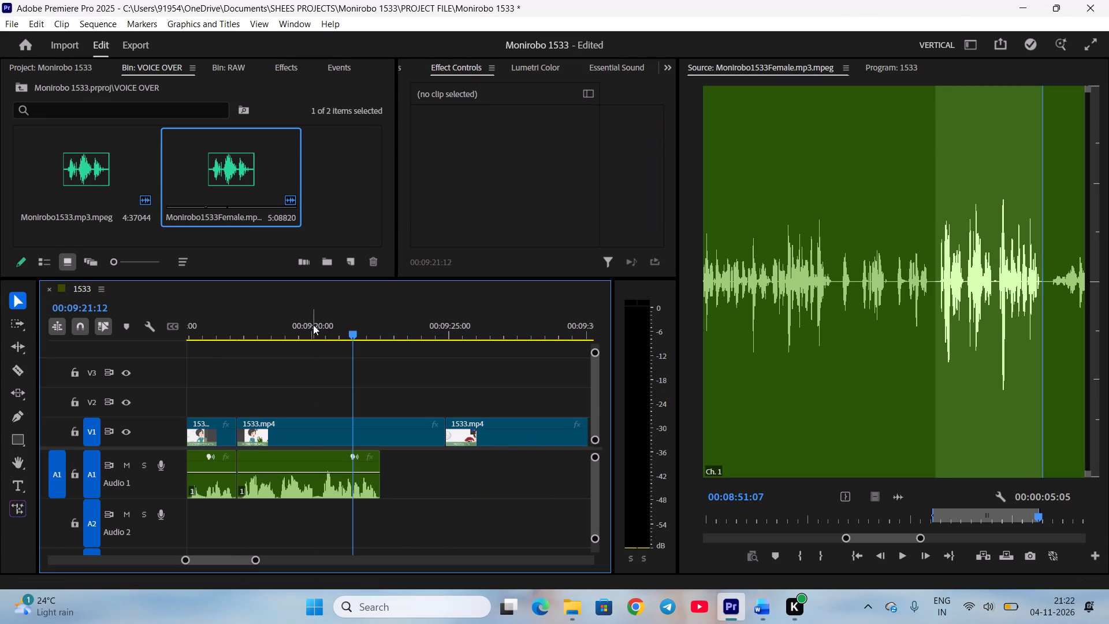
pyautogui.click(313, 325)
pyautogui.press('space')
pyautogui.click(381, 481)
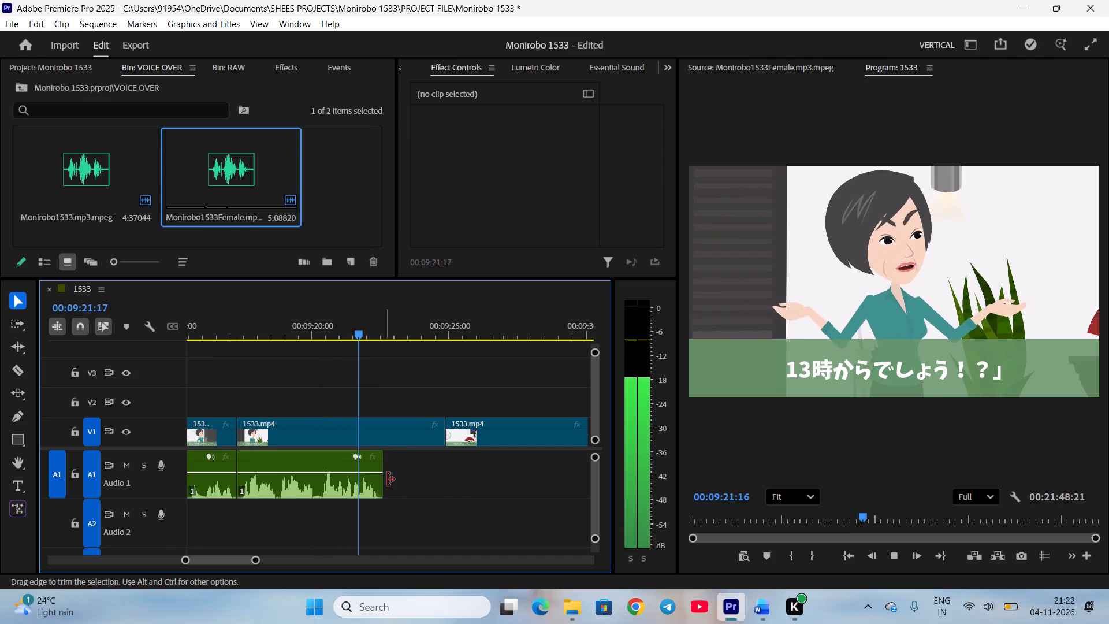
pyautogui.press('space')
# Split the 「13時からでしょう！？」 scene's video clip at about 00:09:22:15, just before it dissolves into the clock shot.
pyautogui.click(398, 441)
pyautogui.scroll(-3, 763, 521)
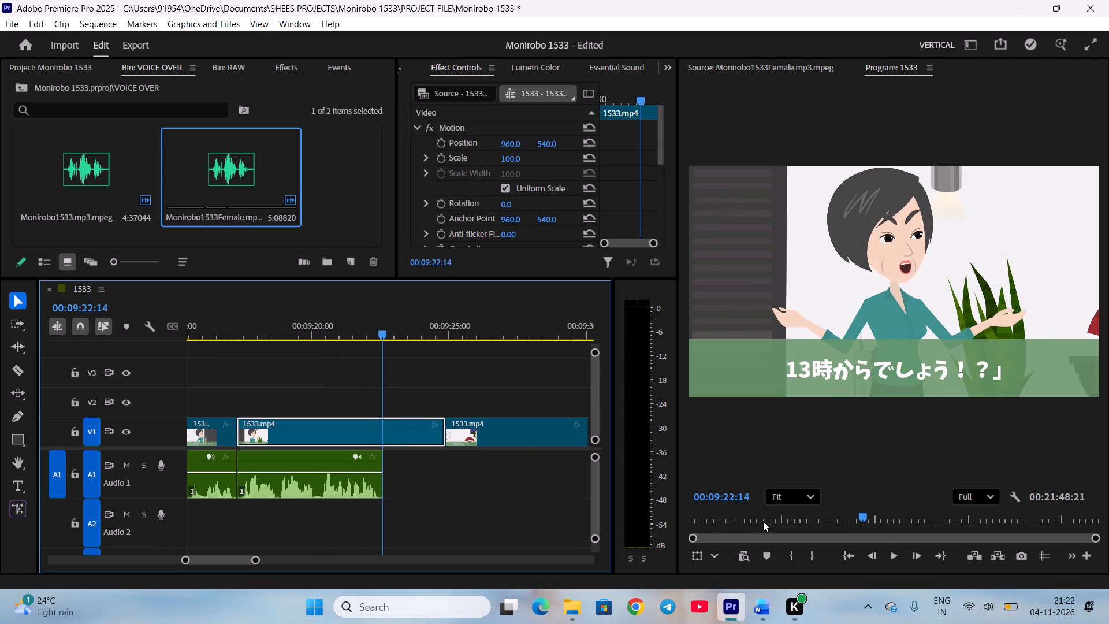
pyautogui.scroll(-5, 763, 521)
pyautogui.scroll(3, 763, 521)
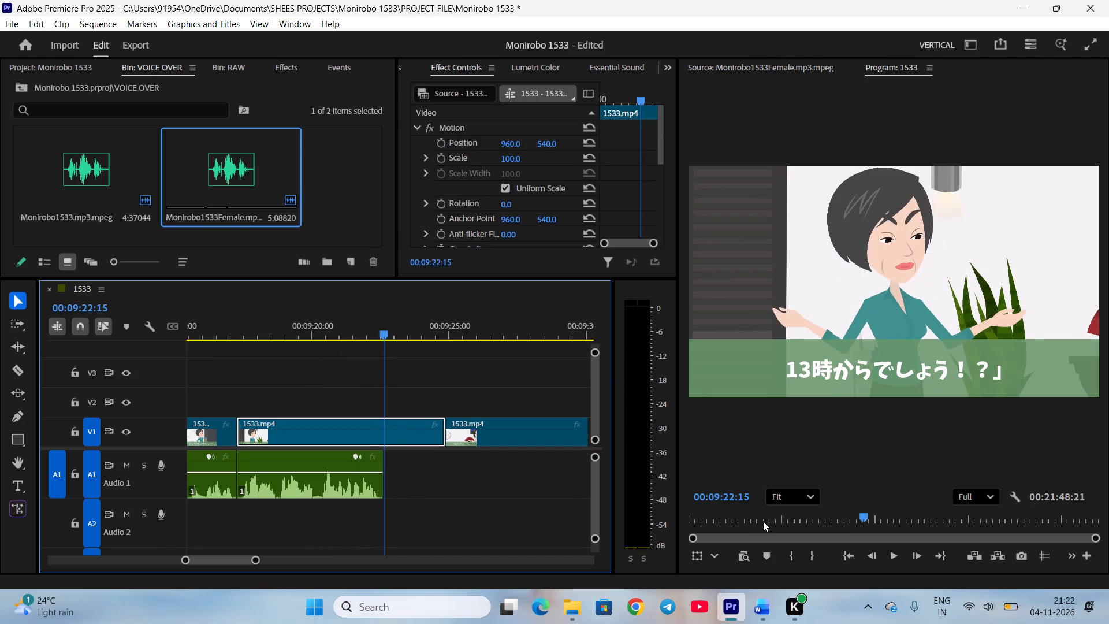
pyautogui.press('c')
# Move the split-off clock segment earlier so its end lines up with the voice clip's end, then replay the join.
pyautogui.moveTo(366, 334); pyautogui.dragTo(322, 343)
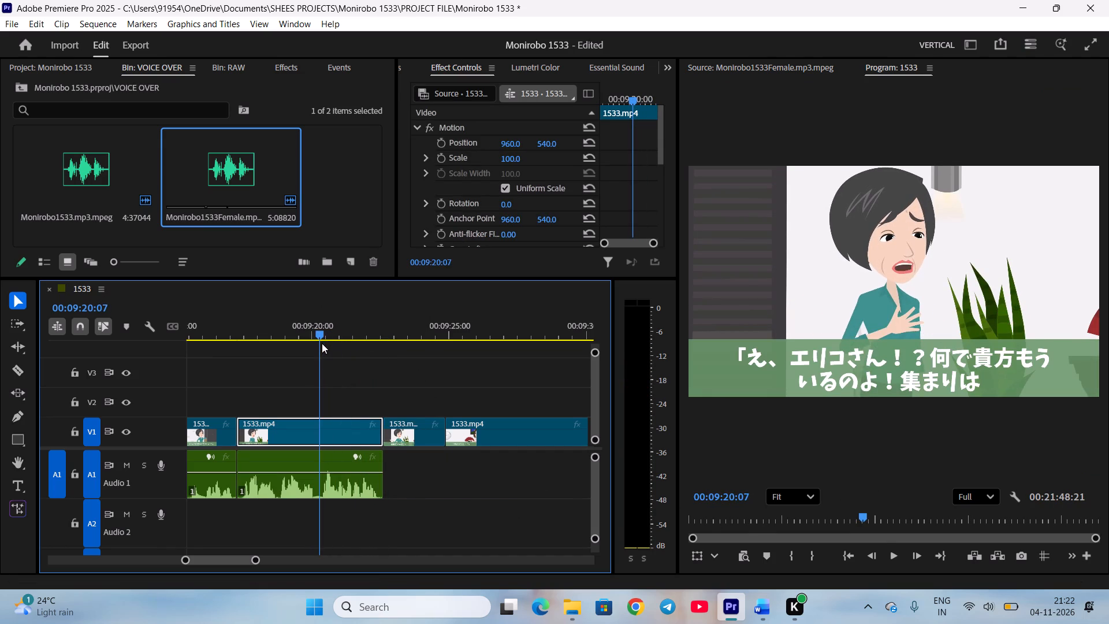
pyautogui.moveTo(322, 343); pyautogui.dragTo(319, 344)
pyautogui.moveTo(404, 432); pyautogui.dragTo(374, 432)
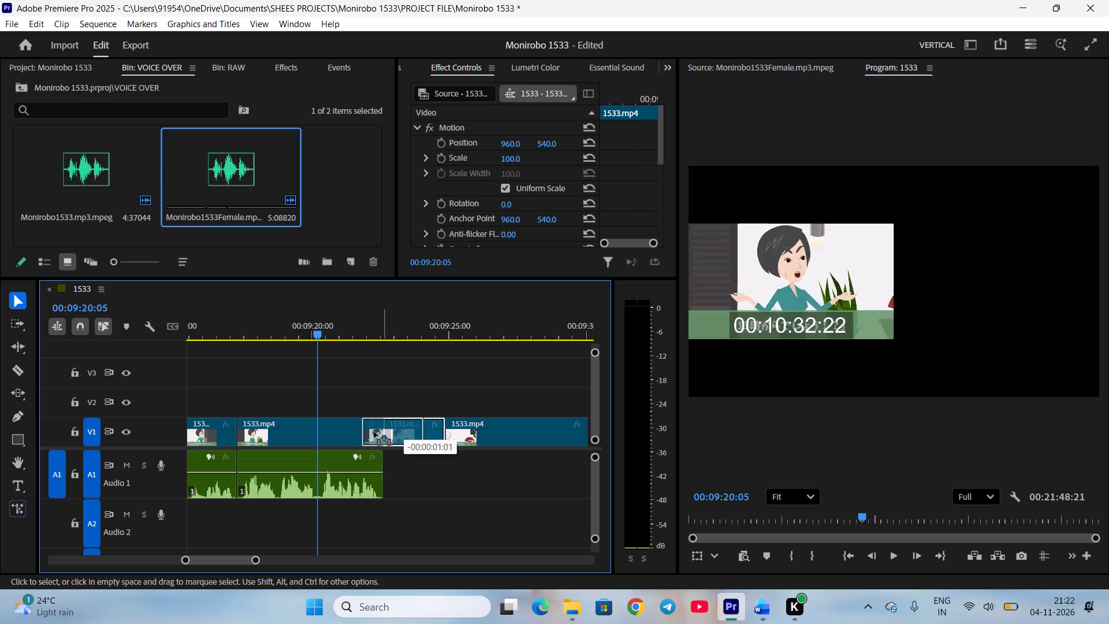
pyautogui.moveTo(374, 432); pyautogui.dragTo(348, 431)
pyautogui.click(349, 354)
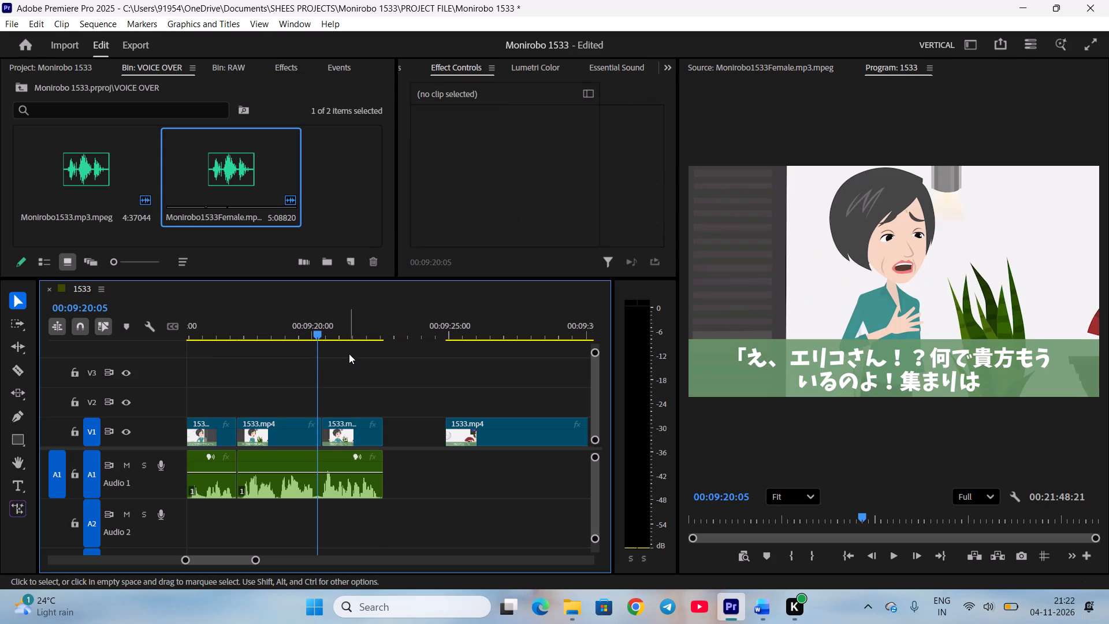
pyautogui.press('space')
pyautogui.scroll(-4, 354, 369)
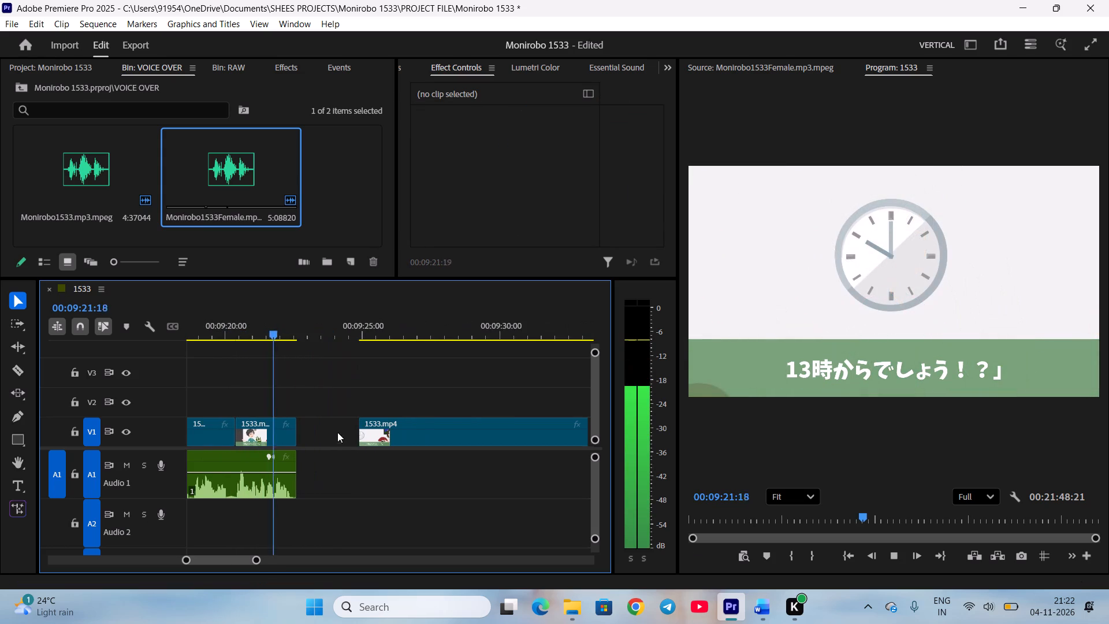
# Close the gap before the 「いやだな～？前回も私に北川家の嫁たるもの、」 video clip and save the project.
pyautogui.rightClick(329, 433)
pyautogui.click(375, 442)
pyautogui.scroll(-3, 385, 447)
pyautogui.press('space')
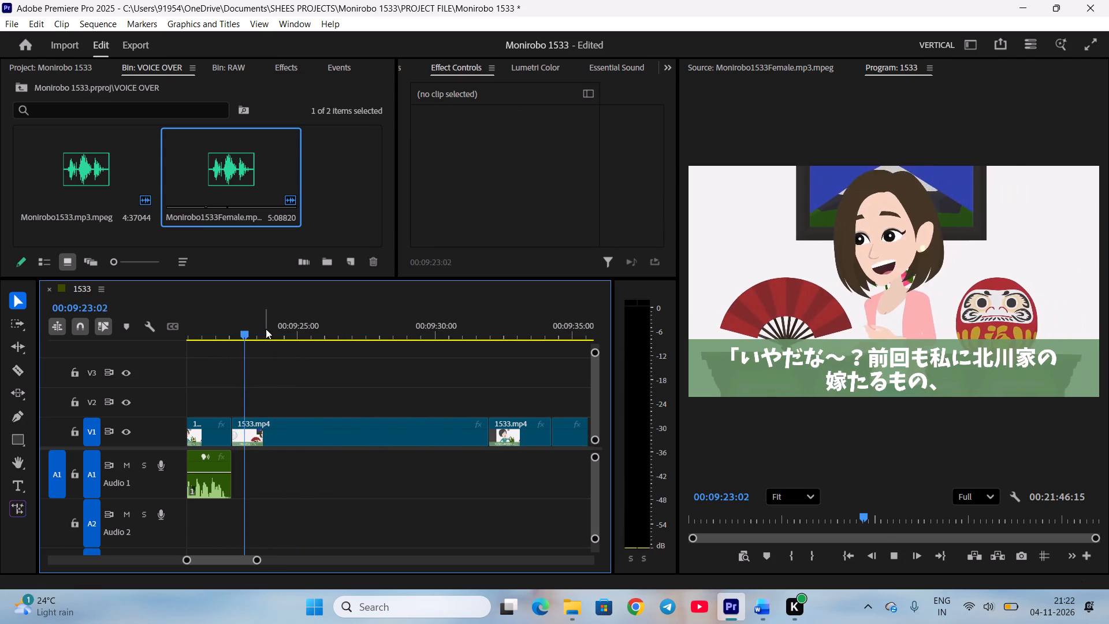
pyautogui.moveTo(266, 328); pyautogui.dragTo(472, 373)
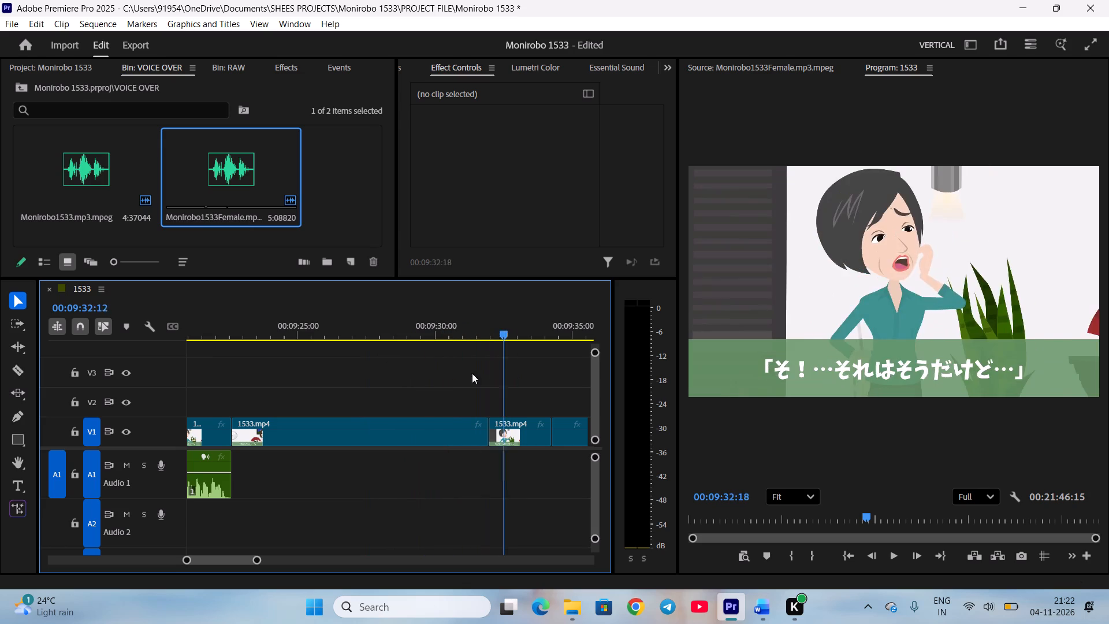
pyautogui.moveTo(472, 373); pyautogui.dragTo(466, 374)
pyautogui.hotkey('ctrl', 's')
# Mark the next phrase in the female voice-over from about 00:08:51:13 to 00:08:59:05, checking the script in Word meanwhile.
pyautogui.doubleClick(241, 184)
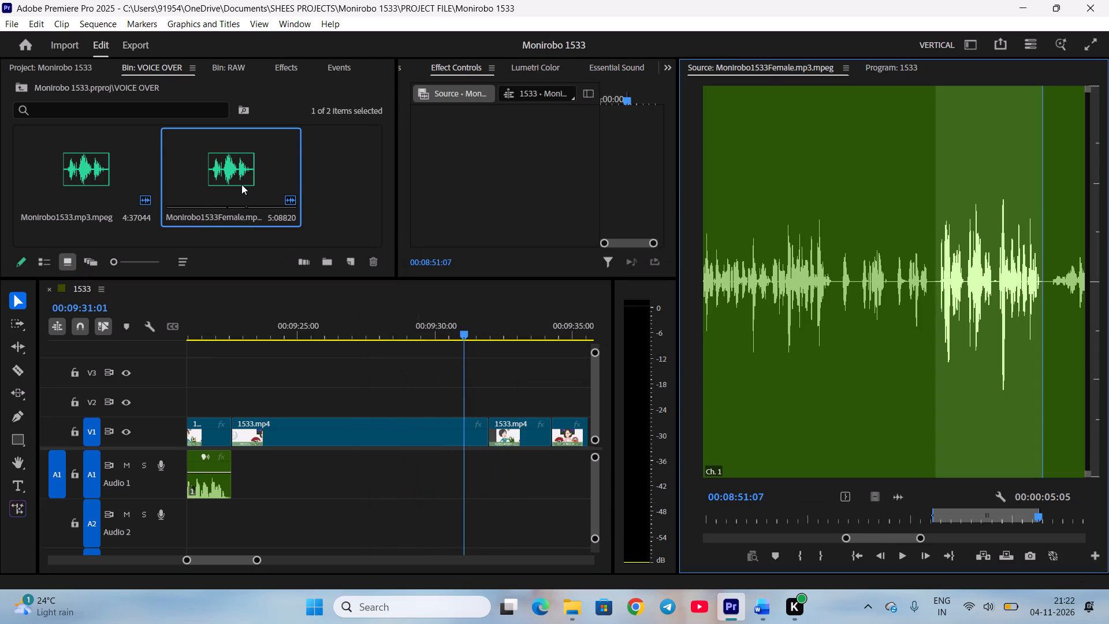
pyautogui.press('space')
pyautogui.press('space')
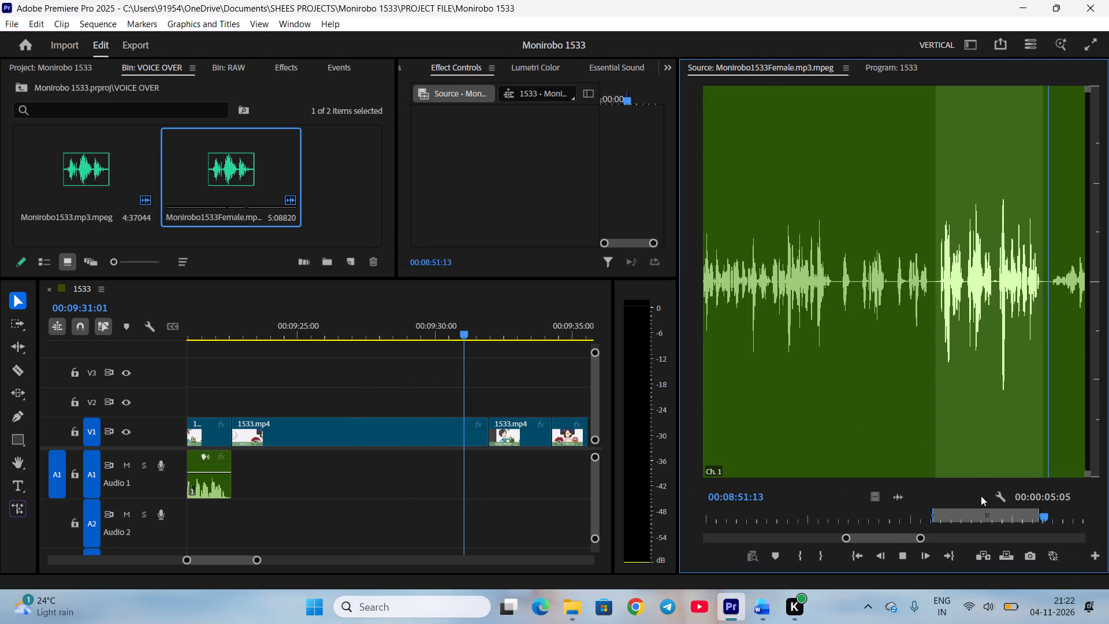
pyautogui.press('i')
pyautogui.press('space')
pyautogui.click(761, 609)
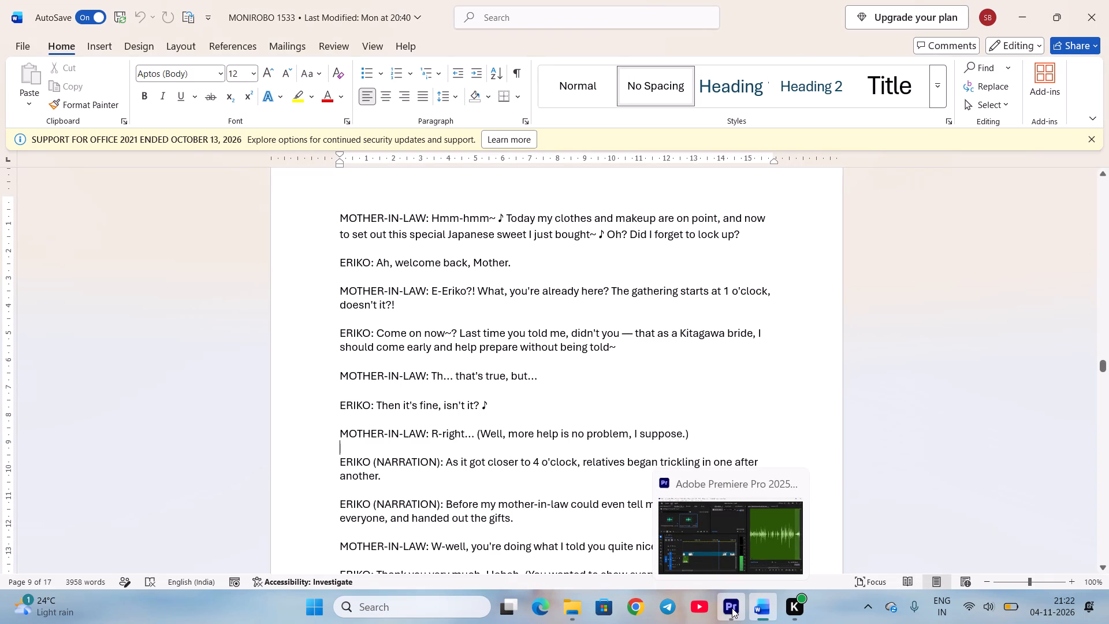
pyautogui.click(732, 608)
pyautogui.press('space')
pyautogui.scroll(5, 918, 493)
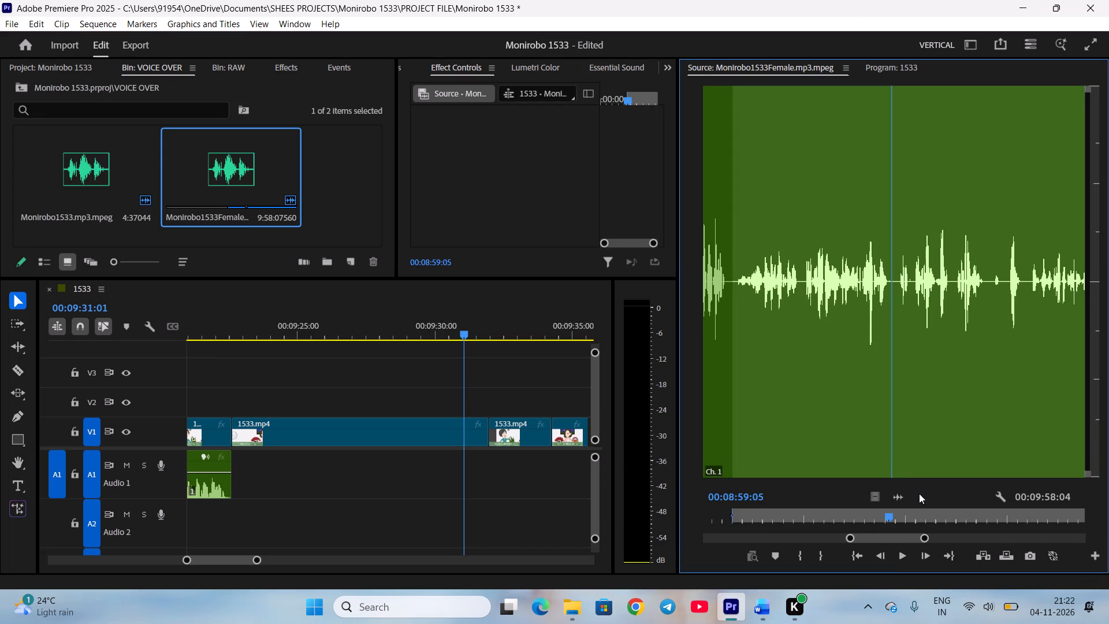
pyautogui.press('o')
# Place the marked phrase on Audio 1 directly after the preceding voice clip and play it against the 「いやだな～？」 scene.
pyautogui.moveTo(896, 492); pyautogui.dragTo(574, 468)
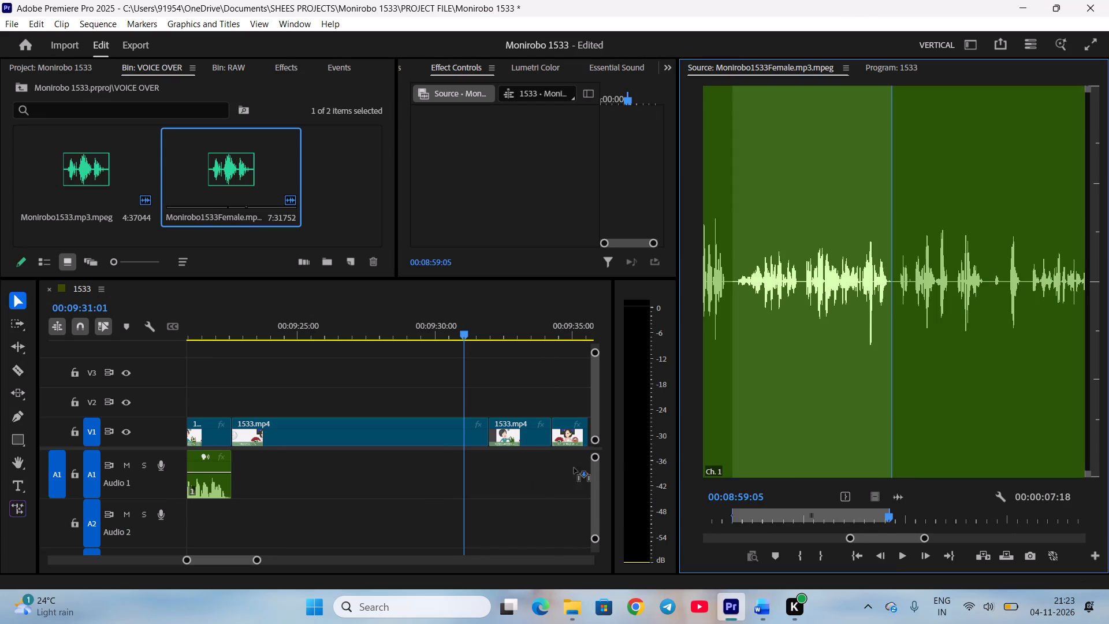
pyautogui.moveTo(574, 468); pyautogui.dragTo(310, 466)
pyautogui.moveTo(366, 491); pyautogui.dragTo(301, 482)
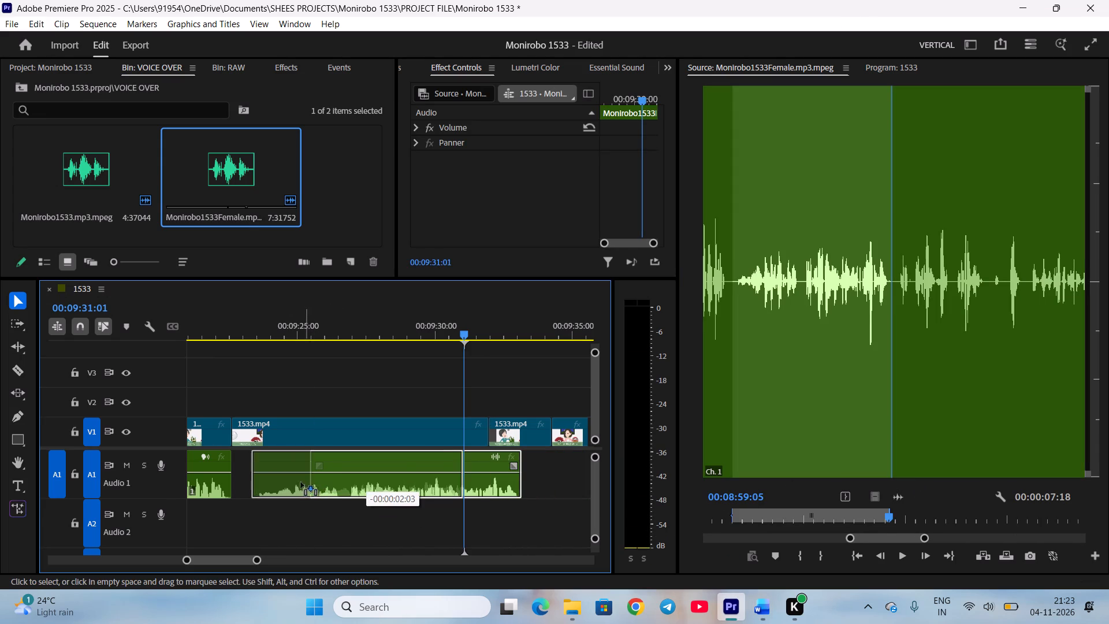
pyautogui.moveTo(301, 482); pyautogui.dragTo(297, 480)
pyautogui.click(347, 518)
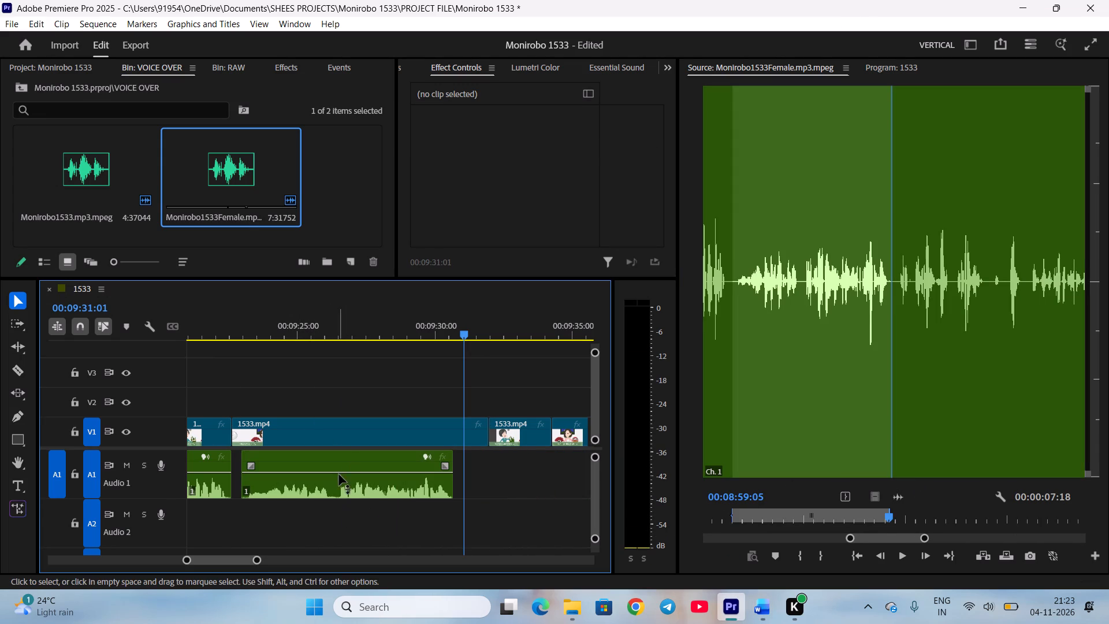
pyautogui.moveTo(341, 486); pyautogui.dragTo(328, 486)
pyautogui.click(362, 516)
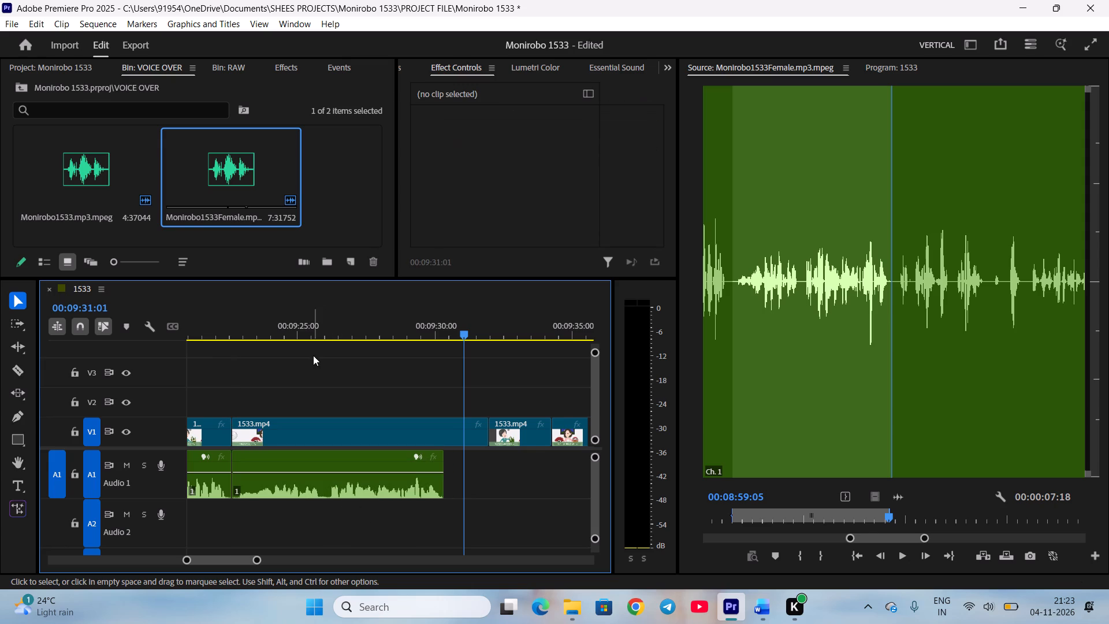
pyautogui.click(307, 328)
pyautogui.press('space')
pyautogui.click(441, 491)
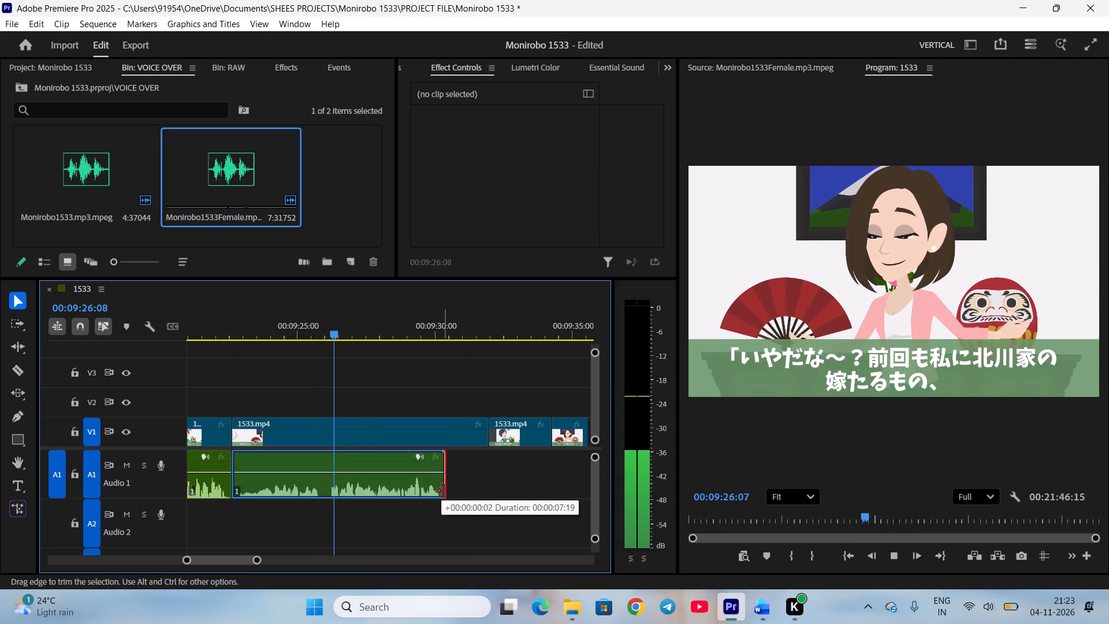
pyautogui.press('space')
# Raise the new voice clip's gain by 9 dB and continue the playback to check it.
pyautogui.click(400, 495)
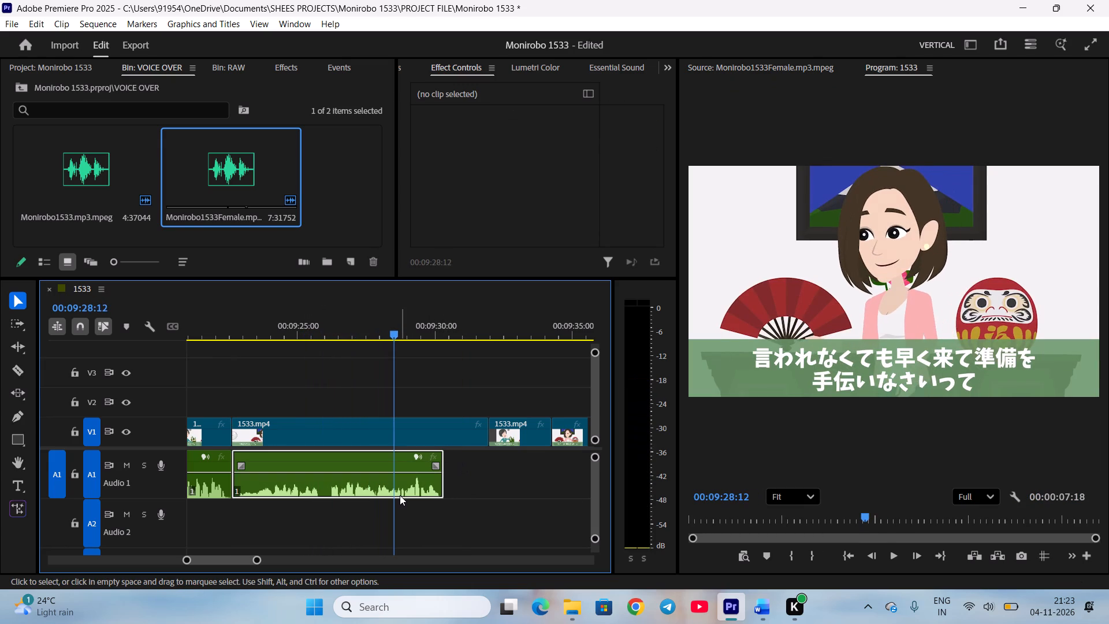
pyautogui.press('g')
pyautogui.press('9')
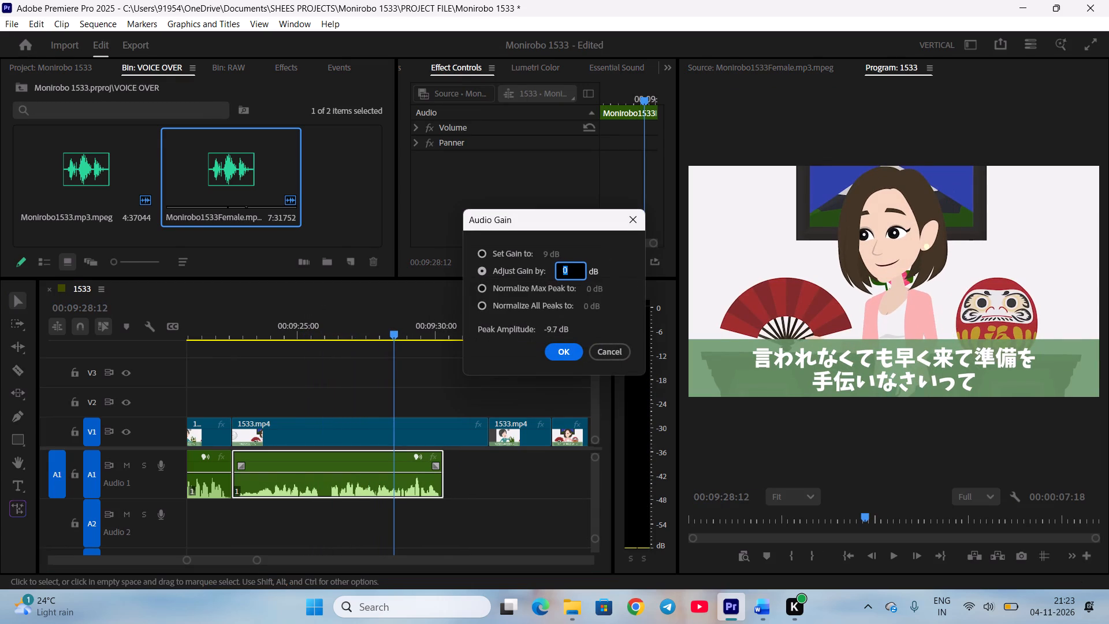
pyautogui.press('Return')
pyautogui.click(477, 523)
pyautogui.press('space')
pyautogui.press('space')
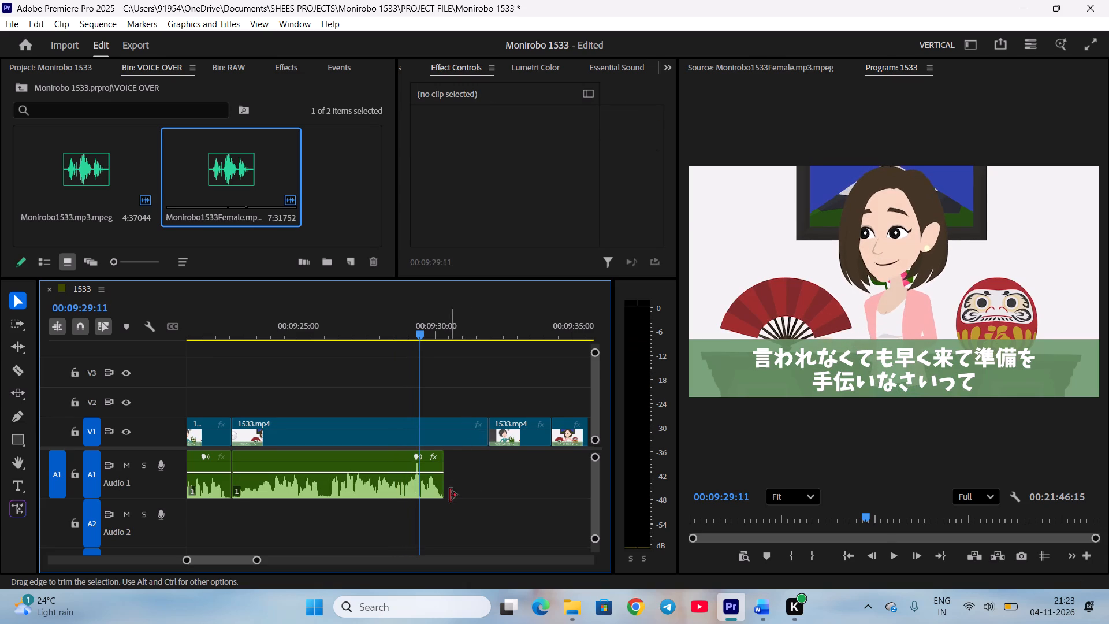
# Extend the new voice clip's end slightly and trim the video clip above it to end at the same point.
pyautogui.click(443, 496)
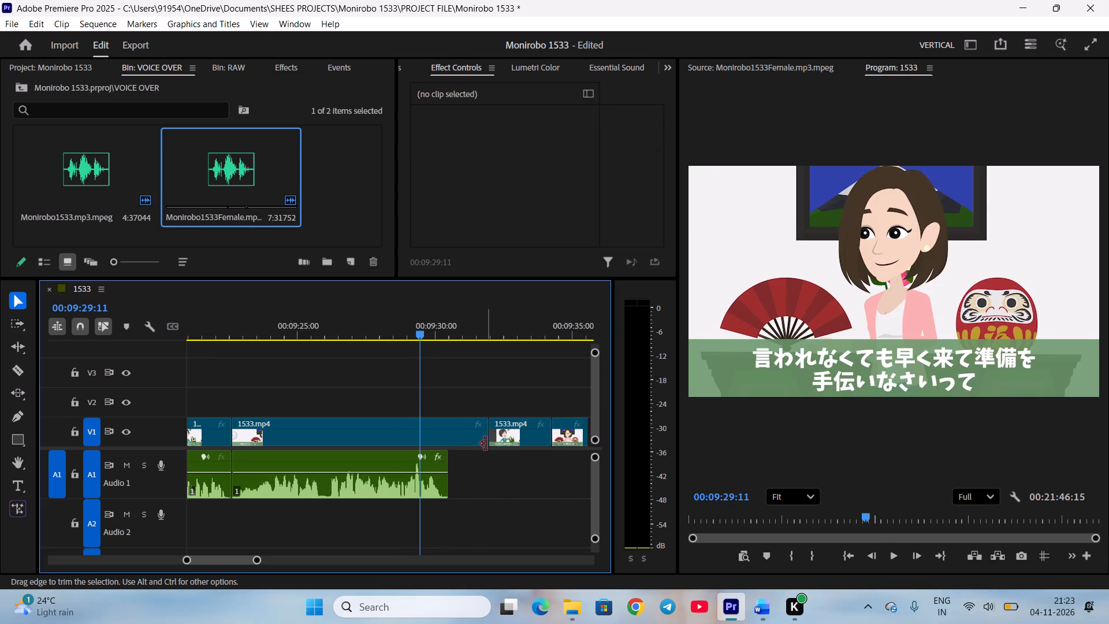
pyautogui.moveTo(486, 444); pyautogui.dragTo(447, 439)
# Close the gap before the 「そ！…それはそうだけど…」 video clip, play through that scene and save the project.
pyautogui.rightClick(470, 430)
pyautogui.click(483, 433)
pyautogui.scroll(-4, 477, 447)
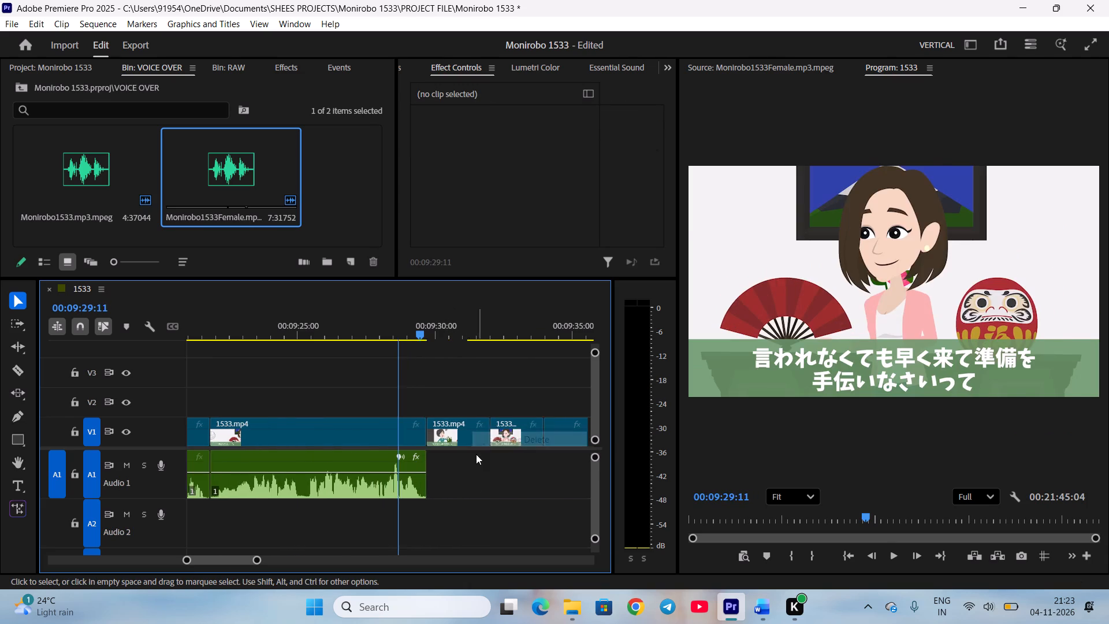
pyautogui.scroll(-3, 476, 454)
pyautogui.press('space')
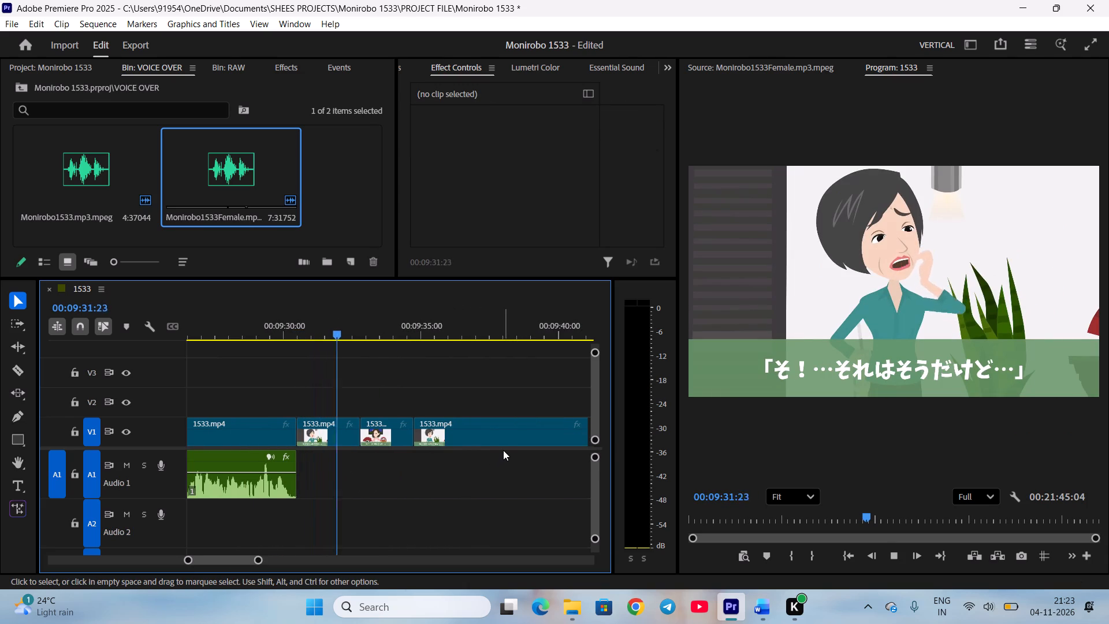
pyautogui.press('space')
pyautogui.click(346, 332)
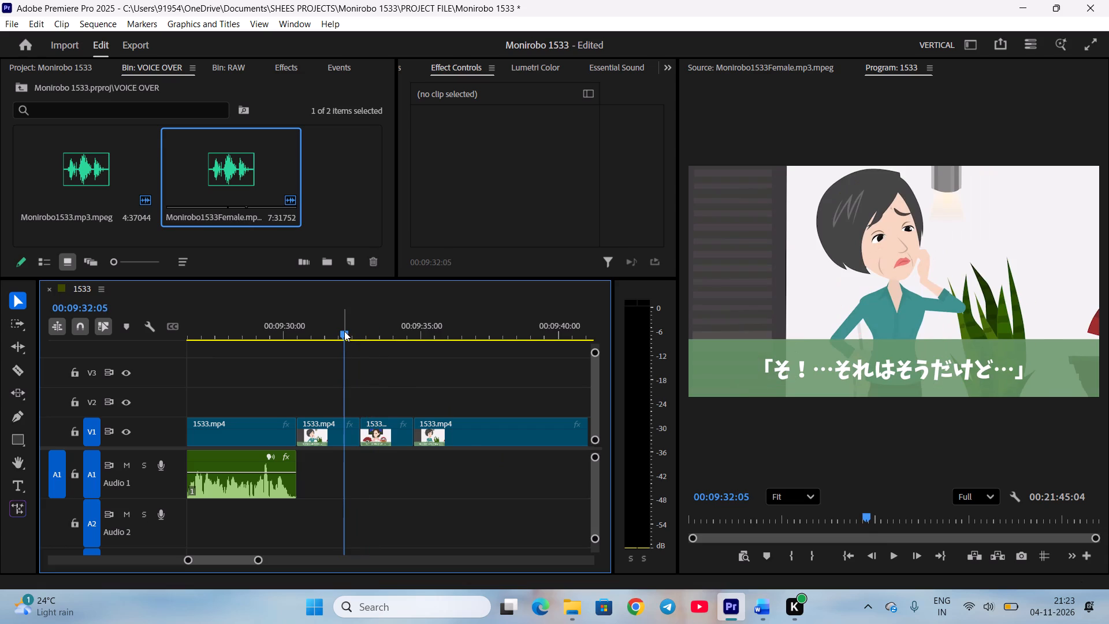
pyautogui.hotkey('ctrl', 's')
# Mark the next phrase in the female voice-over from about 00:08:59:10 to 00:09:02:02.
pyautogui.doubleClick(244, 167)
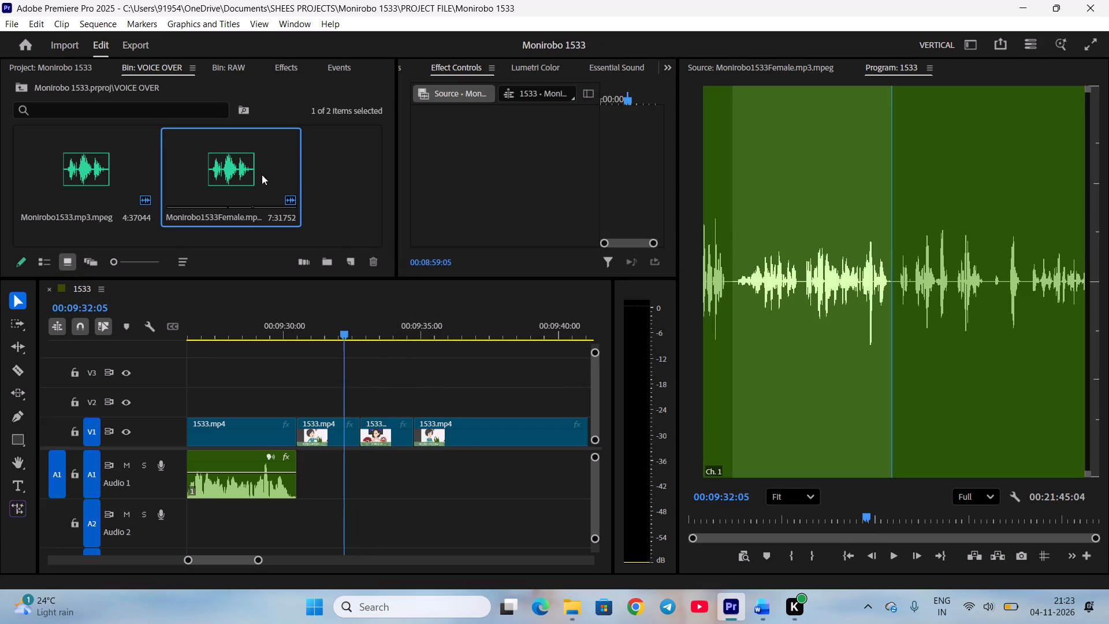
pyautogui.scroll(-4, 917, 490)
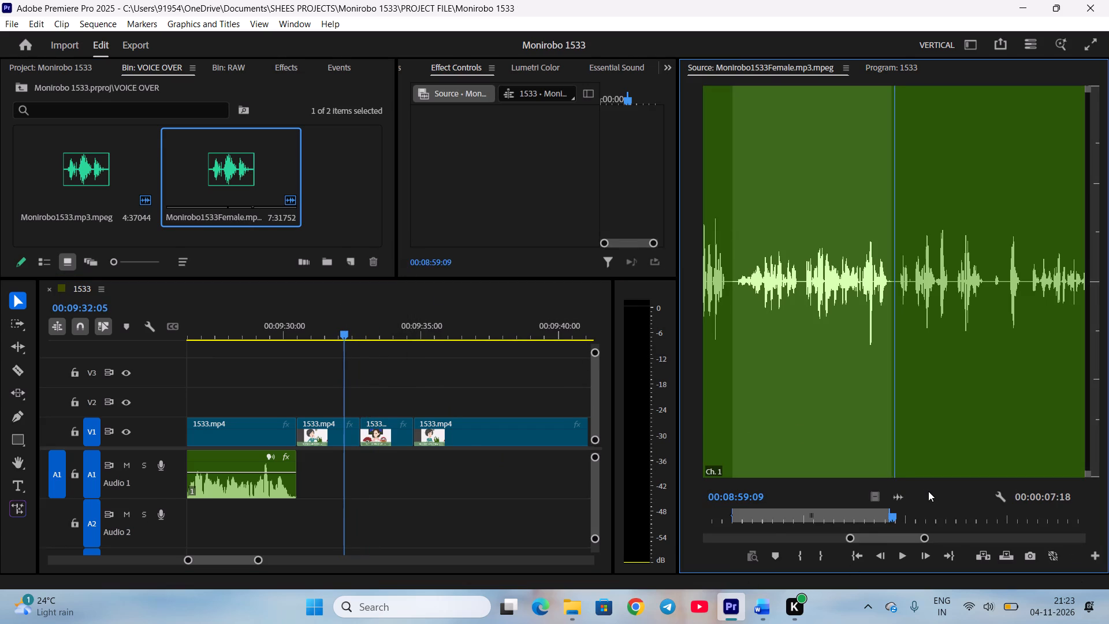
pyautogui.scroll(-1, 928, 491)
pyautogui.press('i')
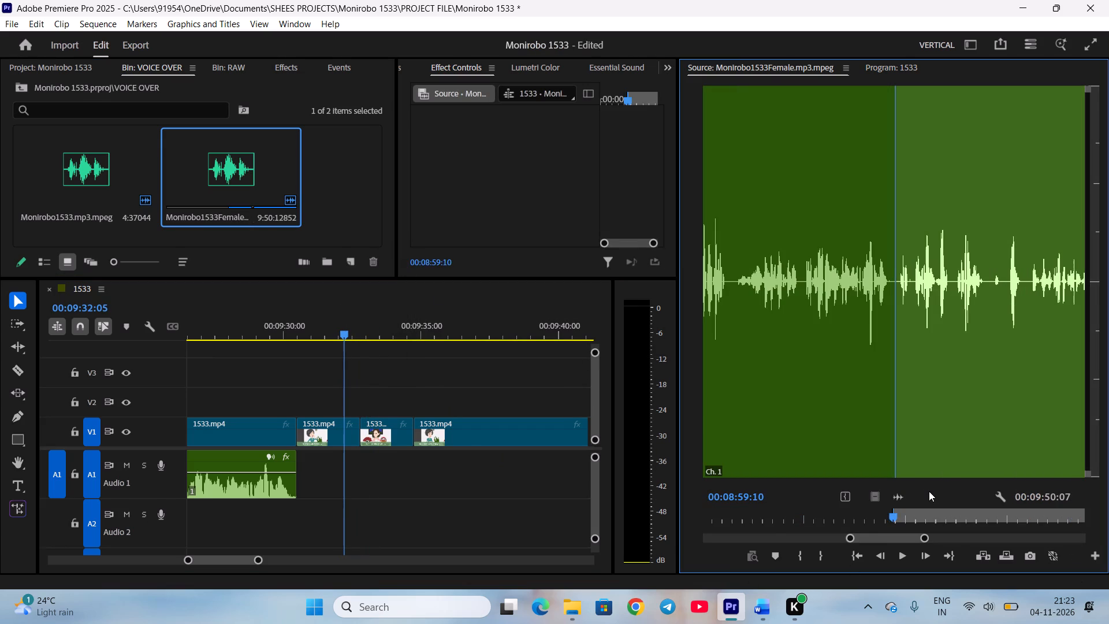
pyautogui.press('space')
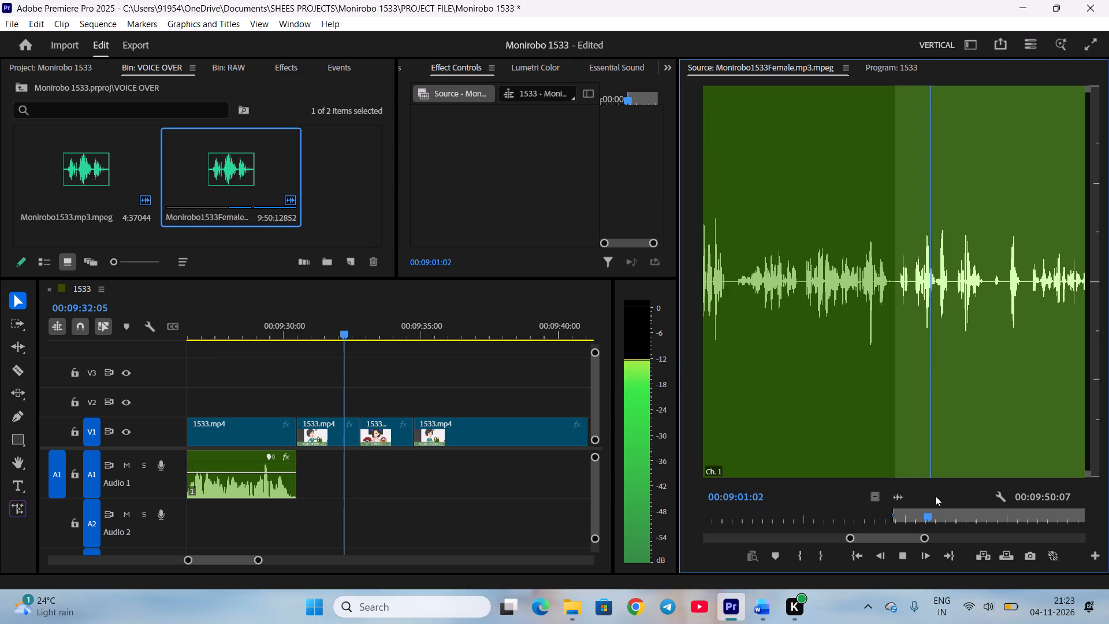
pyautogui.press('space')
pyautogui.scroll(2, 935, 497)
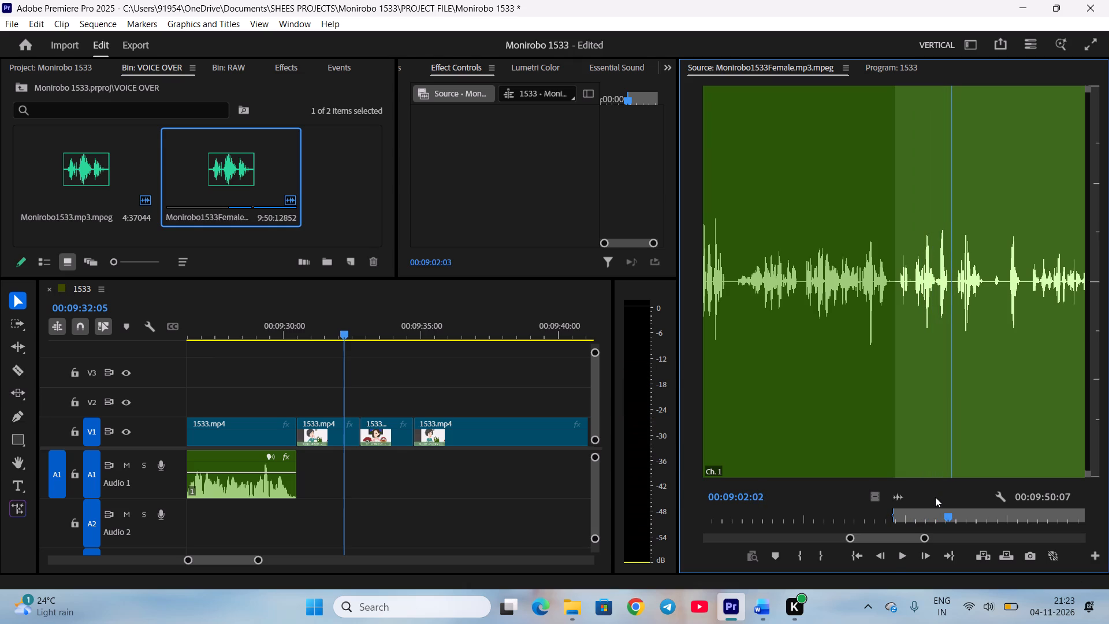
pyautogui.press('o')
# Place the marked phrase on Audio 1 under the 「そ！…それはそうだけど…」 scene, directly after the preceding voice clip.
pyautogui.moveTo(903, 495); pyautogui.dragTo(319, 469)
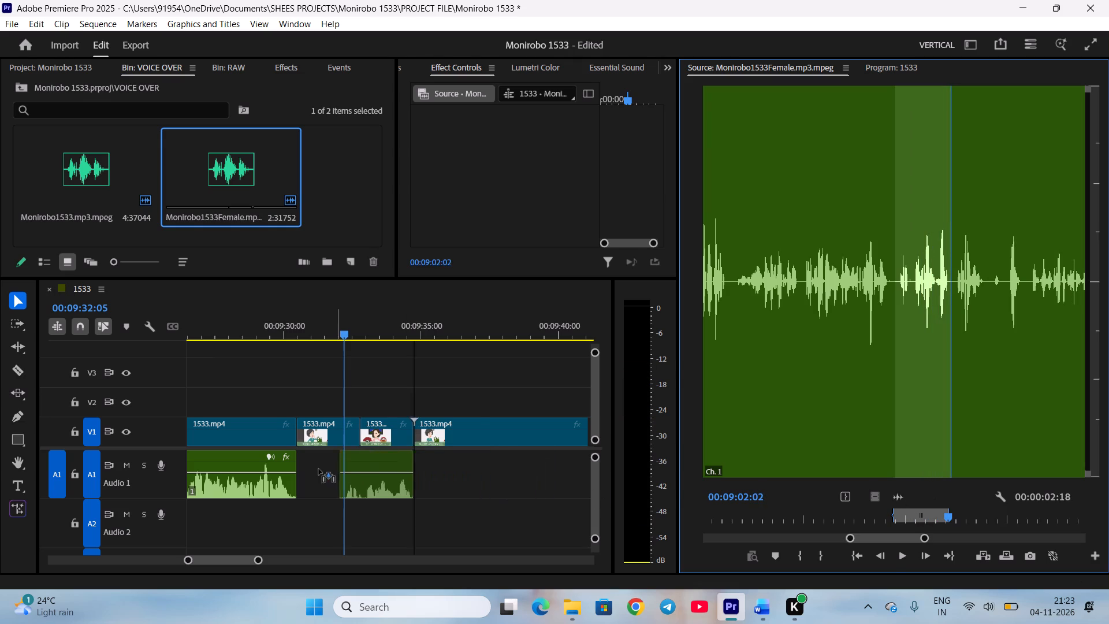
pyautogui.moveTo(319, 469); pyautogui.dragTo(297, 469)
pyautogui.click(373, 489)
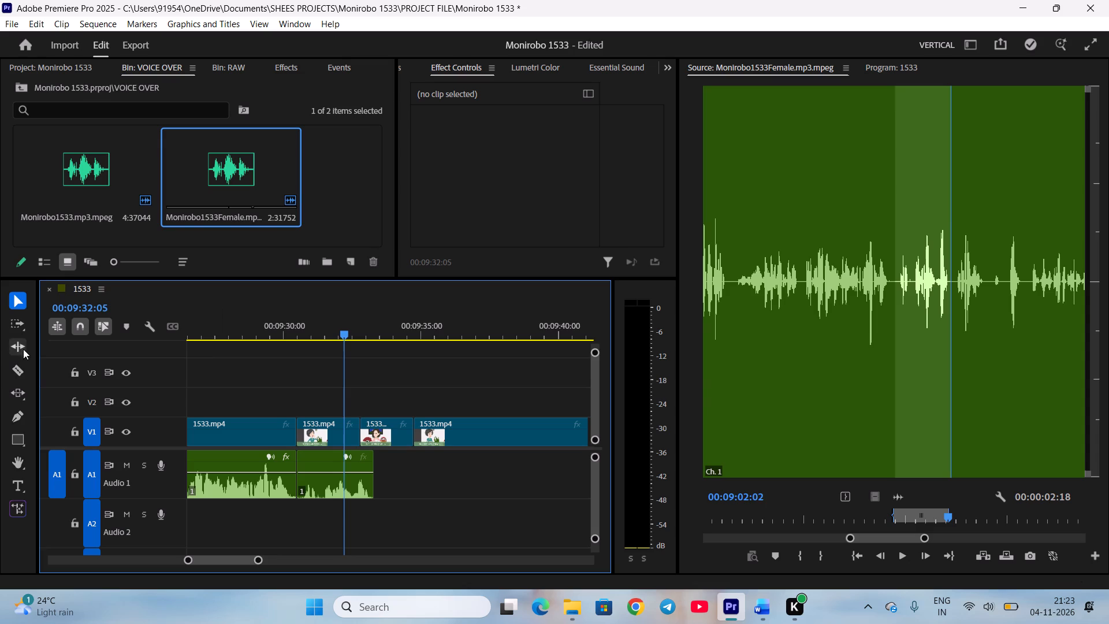
# Shift all clips following the 「そ！…それはそうだけど…」 scene later to open a gap of about 1.5 seconds.
pyautogui.click(16, 320)
pyautogui.moveTo(382, 419); pyautogui.dragTo(425, 419)
pyautogui.press('v')
pyautogui.click(388, 373)
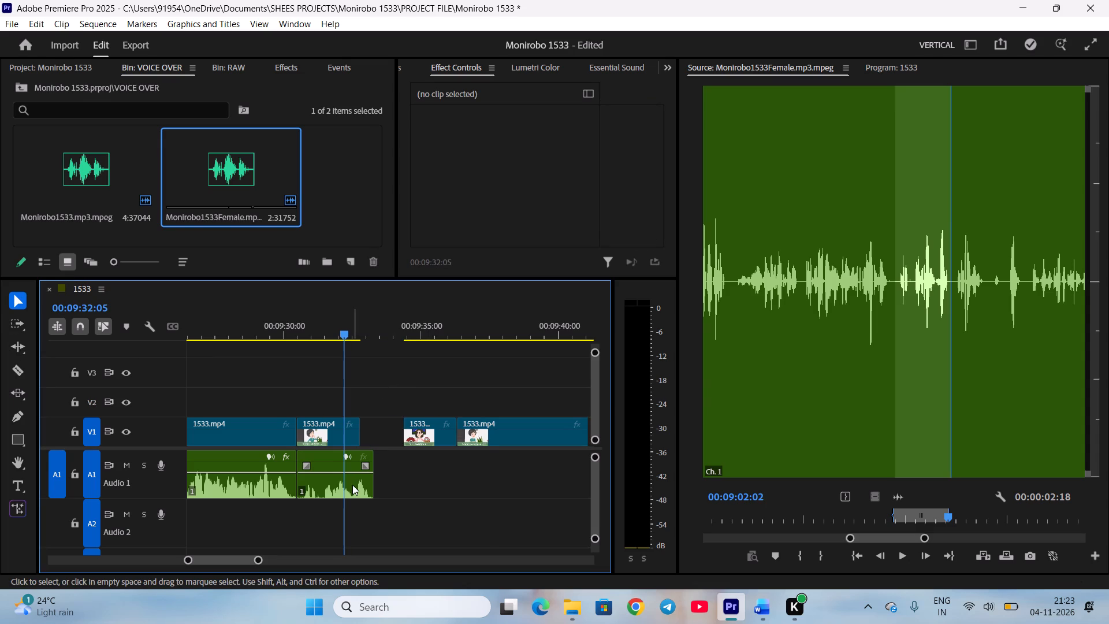
# Set the 「そ！…それはそうだけど…」 video clip's duration to 00:00:02:19 through its speed settings and play it back.
pyautogui.rightClick(318, 428)
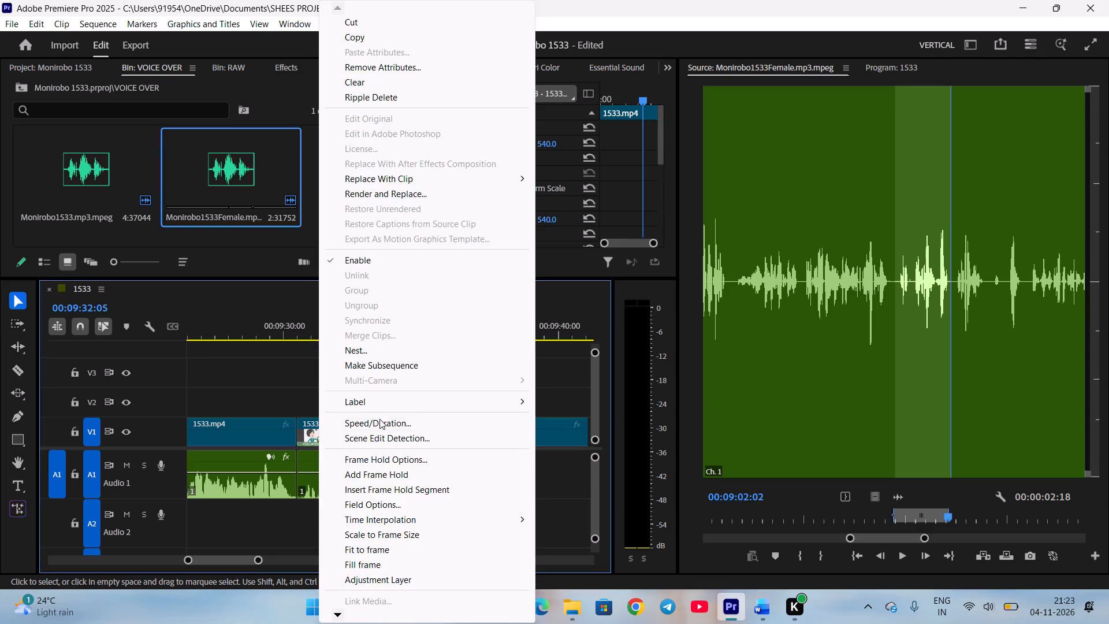
pyautogui.click(380, 419)
pyautogui.click(538, 257)
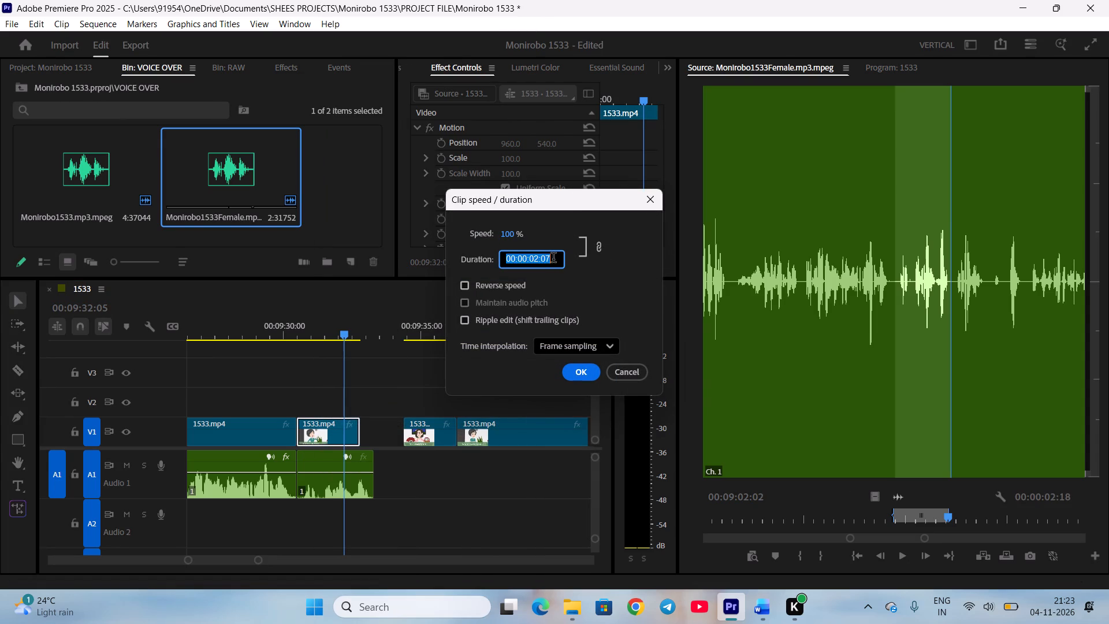
pyautogui.click(553, 259)
pyautogui.press('BackSpace')
pyautogui.press('BackSpace')
pyautogui.write('19')
pyautogui.press('Return')
pyautogui.press('space')
pyautogui.press('space')
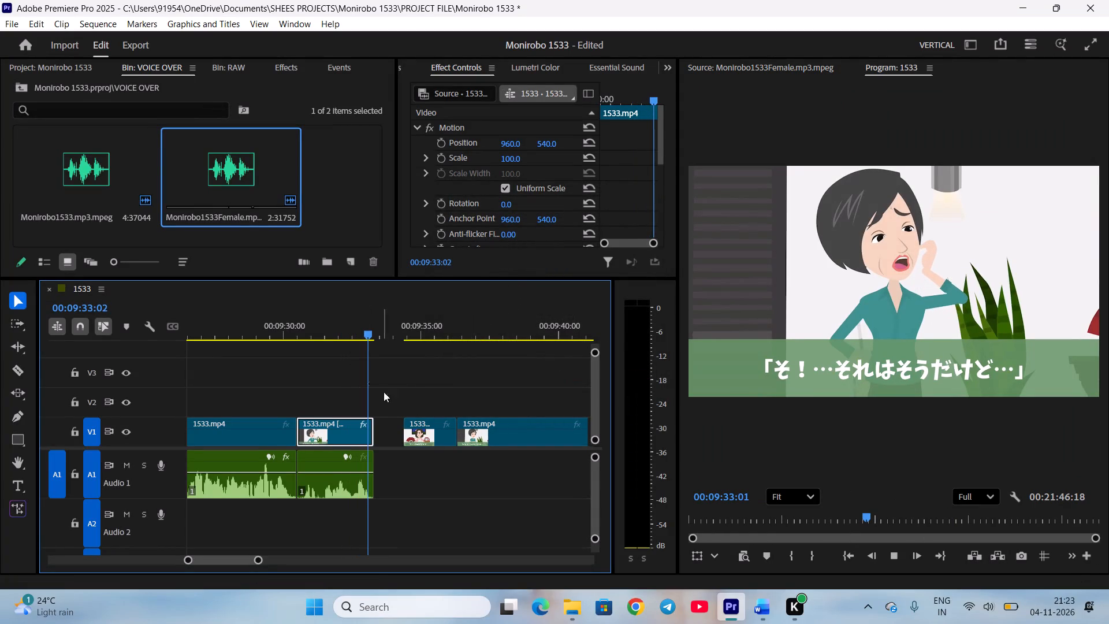
# Close the gap before the 「なら、いいじゃないですか♪」 video clip, play into that scene and save the project.
pyautogui.rightClick(388, 426)
pyautogui.click(415, 431)
pyautogui.scroll(-5, 415, 442)
pyautogui.press('space')
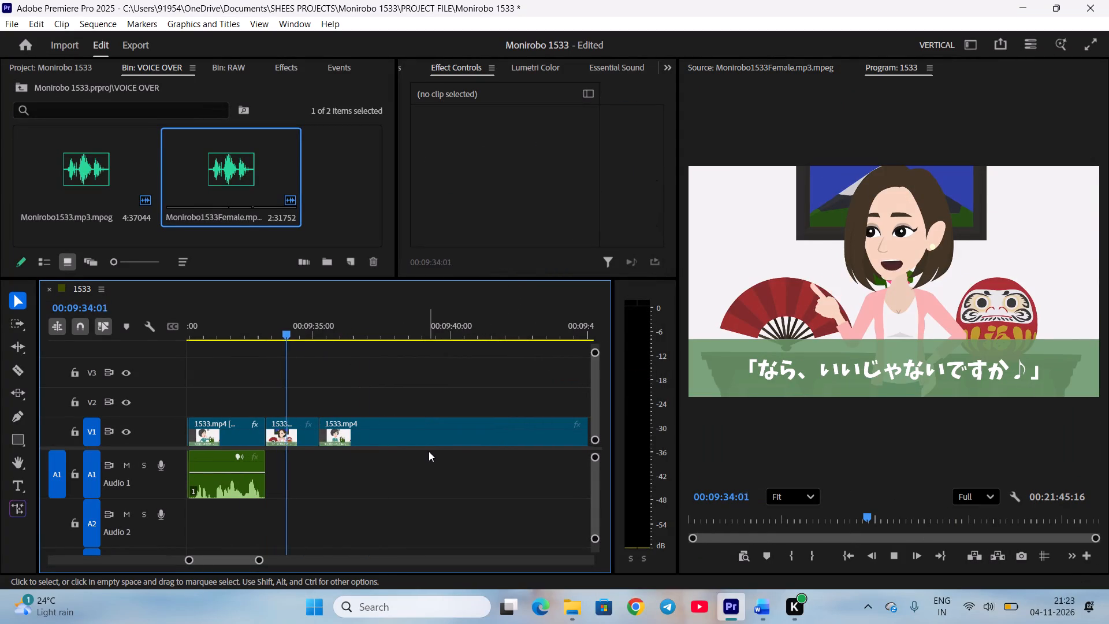
pyautogui.press('space')
pyautogui.hotkey('ctrl', 's')
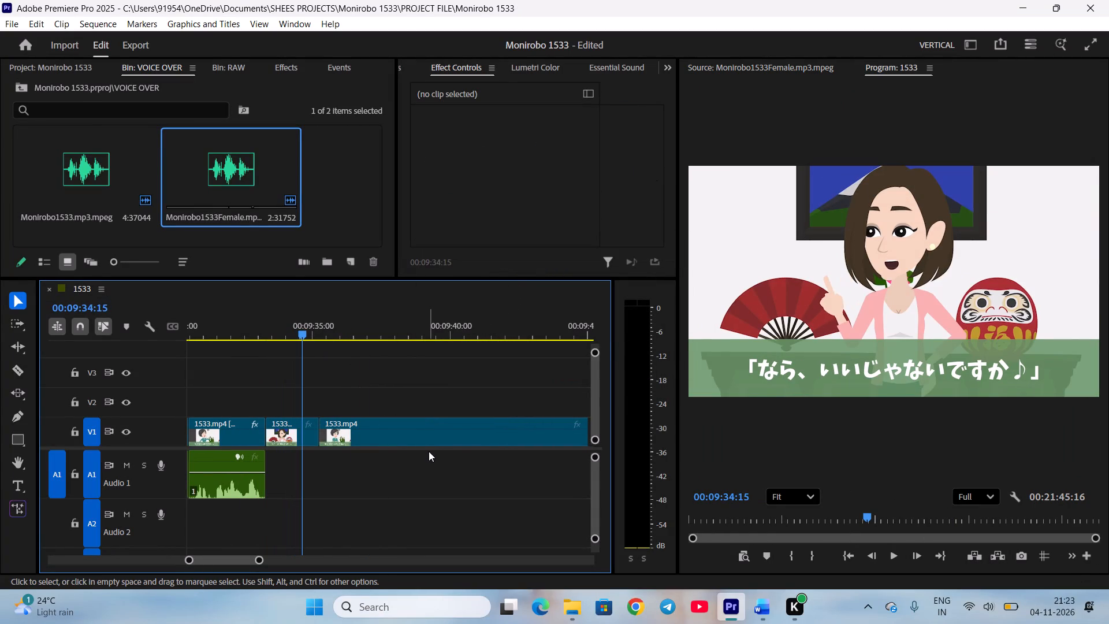
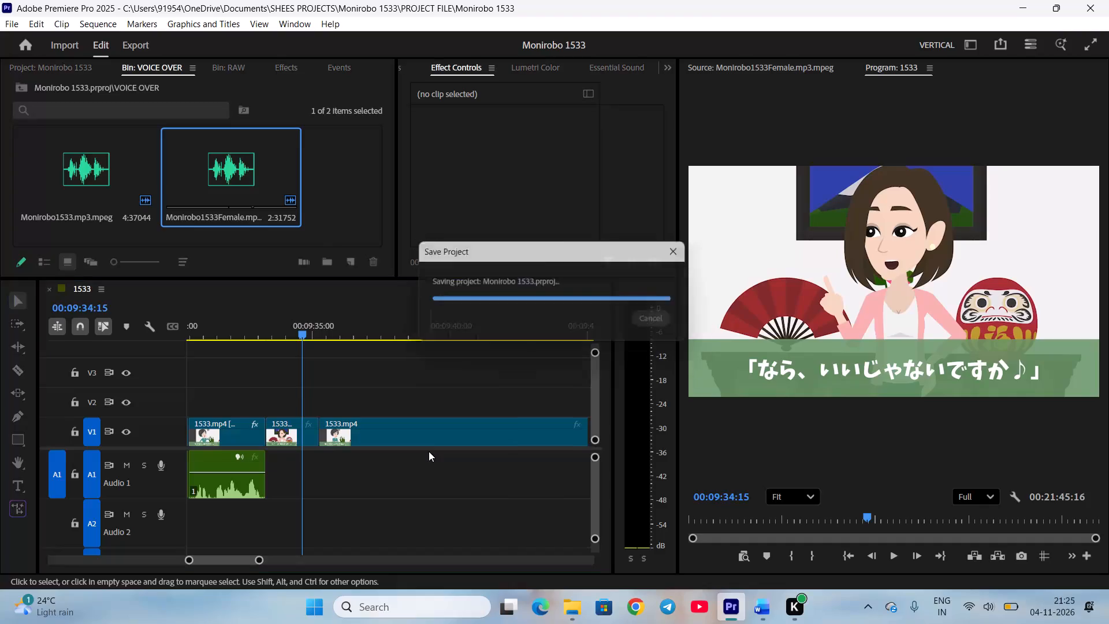
# Save the project with the current timeline edits.
pyautogui.hotkey('ctrl', 's')
pyautogui.hotkey('ctrl', 's')
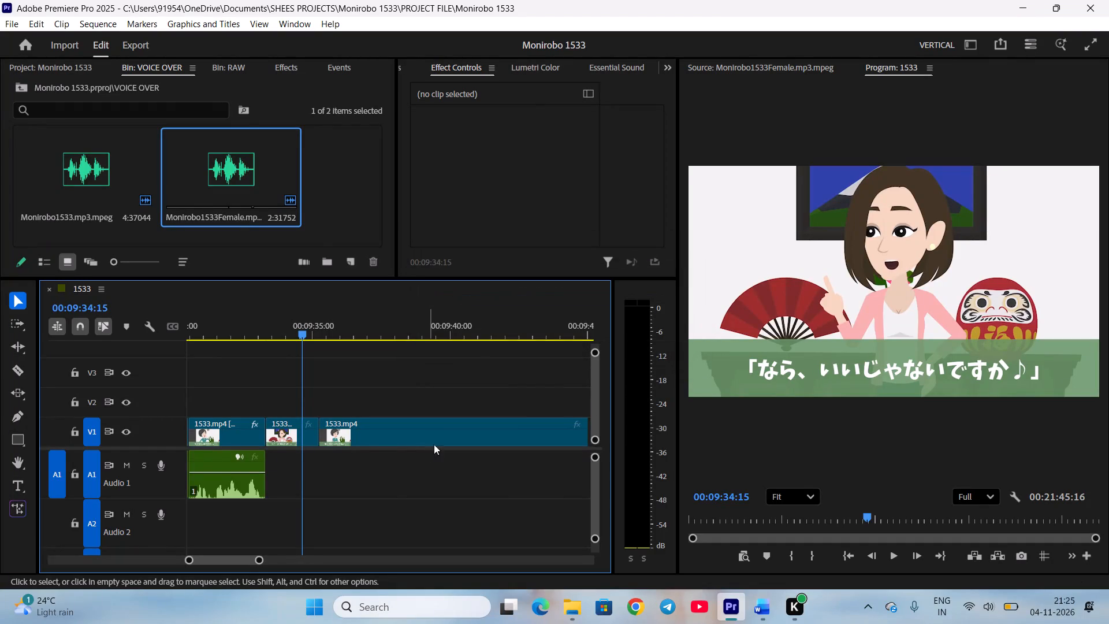